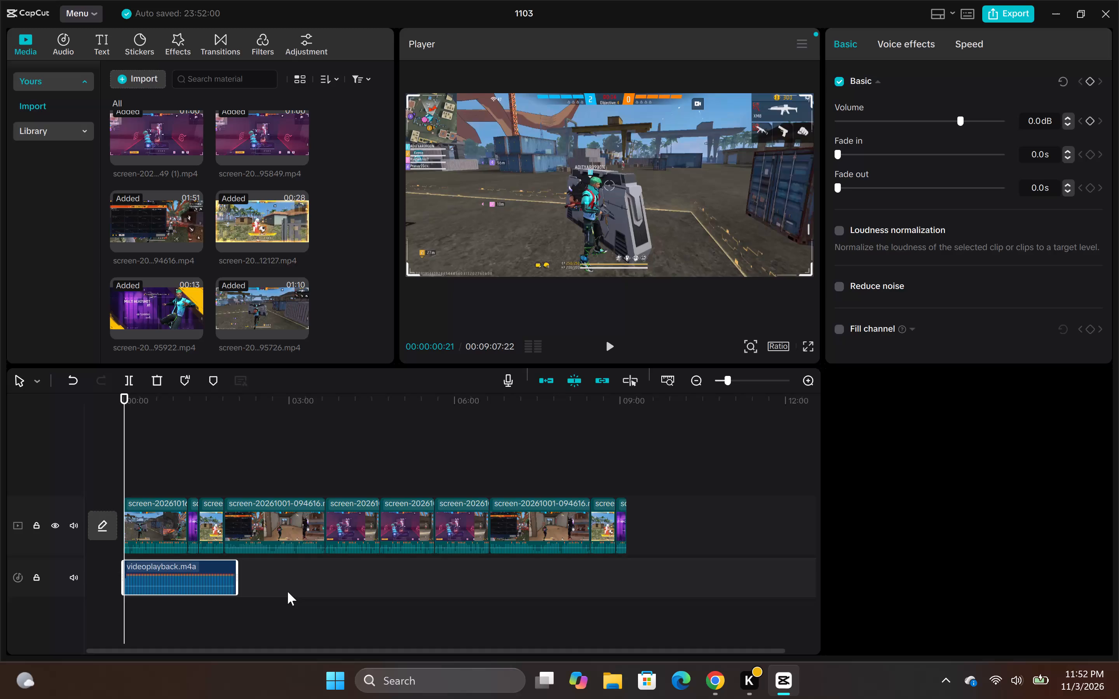
Lower the computer's system volume from the quick settings.
{"action": "left_click", "coordinate": [164, 527]}
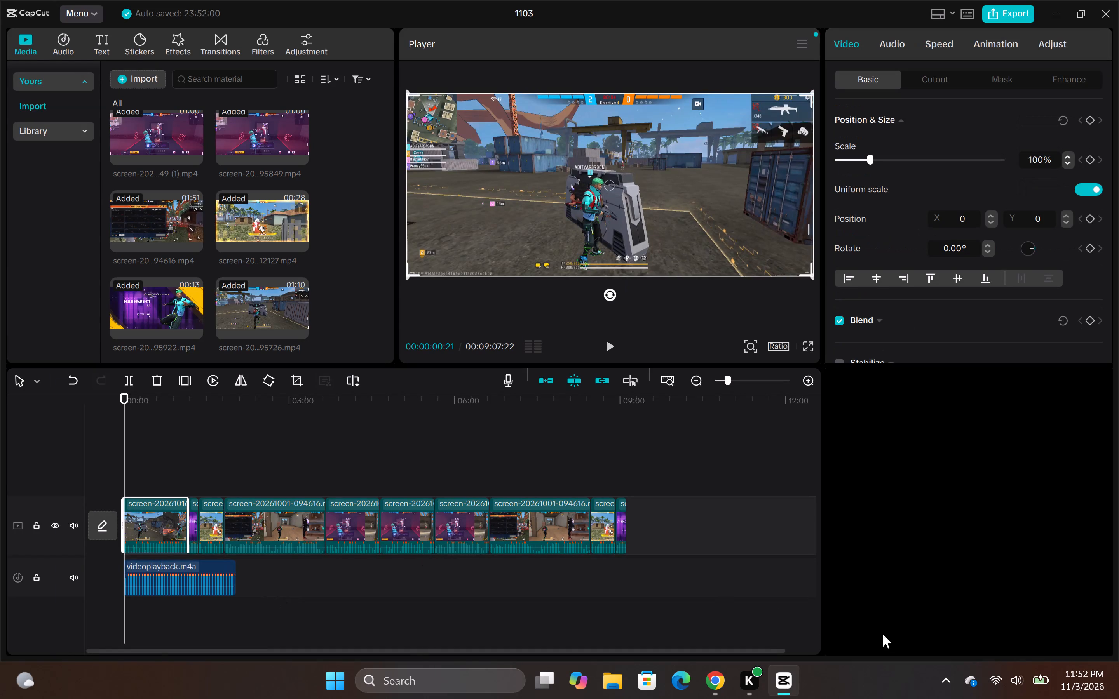
{"action": "left_click", "coordinate": [1013, 685]}
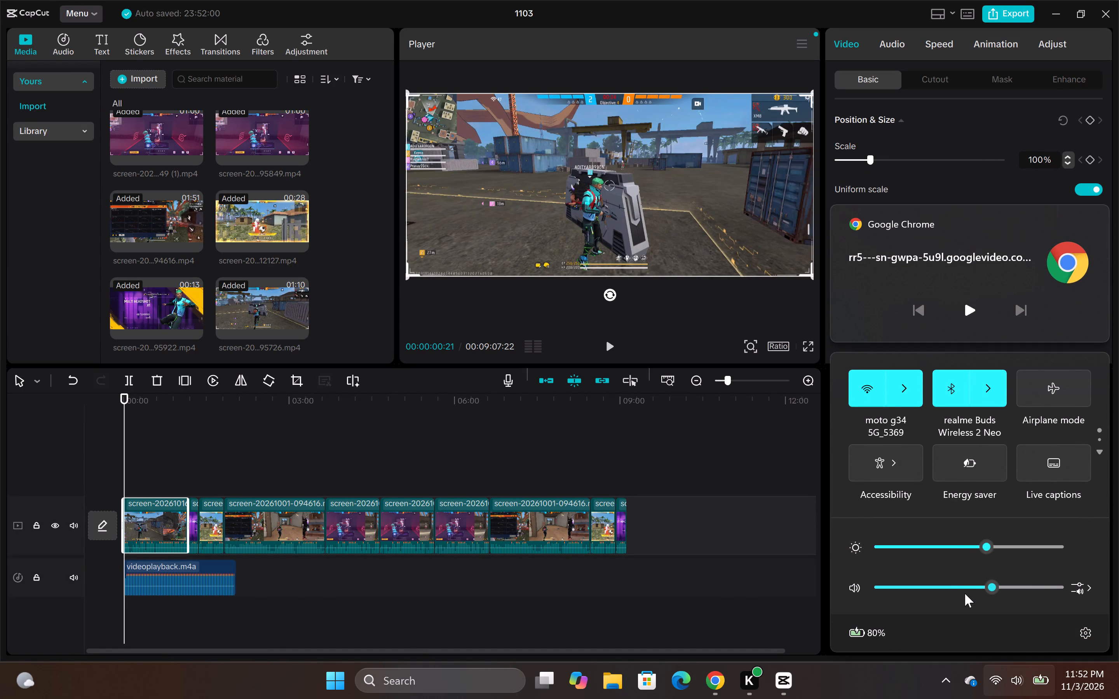
{"action": "left_click", "coordinate": [965, 593]}
{"action": "left_click", "coordinate": [950, 590]}
{"action": "left_click", "coordinate": [960, 583]}
{"action": "left_click", "coordinate": [653, 462]}
Play the timeline from the beginning to about 13 seconds to review the opening of the first gameplay clip.
{"action": "left_click", "coordinate": [152, 522]}
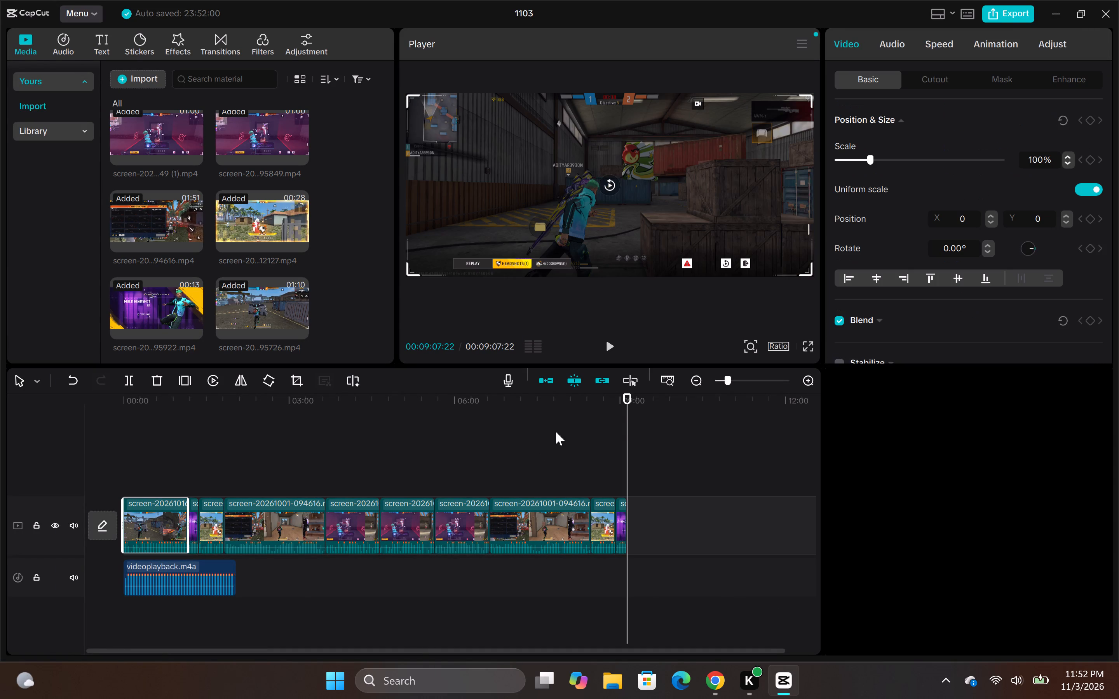
{"action": "left_click", "coordinate": [621, 421]}
{"action": "left_click_drag", "start_coordinate": [629, 424], "coordinate": [526, 455]}
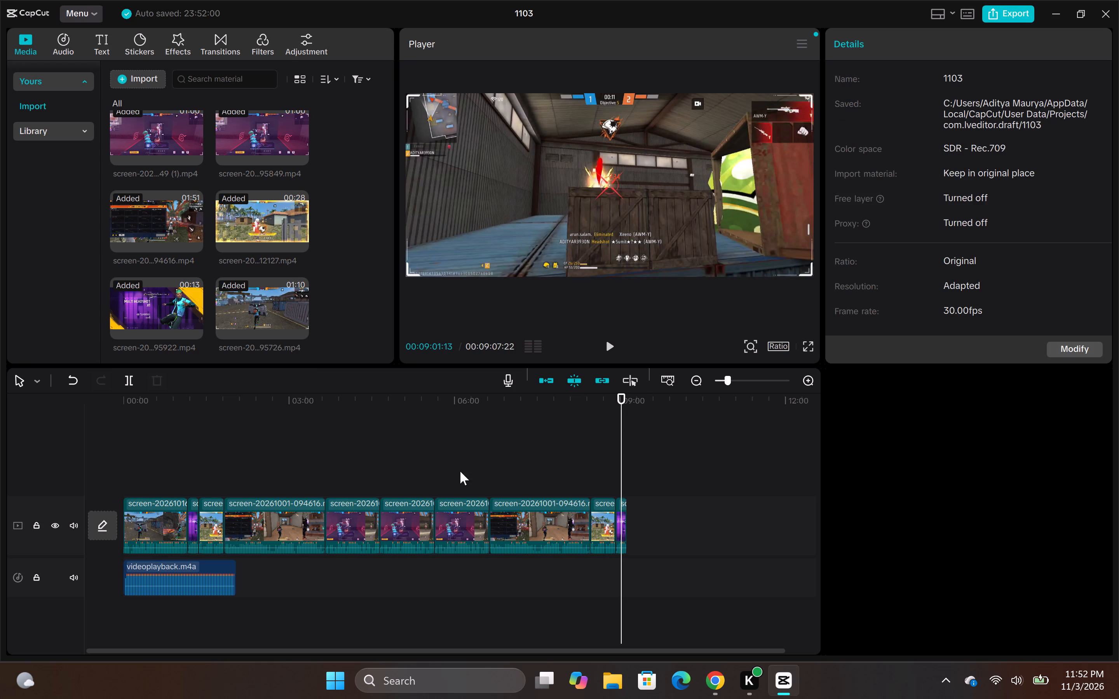
{"action": "scroll", "coordinate": [467, 436], "scroll_direction": "up", "scroll_amount": 16, "text": "ctrl"}
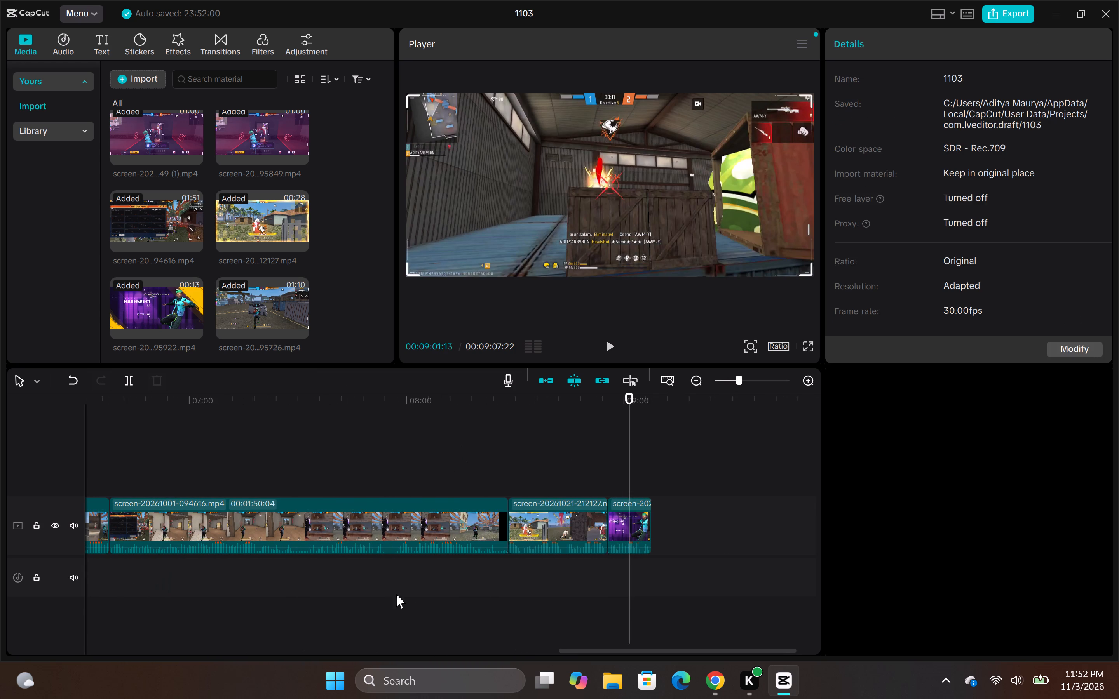
{"action": "left_click_drag", "start_coordinate": [576, 649], "coordinate": [38, 683]}
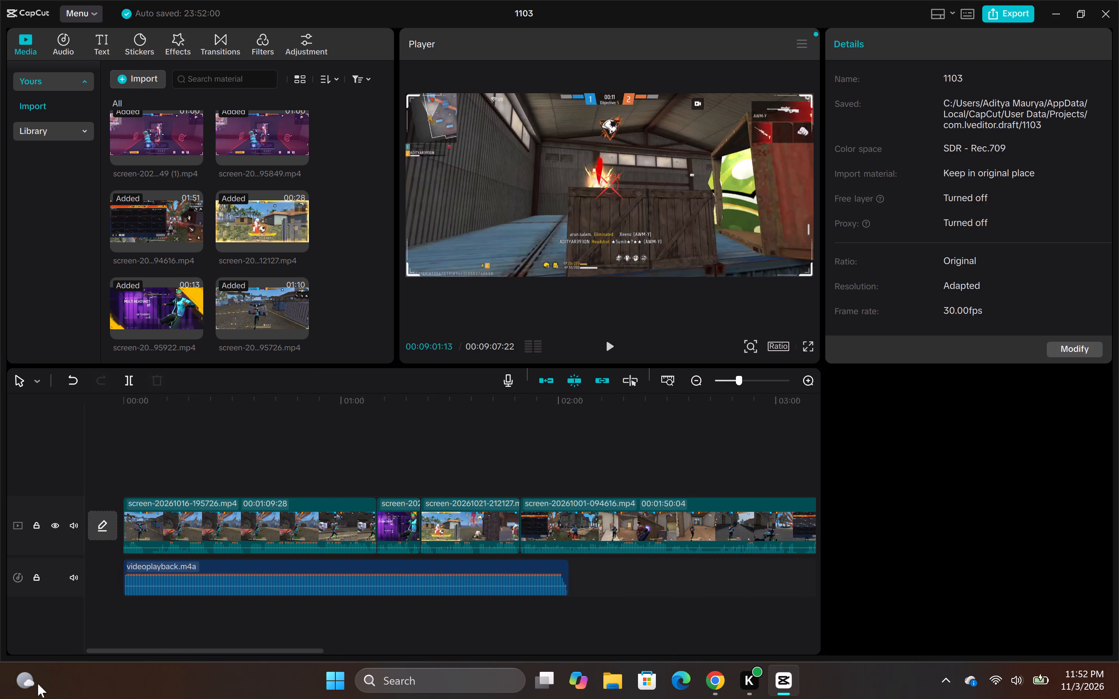
{"action": "left_click_drag", "start_coordinate": [38, 683], "coordinate": [0, 687]}
{"action": "left_click", "coordinate": [148, 466]}
{"action": "left_click_drag", "start_coordinate": [148, 466], "coordinate": [77, 483]}
{"action": "left_click", "coordinate": [607, 343]}
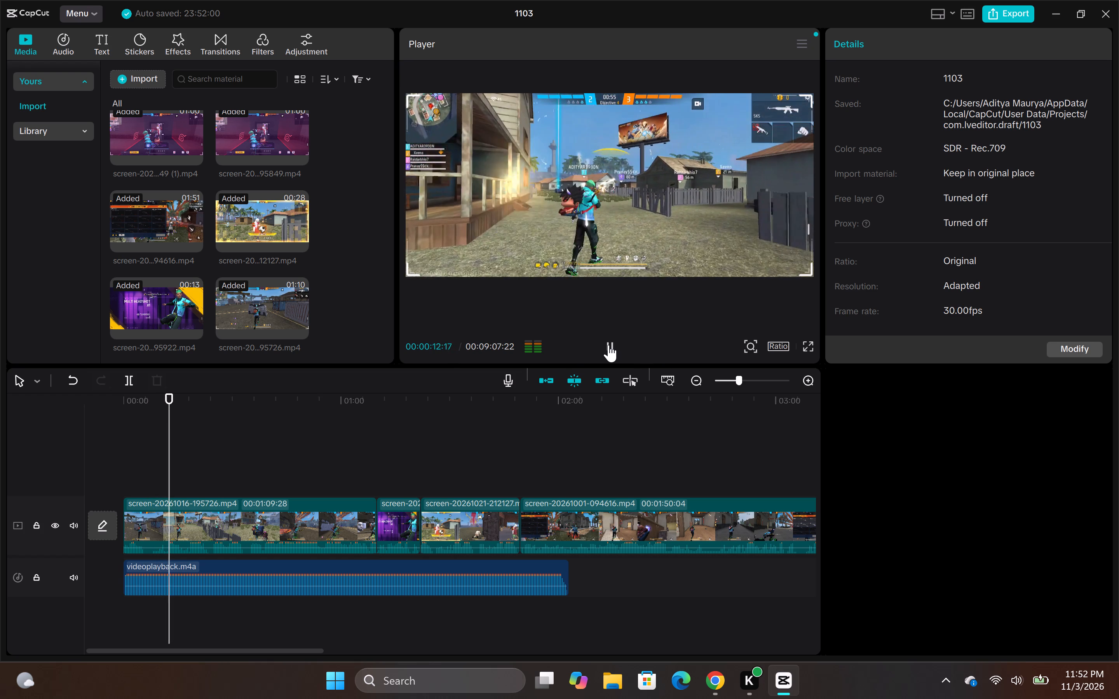
{"action": "left_click", "coordinate": [608, 345]}
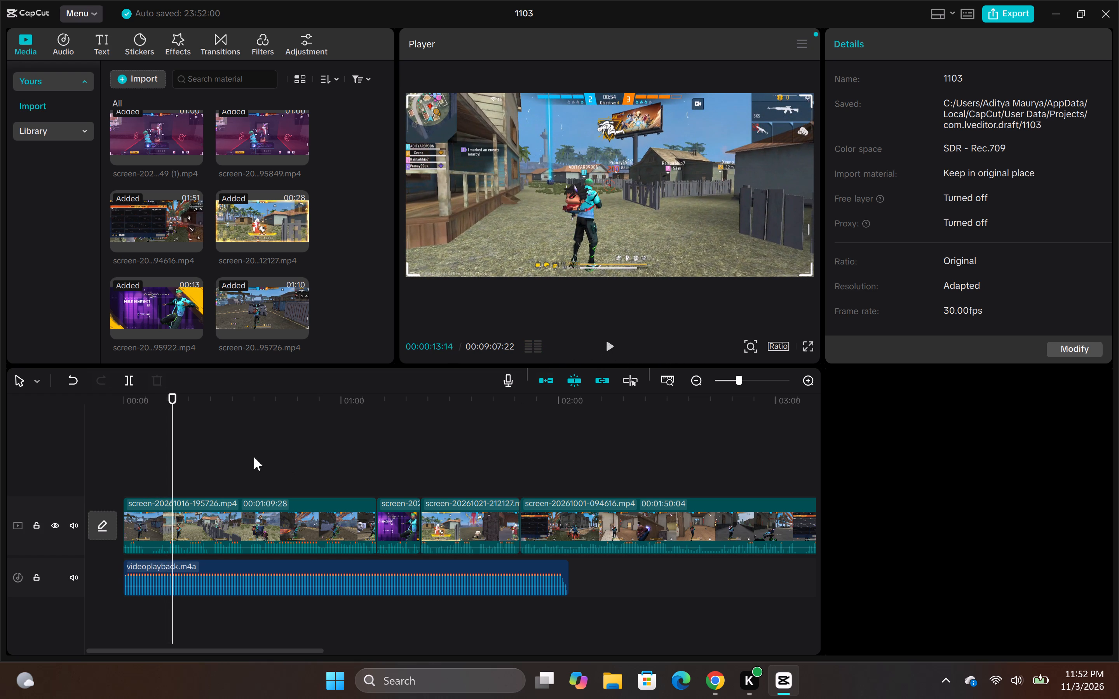
Split the first video clip at 00:00:07:18 and delete the part before the cut.
{"action": "left_click_drag", "start_coordinate": [170, 393], "coordinate": [162, 394]}
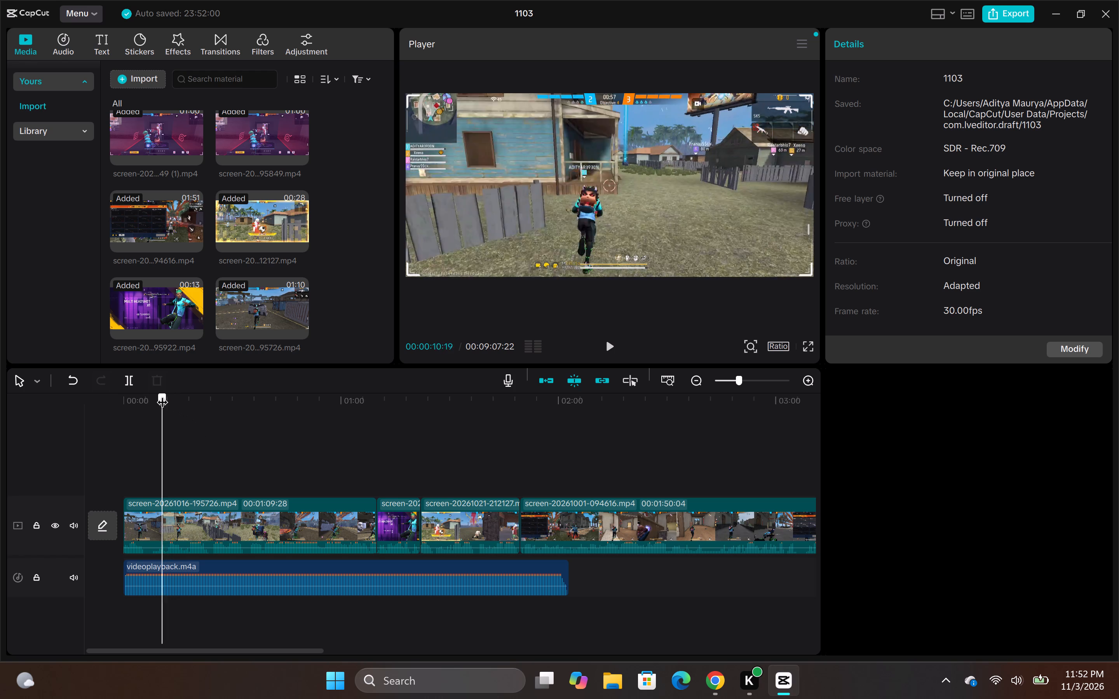
{"action": "left_click_drag", "start_coordinate": [162, 394], "coordinate": [150, 396]}
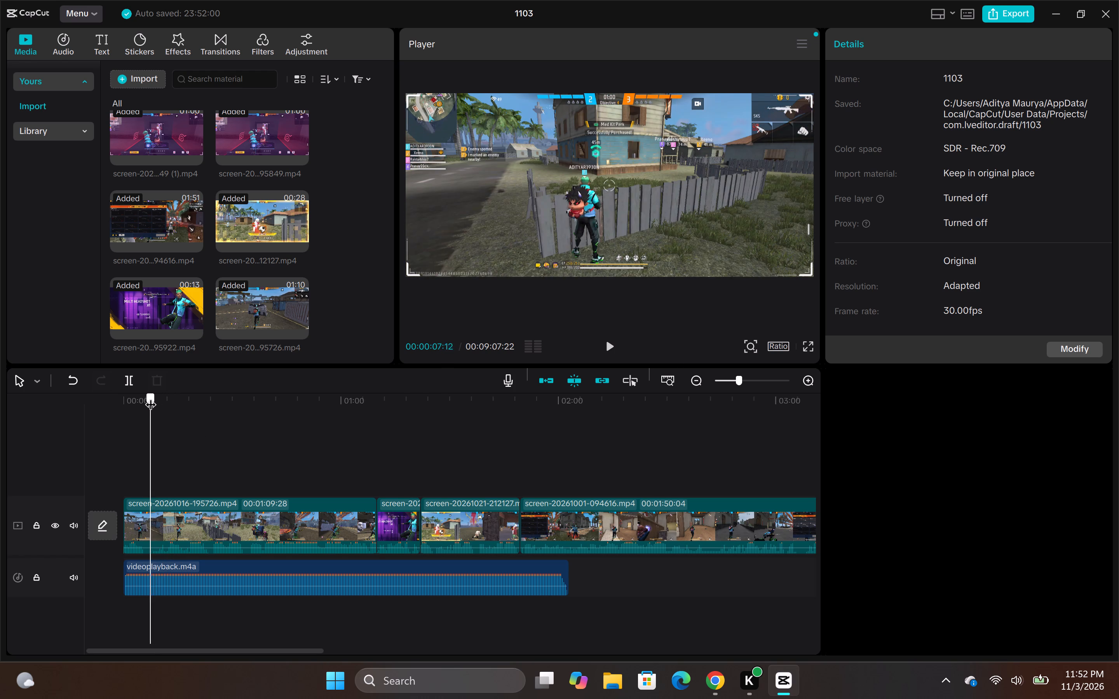
{"action": "left_click_drag", "start_coordinate": [150, 396], "coordinate": [152, 397]}
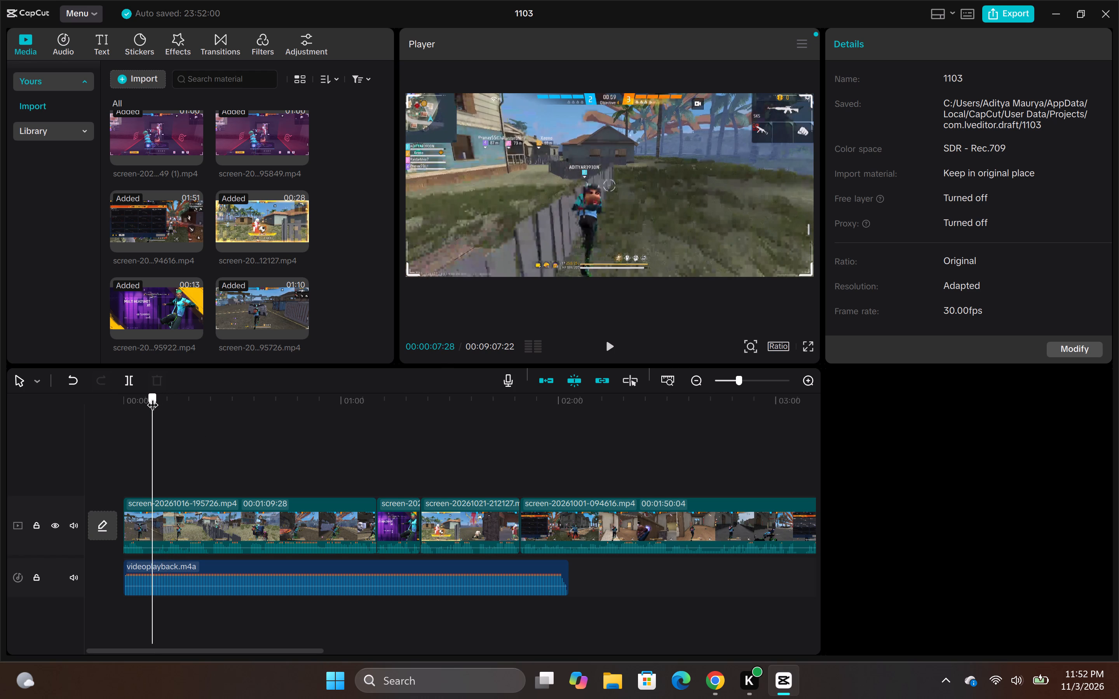
{"action": "left_click_drag", "start_coordinate": [152, 397], "coordinate": [151, 398]}
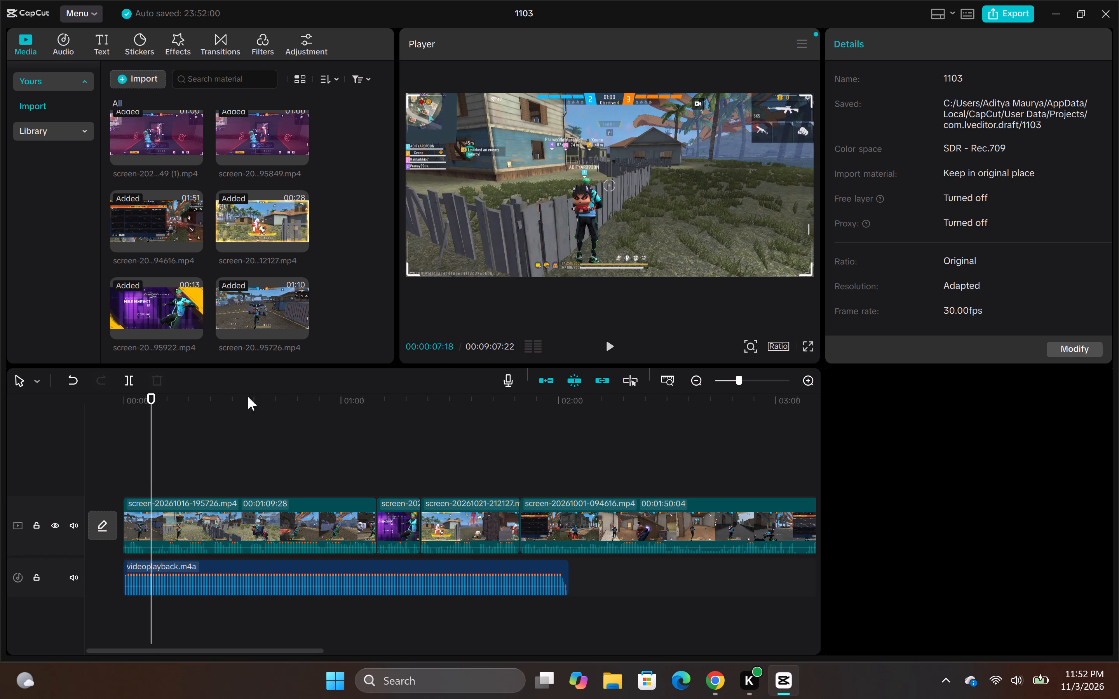
{"action": "left_click", "coordinate": [125, 380]}
{"action": "left_click", "coordinate": [139, 513]}
{"action": "right_click", "coordinate": [139, 513]}
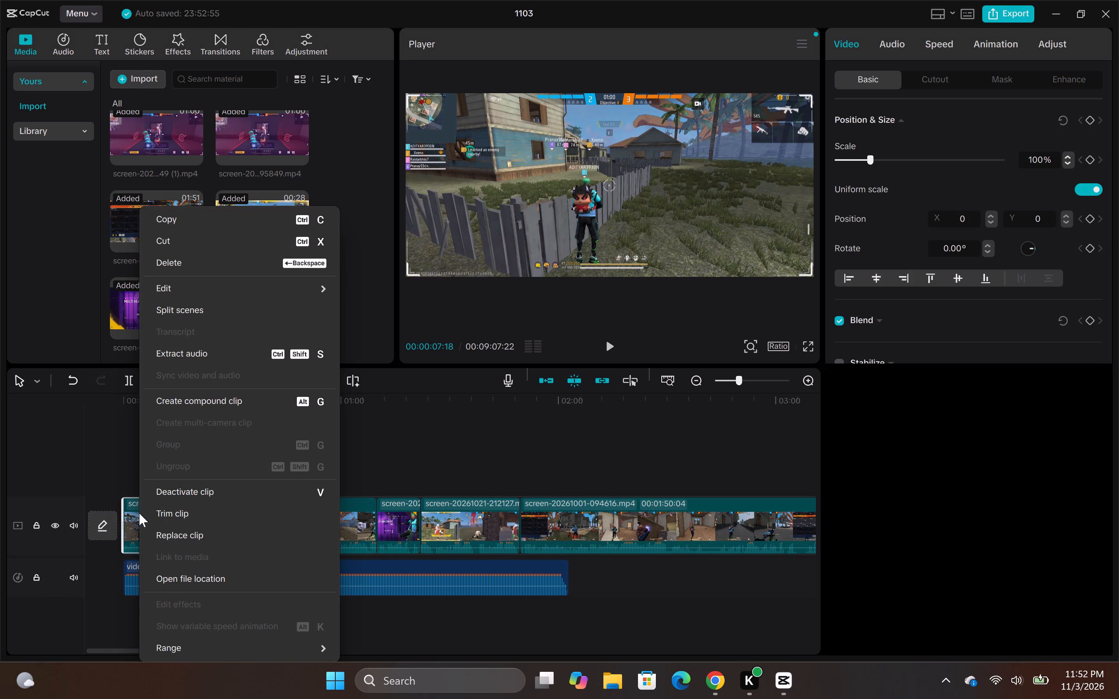
{"action": "left_click", "coordinate": [229, 266]}
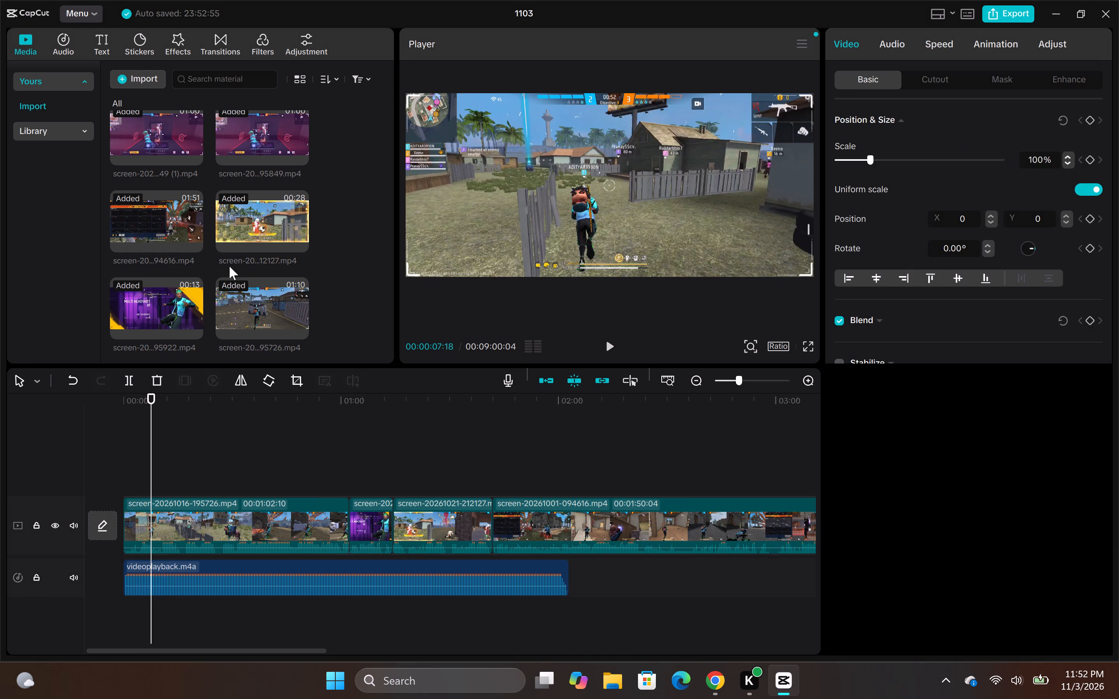
Replay the trimmed opening and split the first video clip at 00:00:06:26.
{"action": "left_click", "coordinate": [611, 344]}
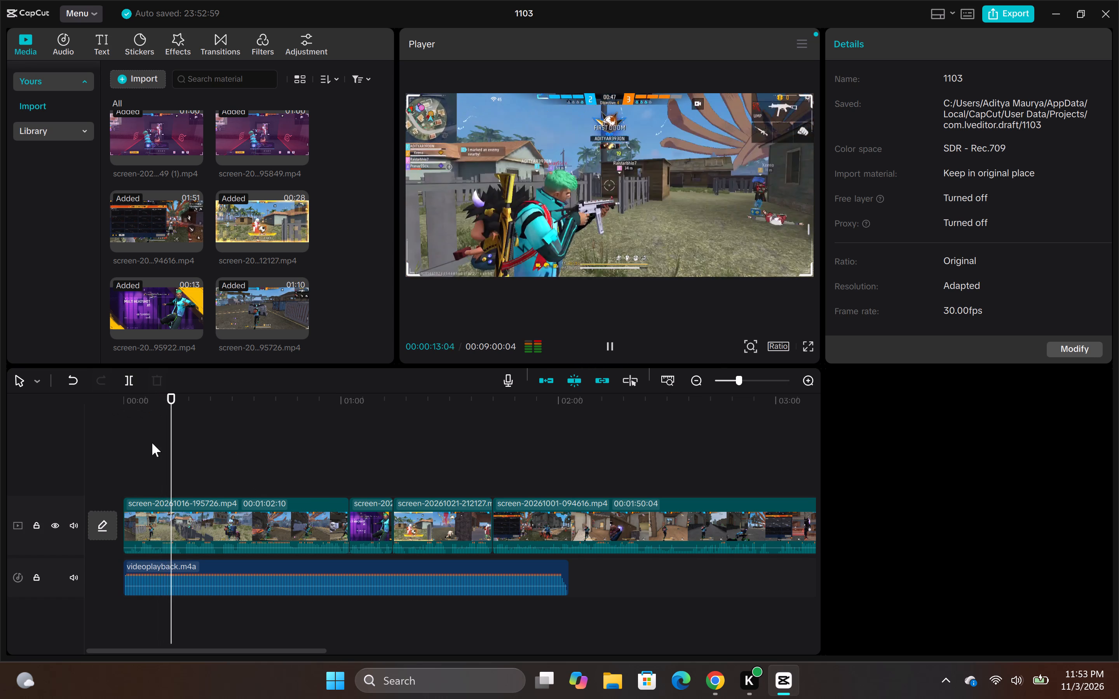
{"action": "left_click_drag", "start_coordinate": [177, 431], "coordinate": [150, 442]}
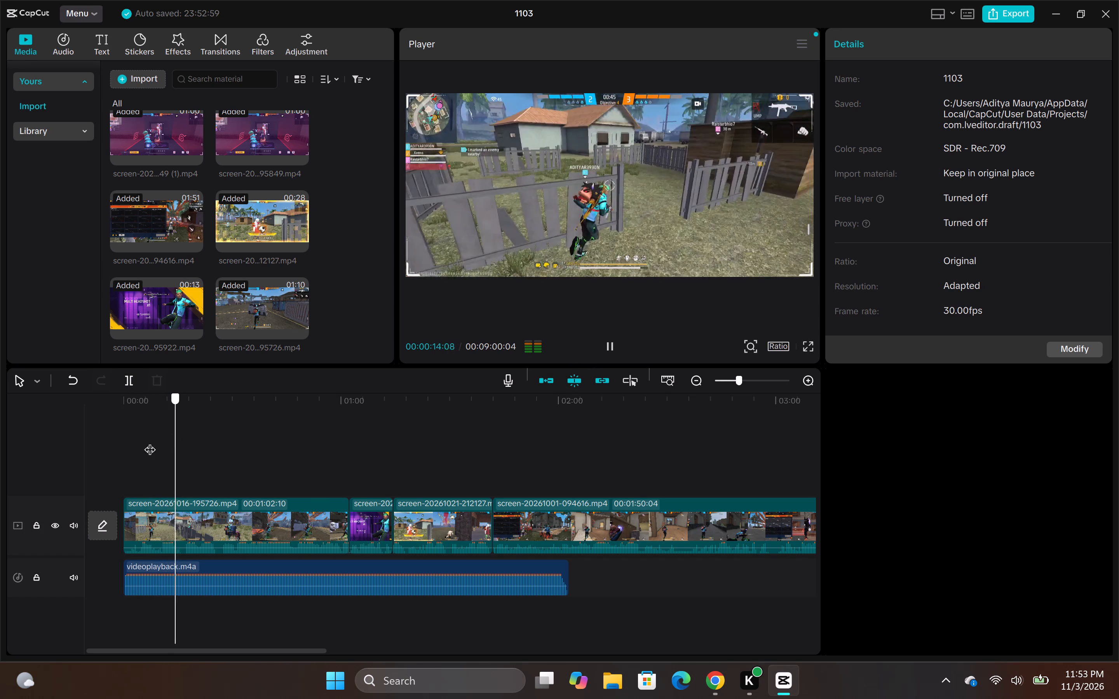
{"action": "left_click_drag", "start_coordinate": [150, 442], "coordinate": [80, 459]}
{"action": "left_click", "coordinate": [605, 346]}
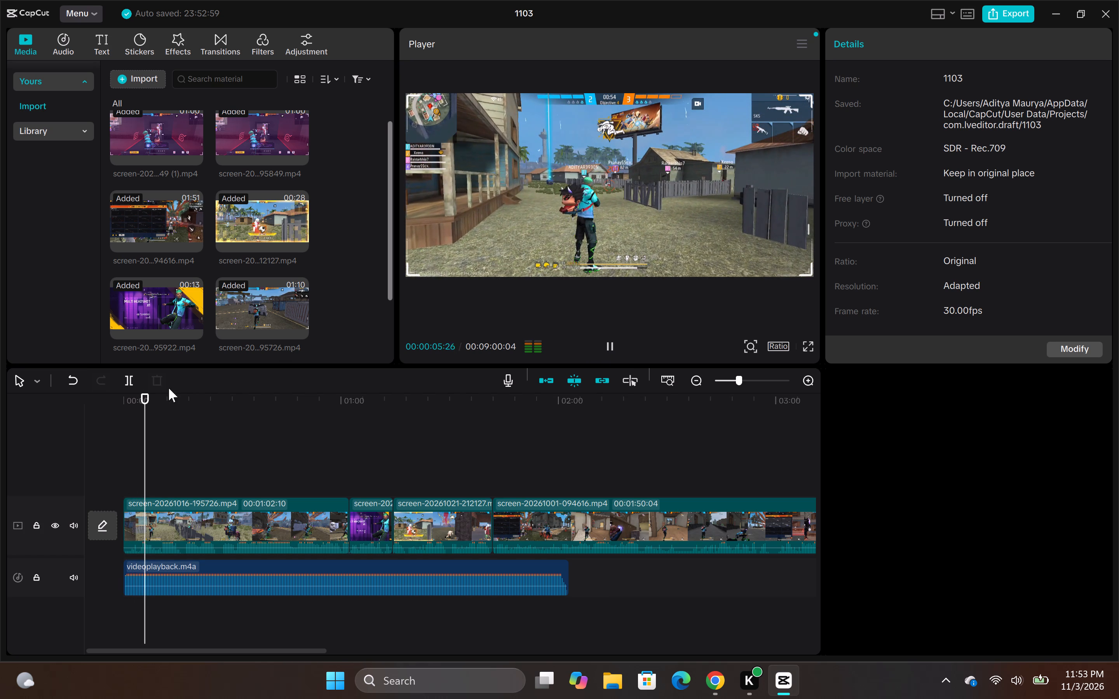
{"action": "left_click", "coordinate": [126, 389]}
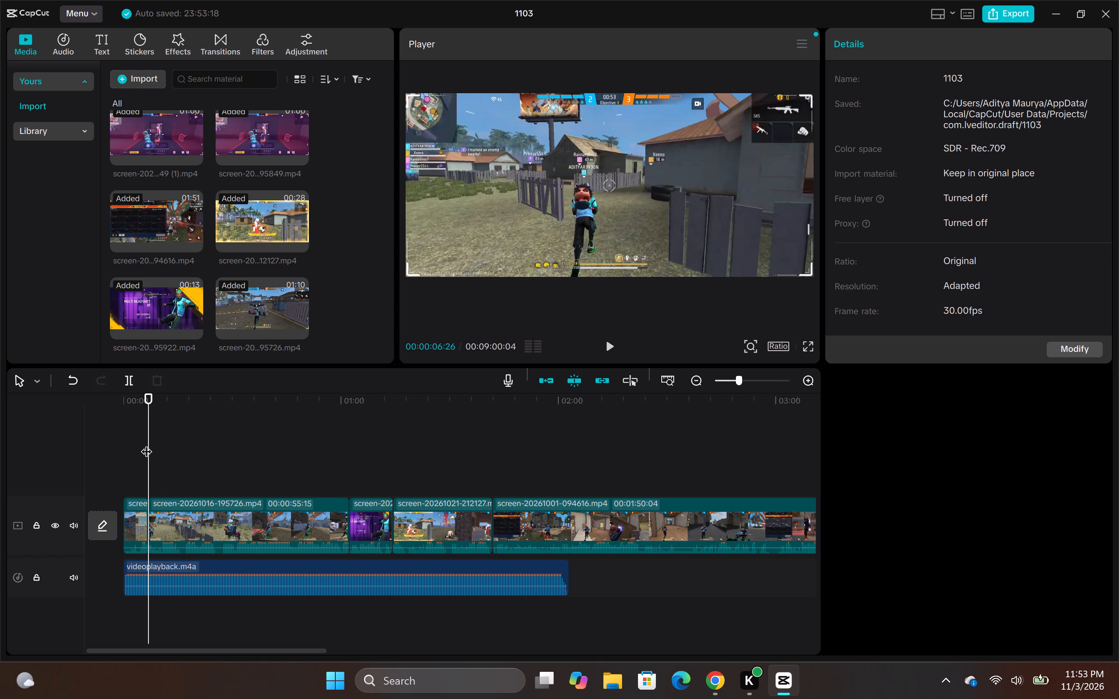
Replay the start, turn on Change pitch for the short opening segment's speed, and try to enable Smooth slow-mo.
{"action": "left_click_drag", "start_coordinate": [146, 443], "coordinate": [90, 449]}
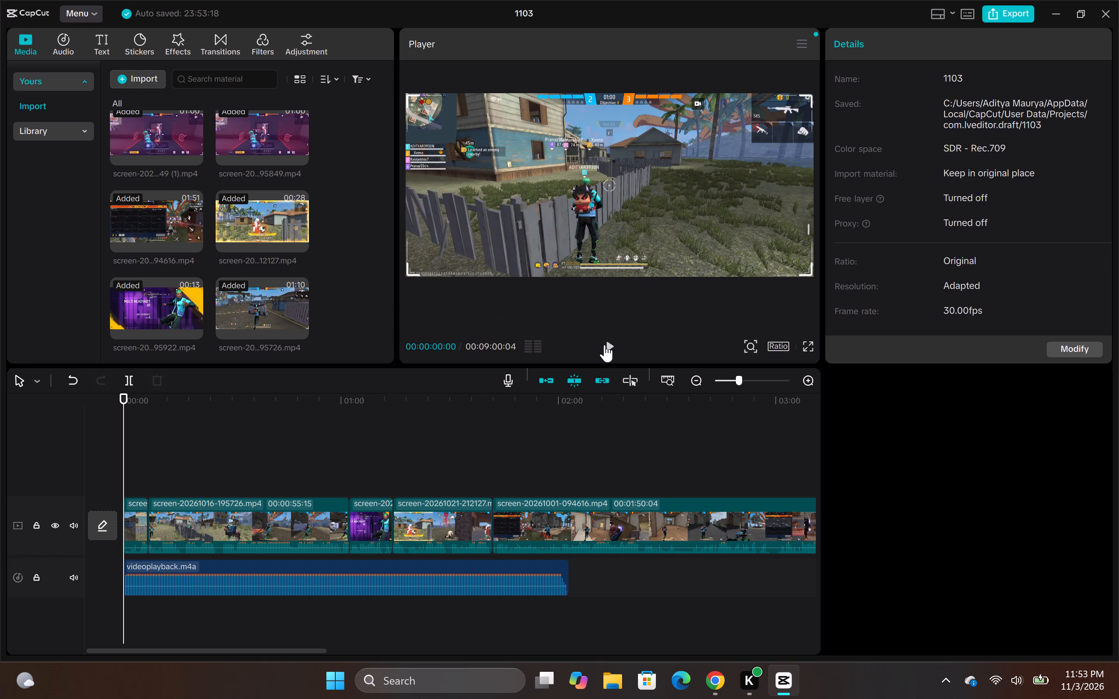
{"action": "left_click", "coordinate": [605, 345]}
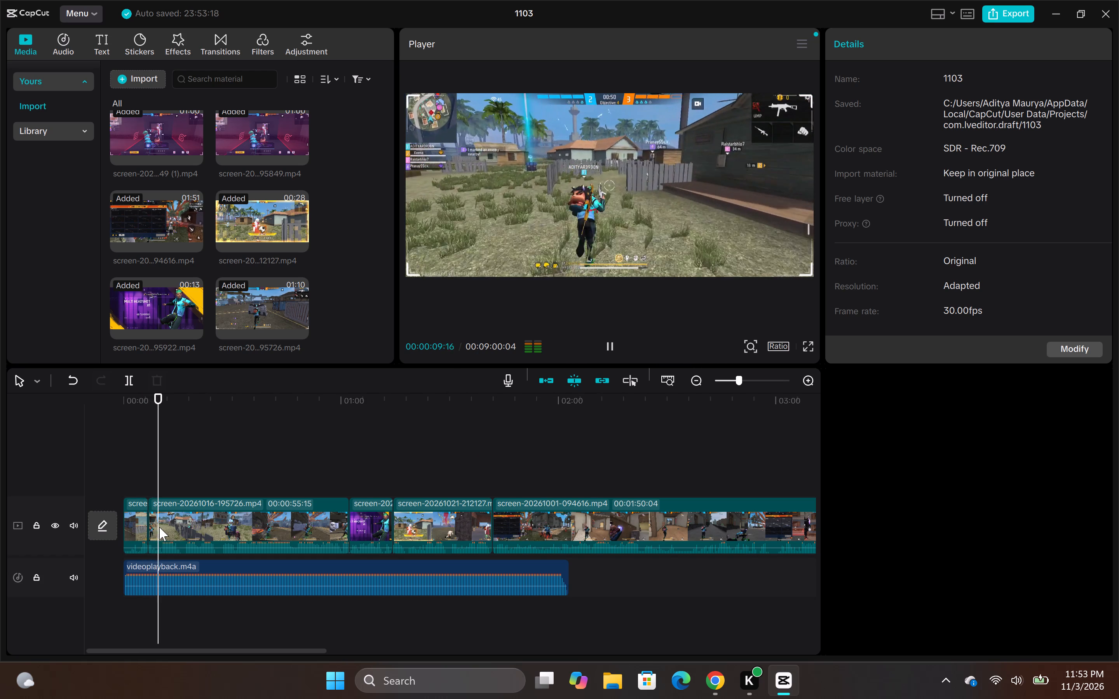
{"action": "left_click", "coordinate": [138, 524]}
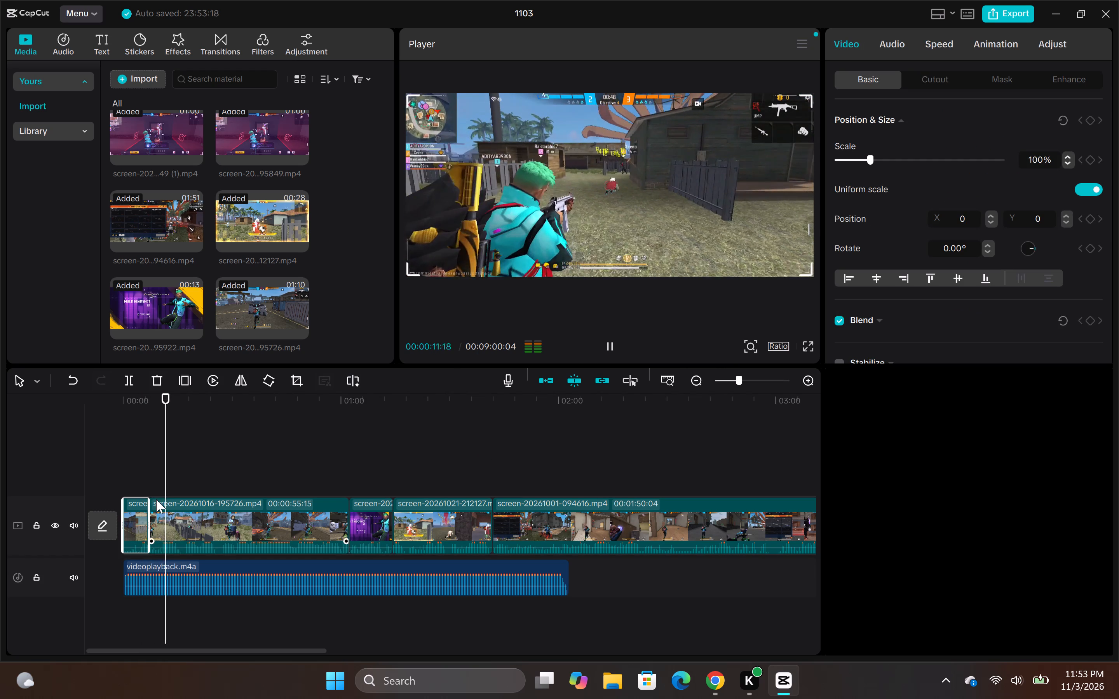
{"action": "left_click", "coordinate": [942, 49]}
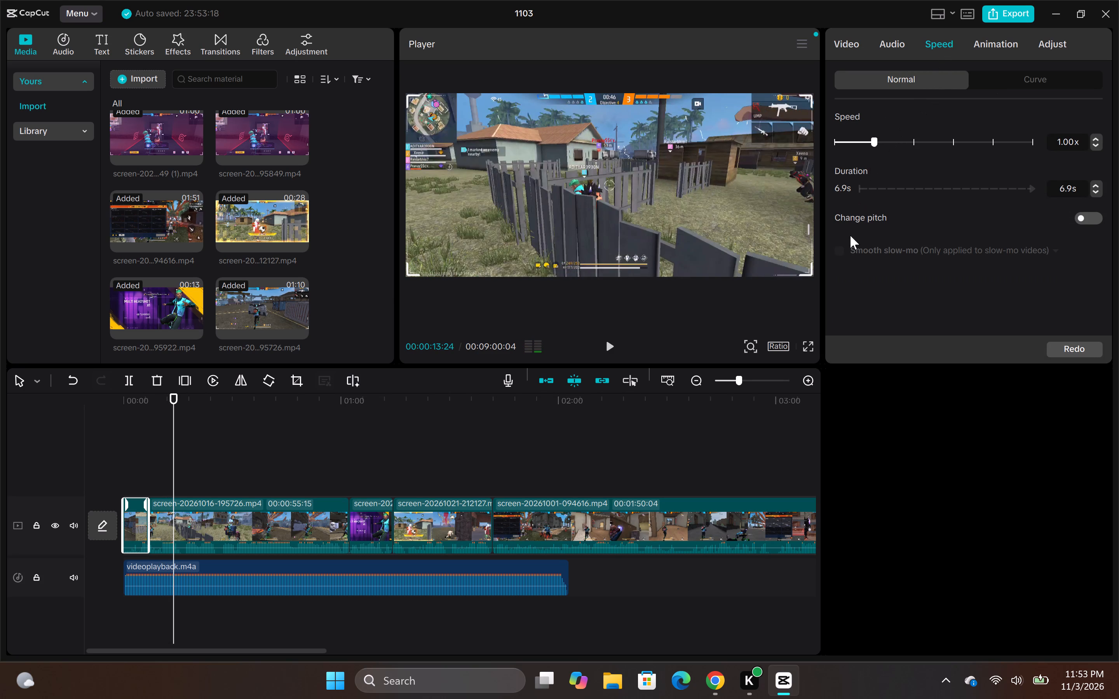
{"action": "left_click", "coordinate": [842, 253]}
{"action": "left_click", "coordinate": [841, 251]}
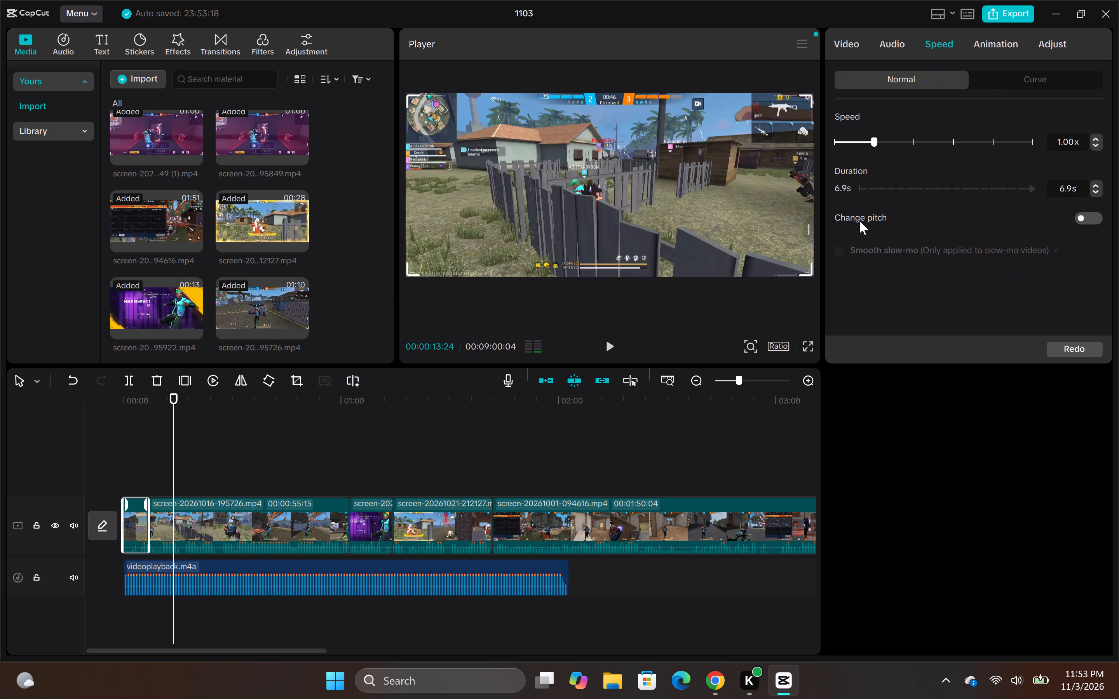
{"action": "left_click", "coordinate": [859, 221]}
{"action": "left_click", "coordinate": [1085, 216]}
{"action": "triple_click", "coordinate": [843, 247]}
{"action": "left_click", "coordinate": [843, 247]}
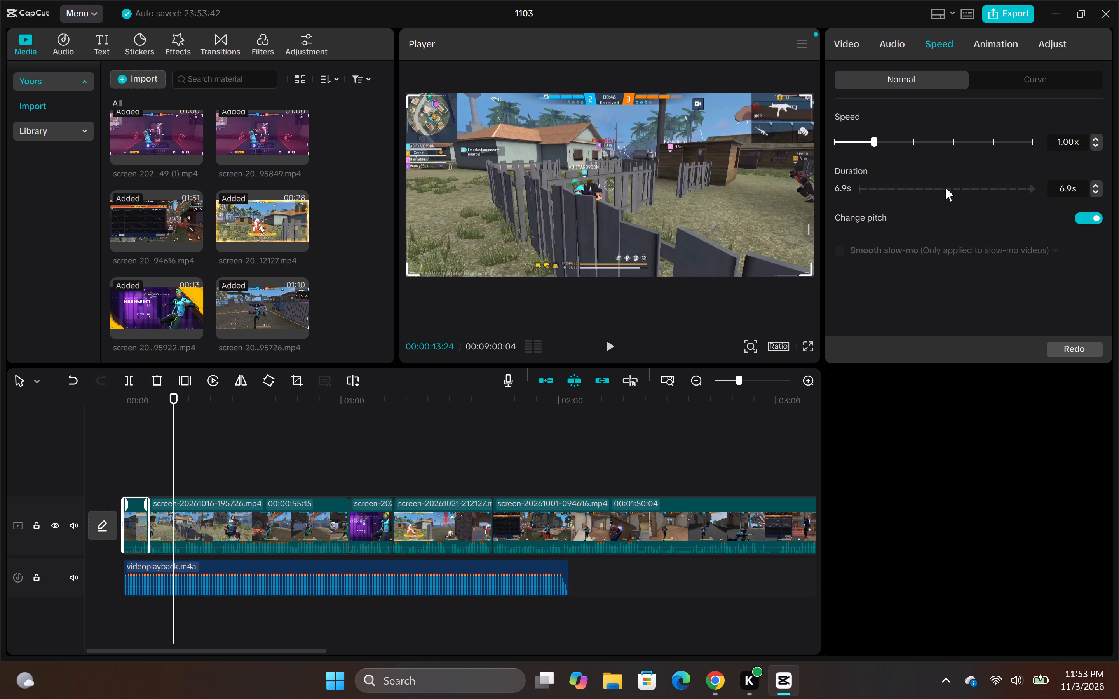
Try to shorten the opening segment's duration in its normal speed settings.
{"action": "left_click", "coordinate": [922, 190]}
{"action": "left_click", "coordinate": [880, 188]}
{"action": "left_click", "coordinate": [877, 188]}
Apply the Montage speed curve to the short opening segment.
{"action": "left_click", "coordinate": [1010, 86]}
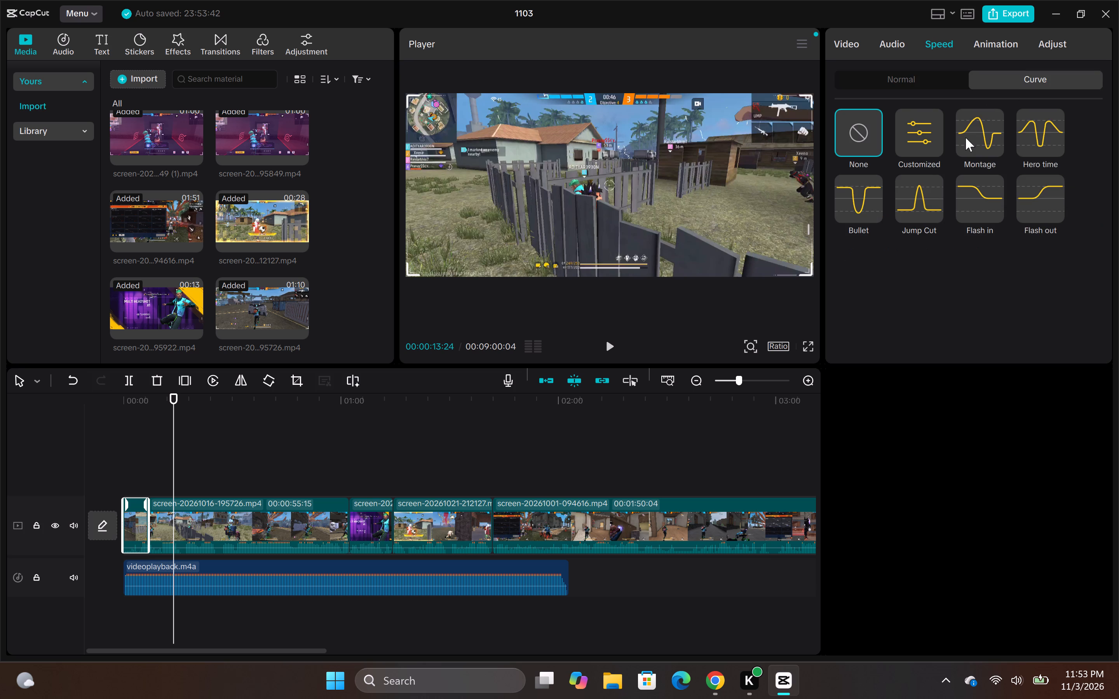
{"action": "left_click", "coordinate": [966, 139]}
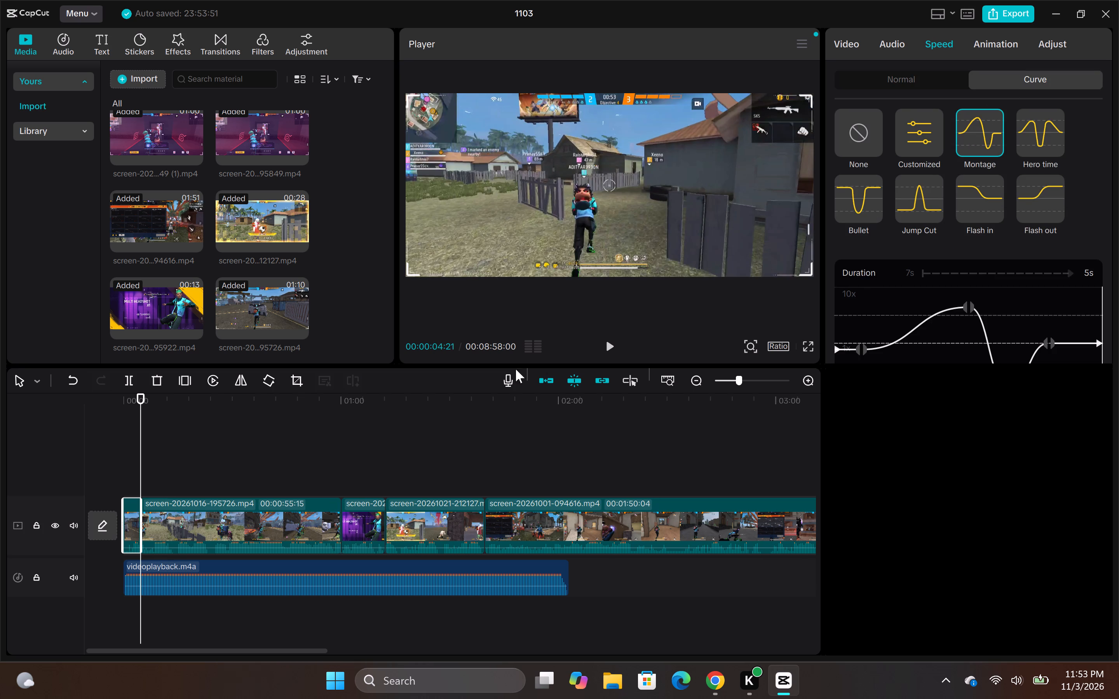
Play the opening segment from the start and scrub back along its speed curve to 00:00:02:09 to review the speed changes.
{"action": "left_click_drag", "start_coordinate": [145, 425], "coordinate": [105, 433]}
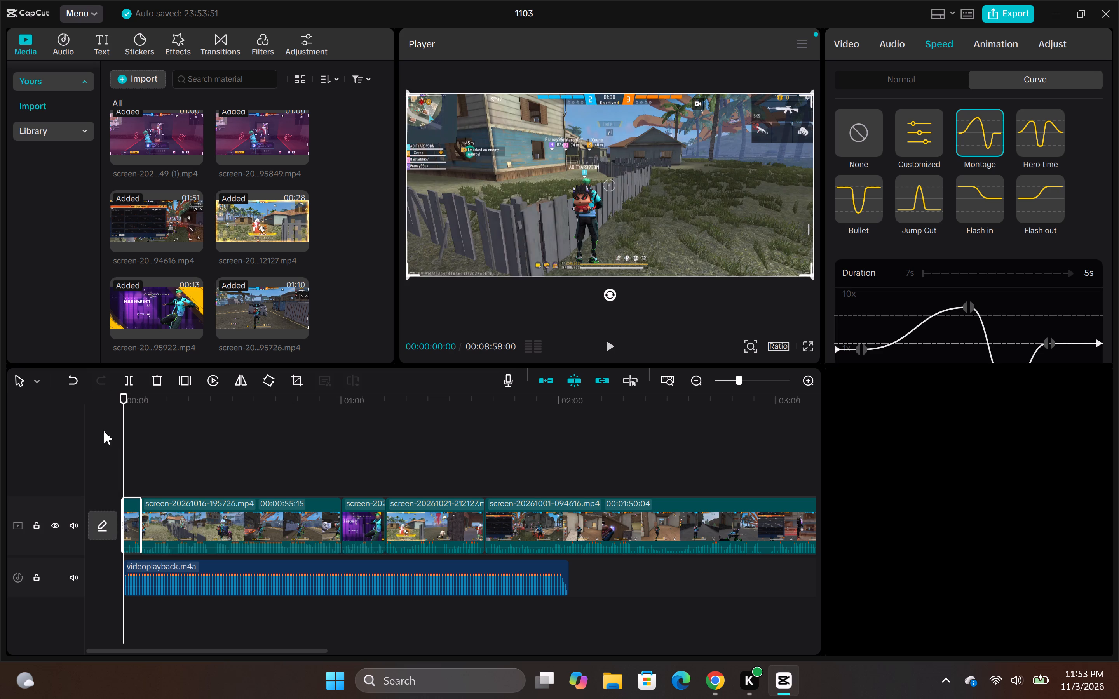
{"action": "left_click", "coordinate": [607, 342]}
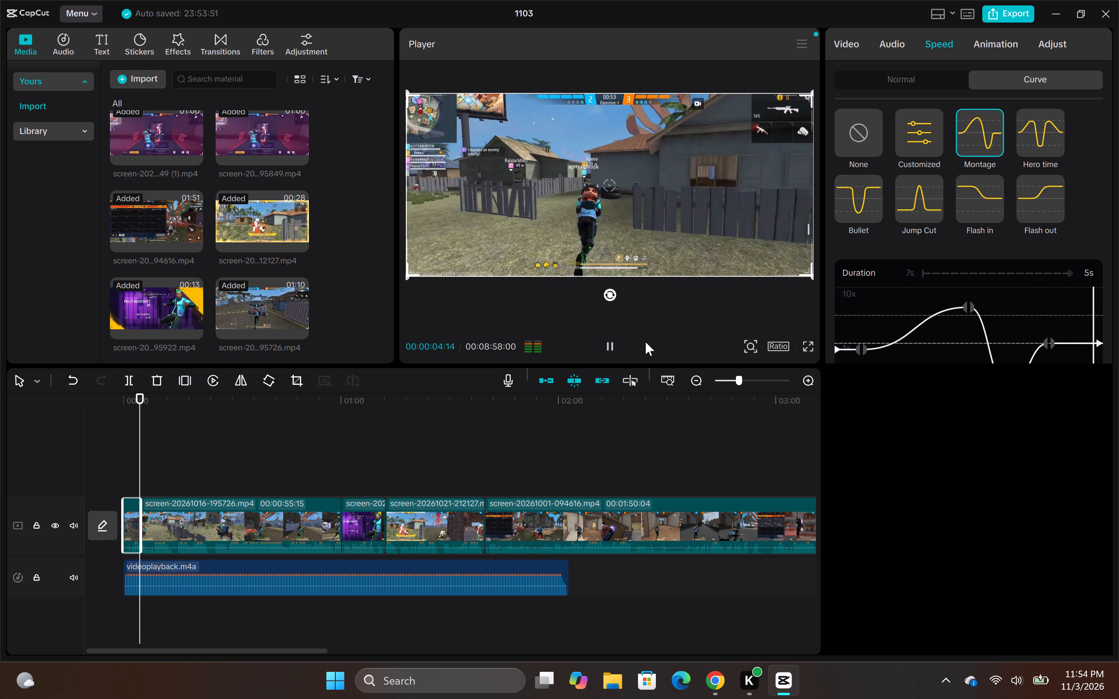
{"action": "left_click", "coordinate": [1039, 332]}
{"action": "left_click_drag", "start_coordinate": [1032, 344], "coordinate": [1031, 344]}
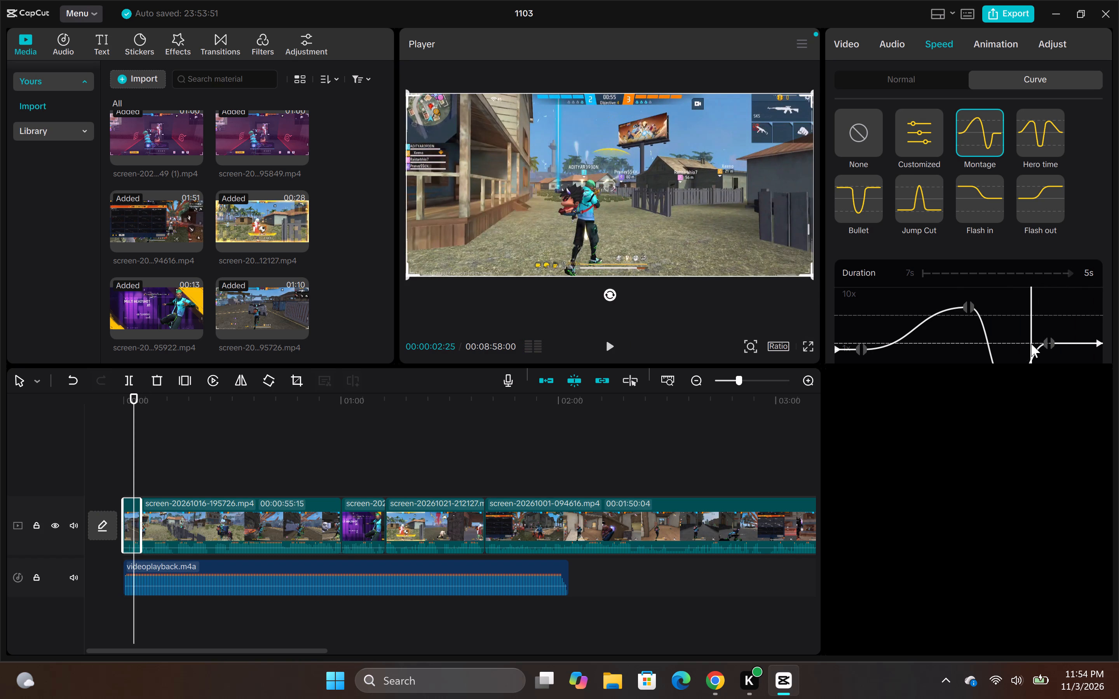
{"action": "left_click_drag", "start_coordinate": [1031, 344], "coordinate": [1025, 345]}
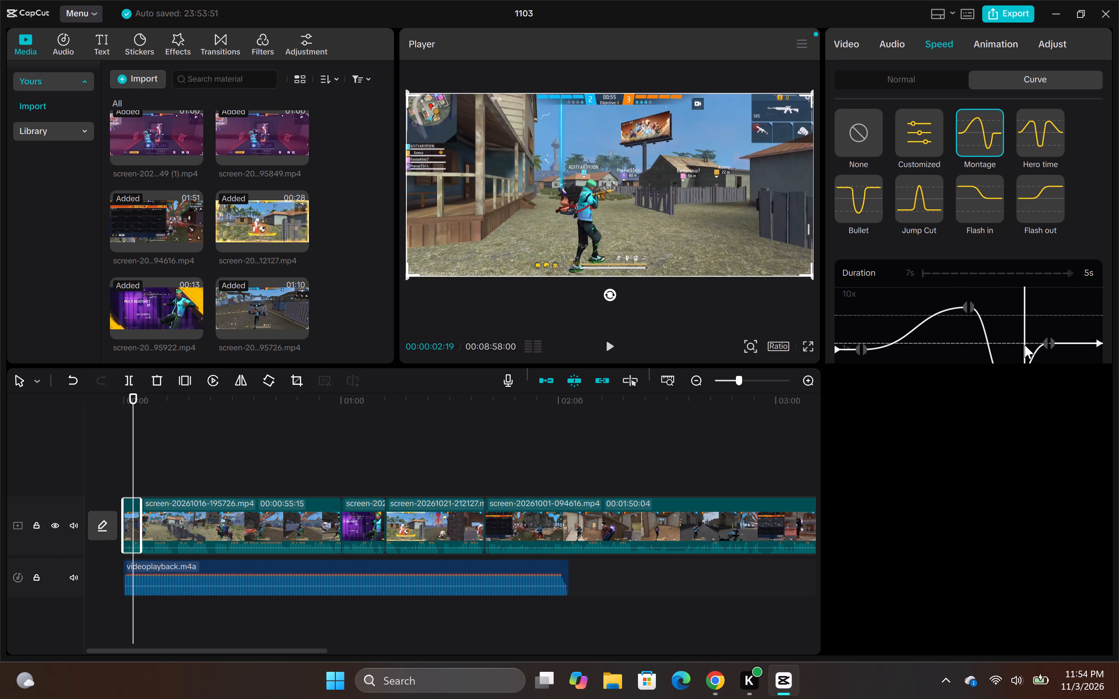
{"action": "left_click_drag", "start_coordinate": [1025, 345], "coordinate": [1017, 344]}
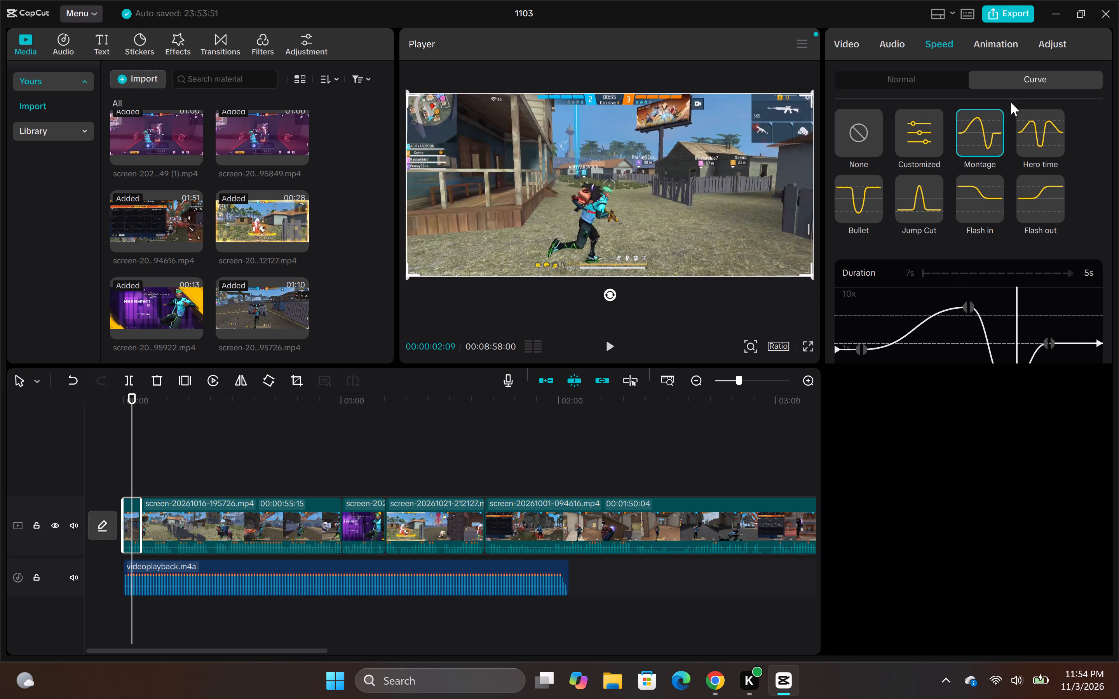
Apply the Hero time speed curve to the short opening segment and replay it from the start.
{"action": "left_click", "coordinate": [1026, 136]}
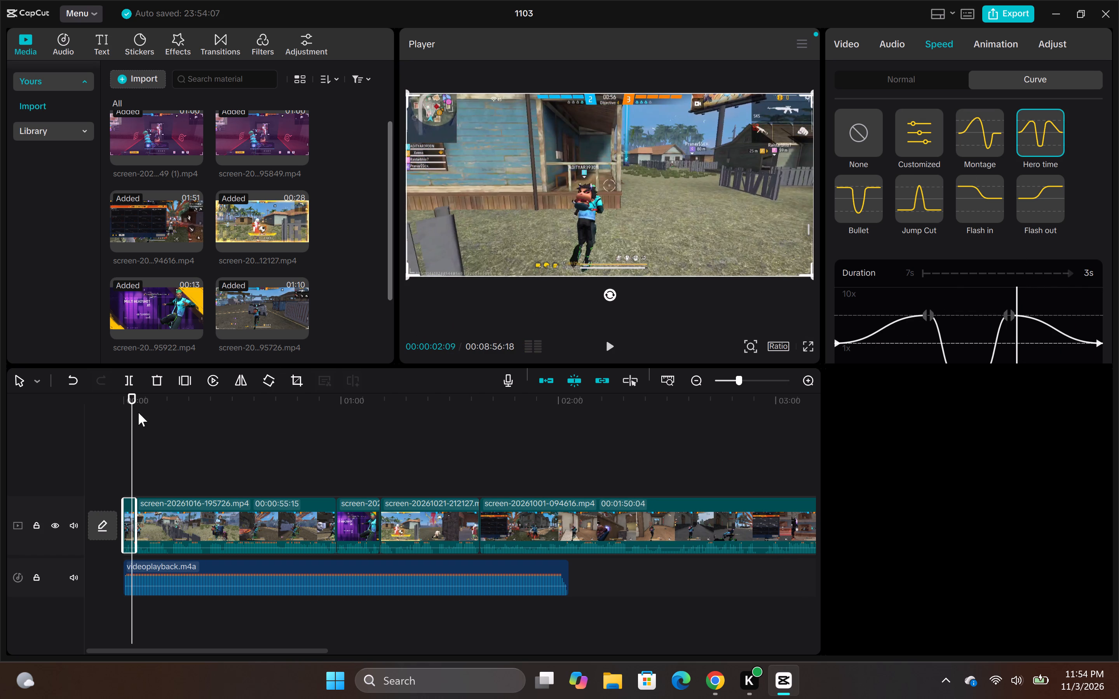
{"action": "left_click_drag", "start_coordinate": [131, 415], "coordinate": [88, 424]}
{"action": "left_click", "coordinate": [614, 346]}
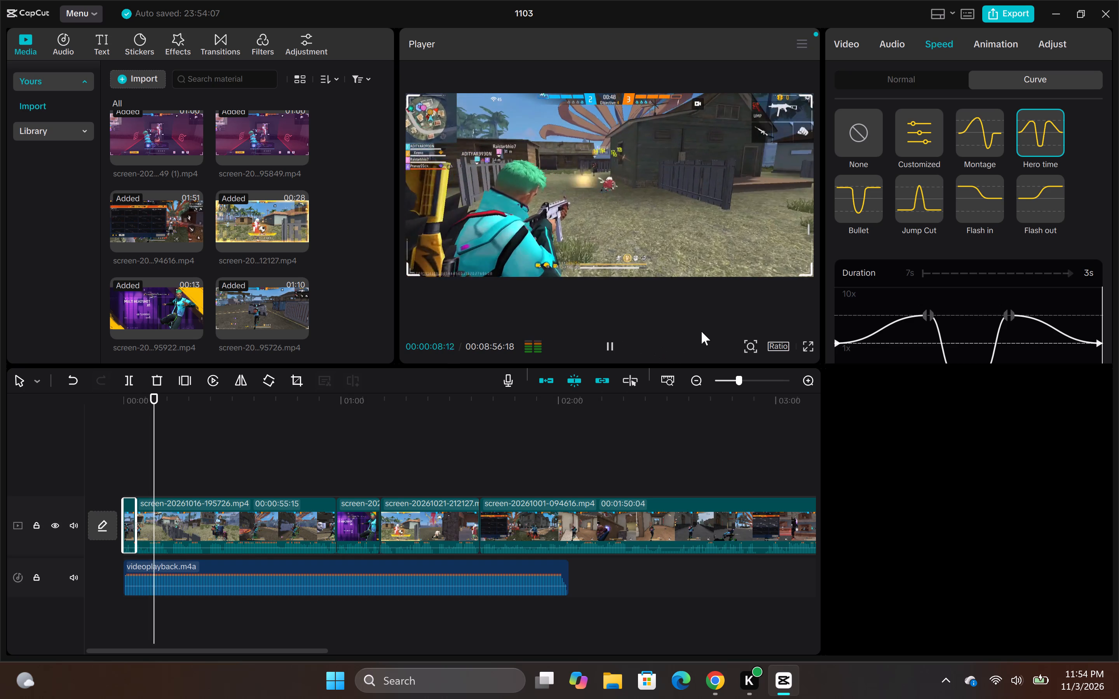
Scrub along the Hero time curve around its second peak, between about 00:00:02:16 and 00:00:02:21, to examine the matching frames.
{"action": "left_click", "coordinate": [985, 333]}
{"action": "left_click_drag", "start_coordinate": [985, 333], "coordinate": [1002, 329]}
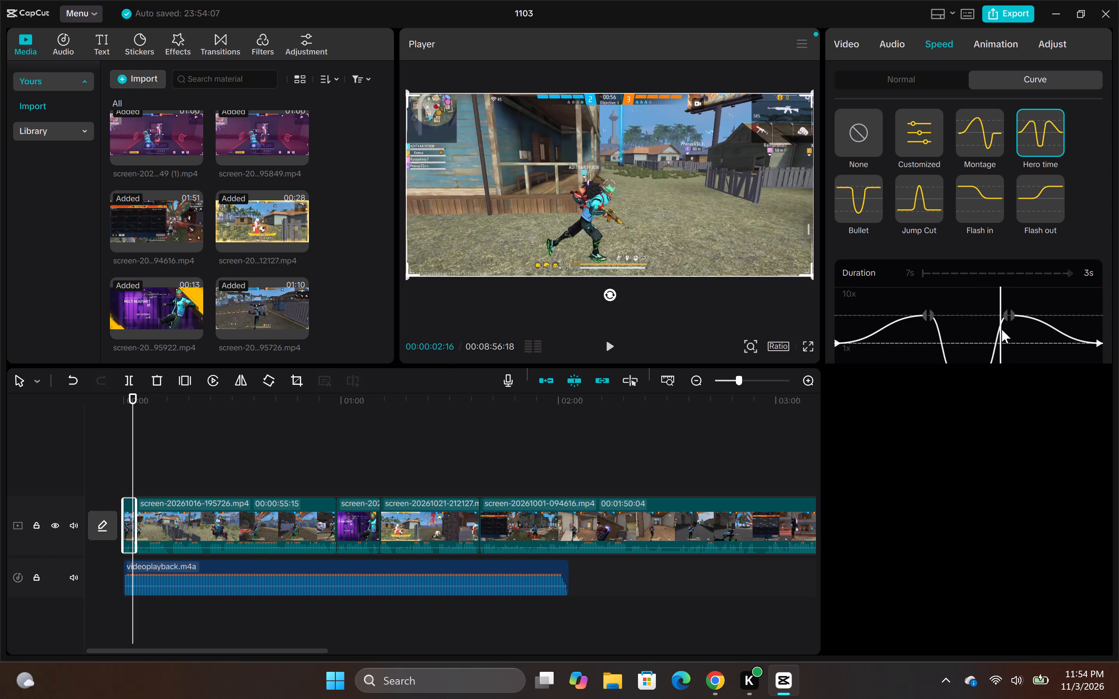
{"action": "left_click_drag", "start_coordinate": [1002, 329], "coordinate": [1023, 322]}
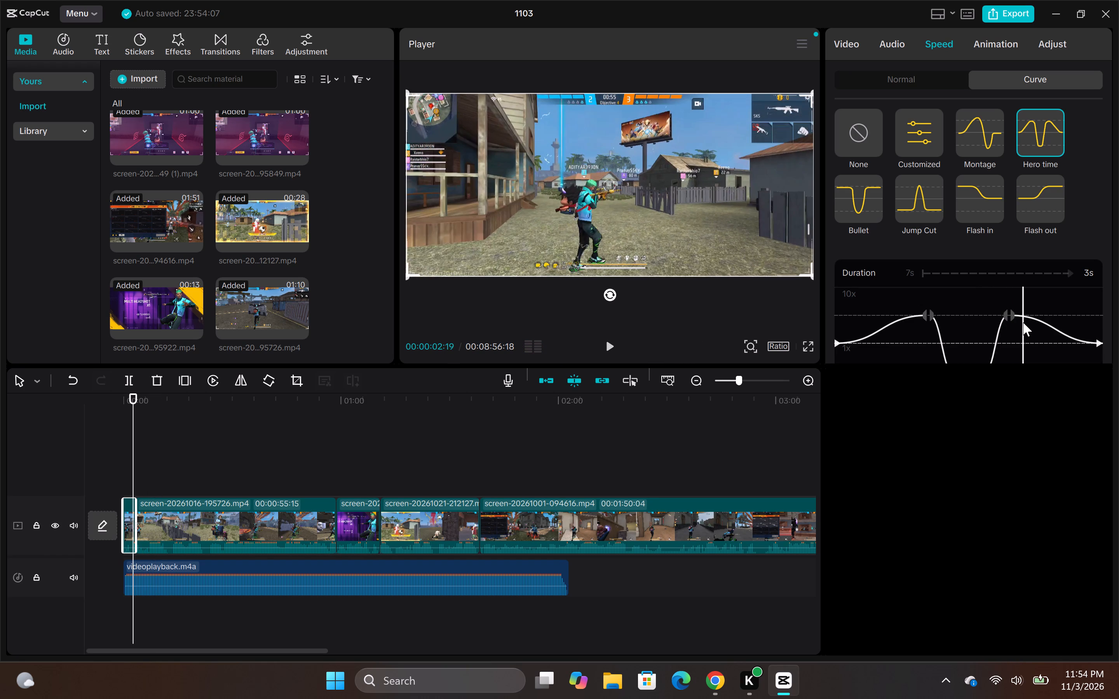
{"action": "left_click_drag", "start_coordinate": [1023, 322], "coordinate": [1029, 322]}
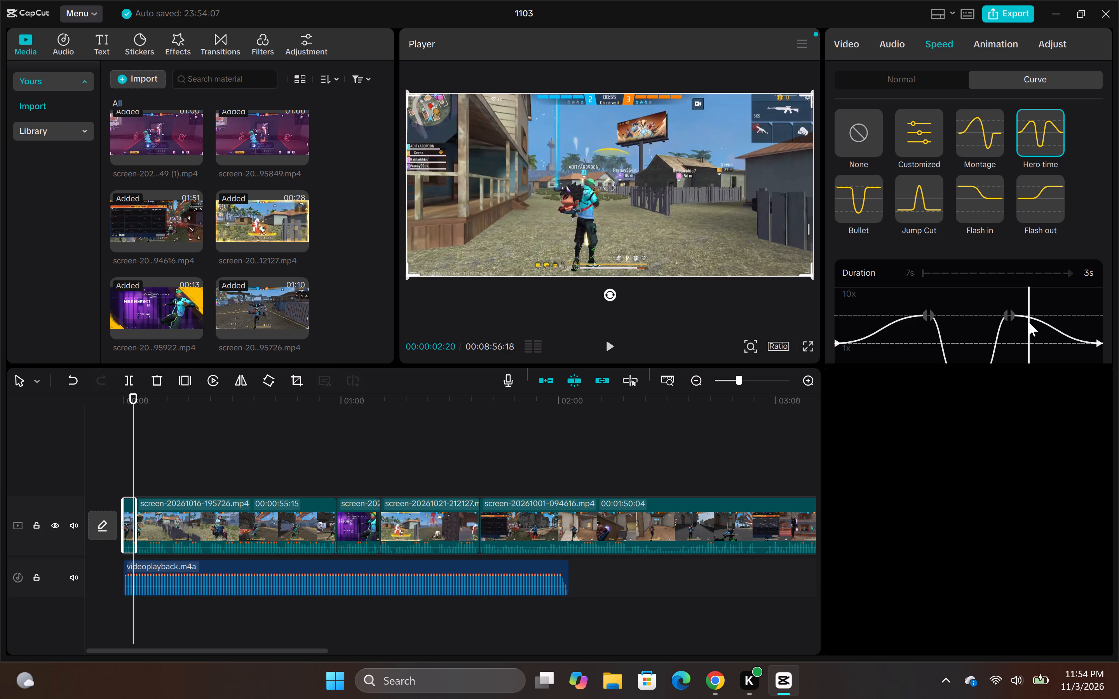
{"action": "left_click_drag", "start_coordinate": [1029, 322], "coordinate": [1035, 321]}
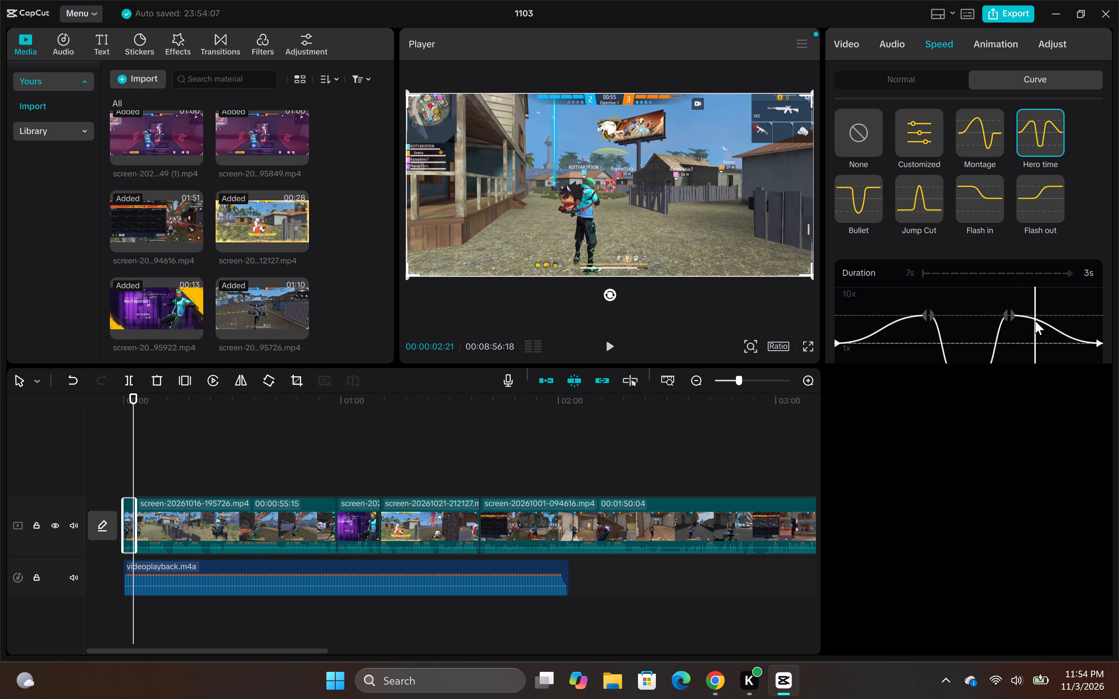
{"action": "left_click_drag", "start_coordinate": [1035, 321], "coordinate": [1034, 321]}
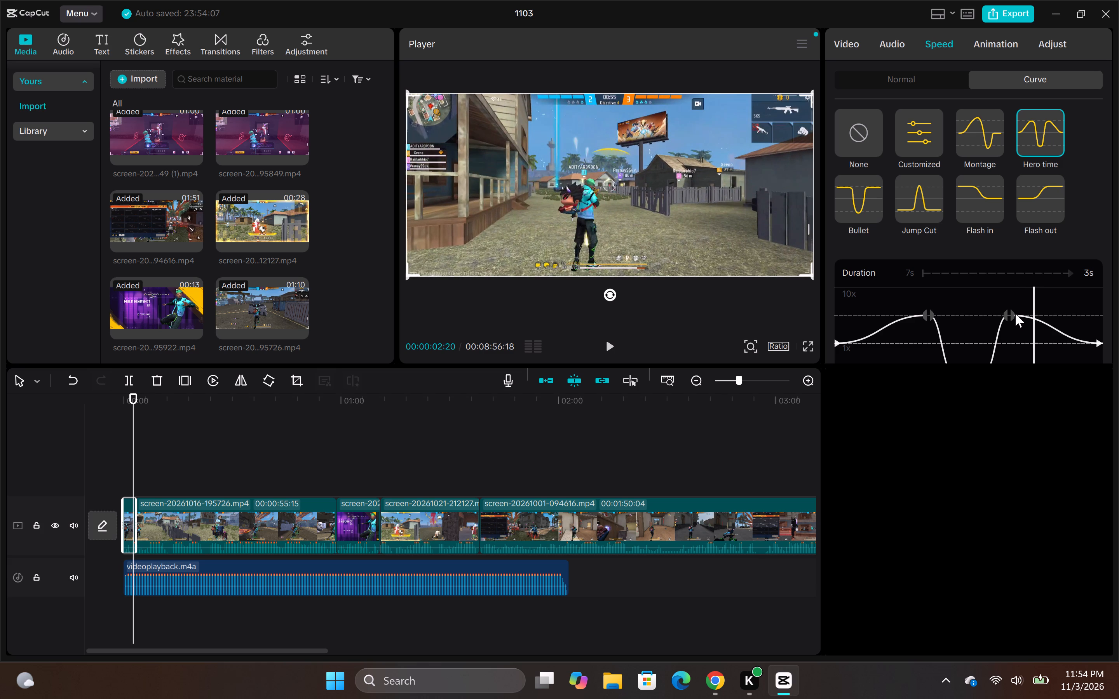
{"action": "left_click_drag", "start_coordinate": [1015, 313], "coordinate": [1024, 317]}
{"action": "left_click_drag", "start_coordinate": [1027, 318], "coordinate": [1030, 320]}
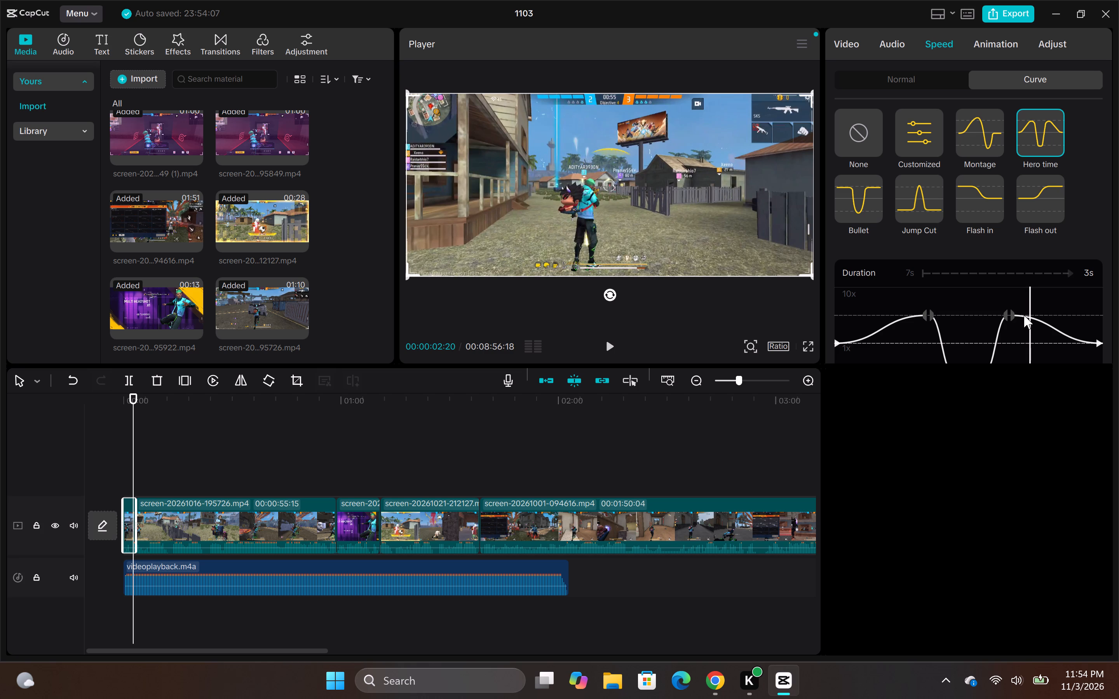
{"action": "left_click", "coordinate": [1024, 315]}
{"action": "left_click_drag", "start_coordinate": [1036, 317], "coordinate": [1037, 318]}
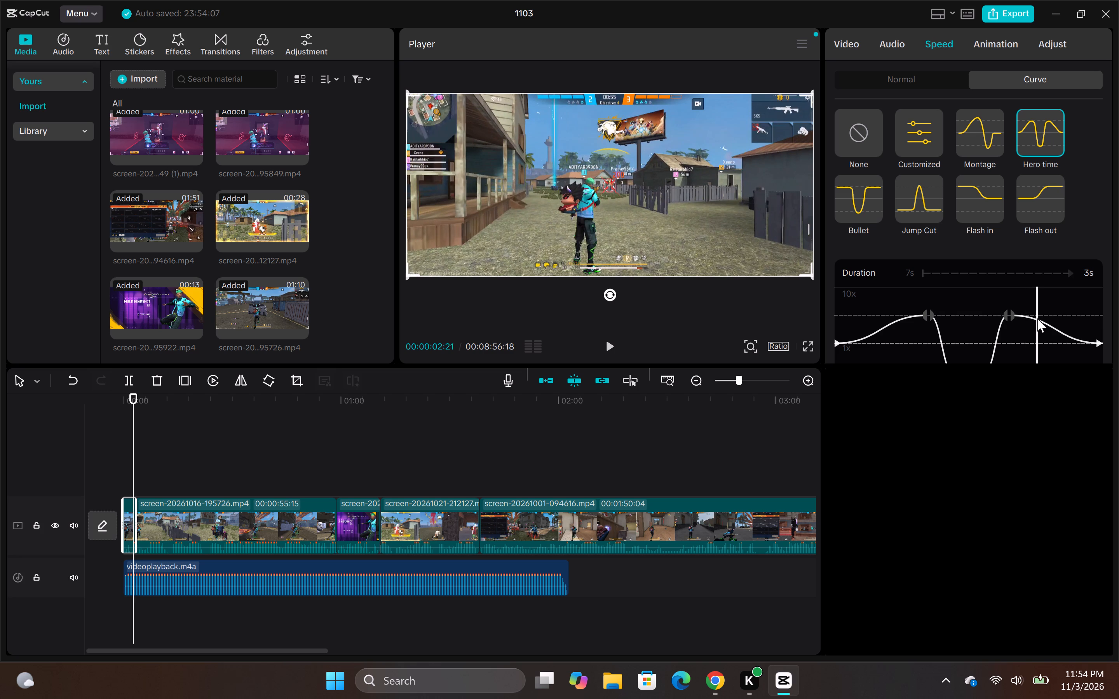
{"action": "left_click_drag", "start_coordinate": [1037, 318], "coordinate": [1036, 324]}
{"action": "left_click_drag", "start_coordinate": [1020, 312], "coordinate": [1019, 332]}
Reshape the Hero time curve by shifting its first peak slightly earlier and lowering its second peak to about 2.75x.
{"action": "left_click_drag", "start_coordinate": [928, 315], "coordinate": [917, 316]}
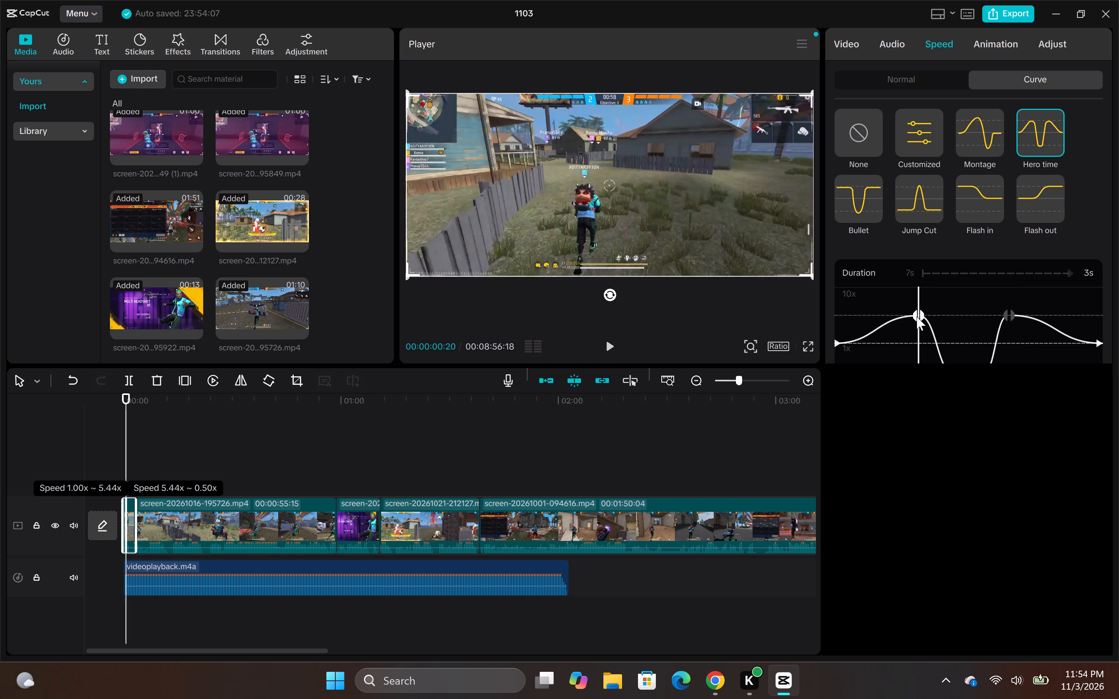
{"action": "left_click_drag", "start_coordinate": [917, 316], "coordinate": [915, 317]}
{"action": "left_click_drag", "start_coordinate": [1008, 313], "coordinate": [1010, 320]}
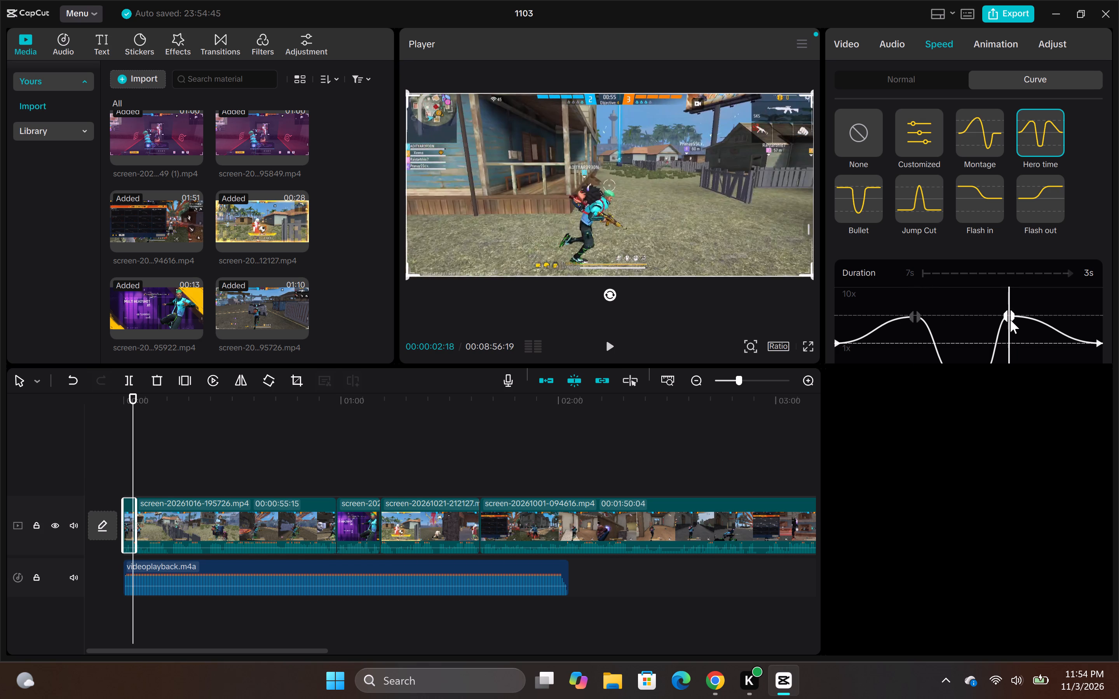
{"action": "left_click_drag", "start_coordinate": [1010, 320], "coordinate": [1029, 329]}
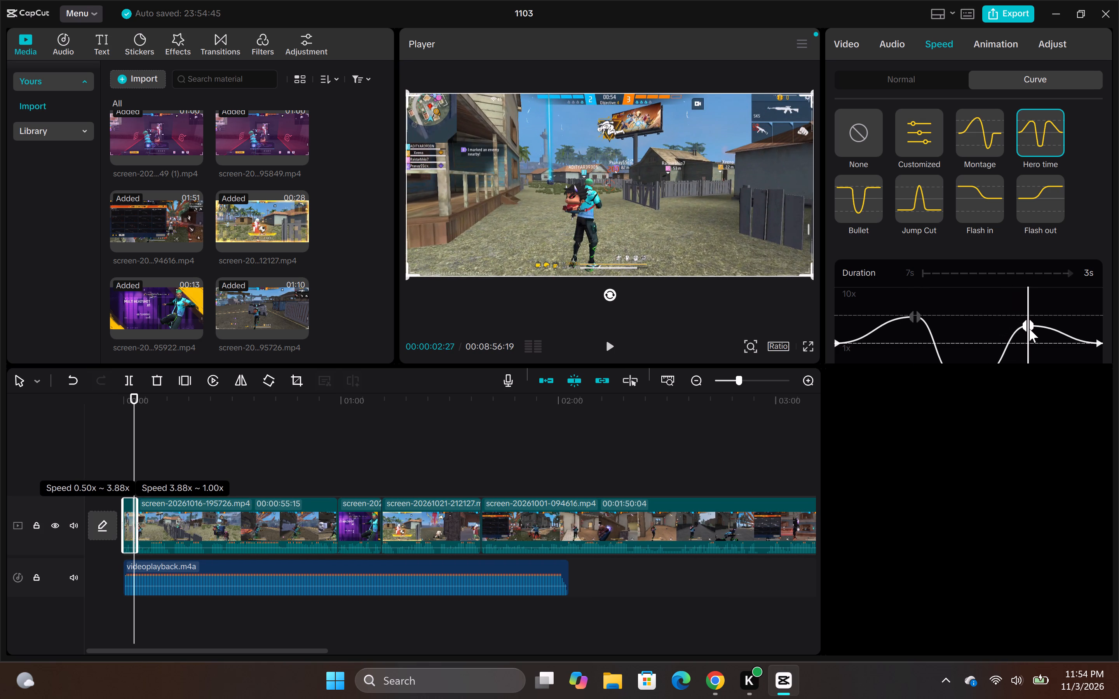
{"action": "left_click_drag", "start_coordinate": [1029, 329], "coordinate": [1016, 336]}
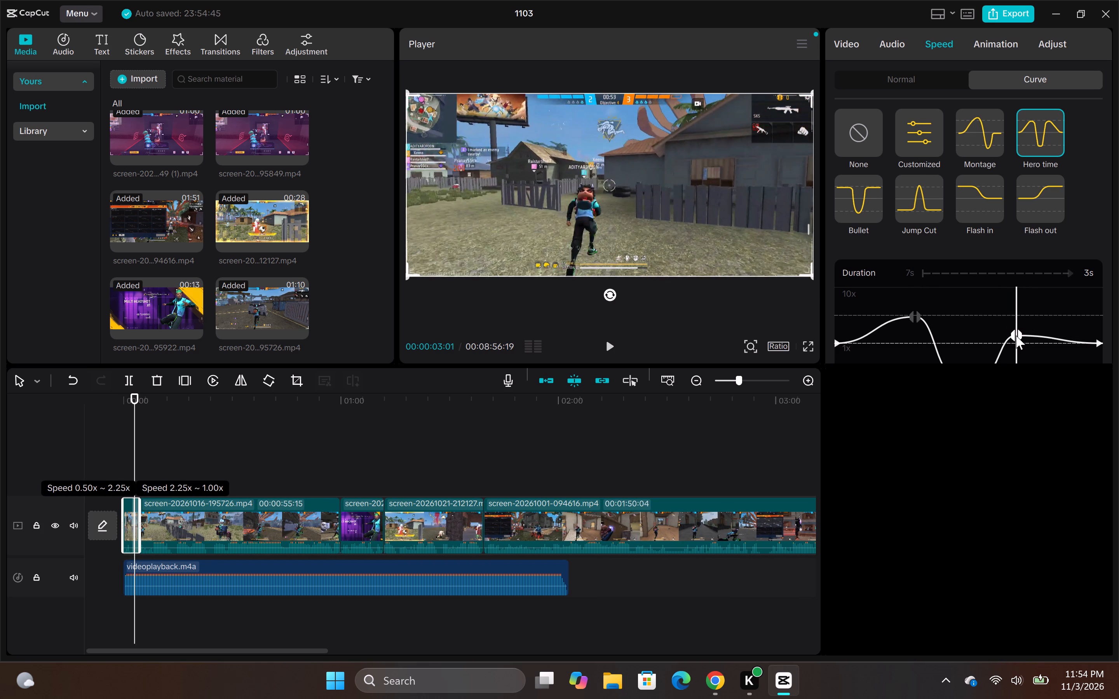
{"action": "left_click_drag", "start_coordinate": [1016, 336], "coordinate": [1011, 336]}
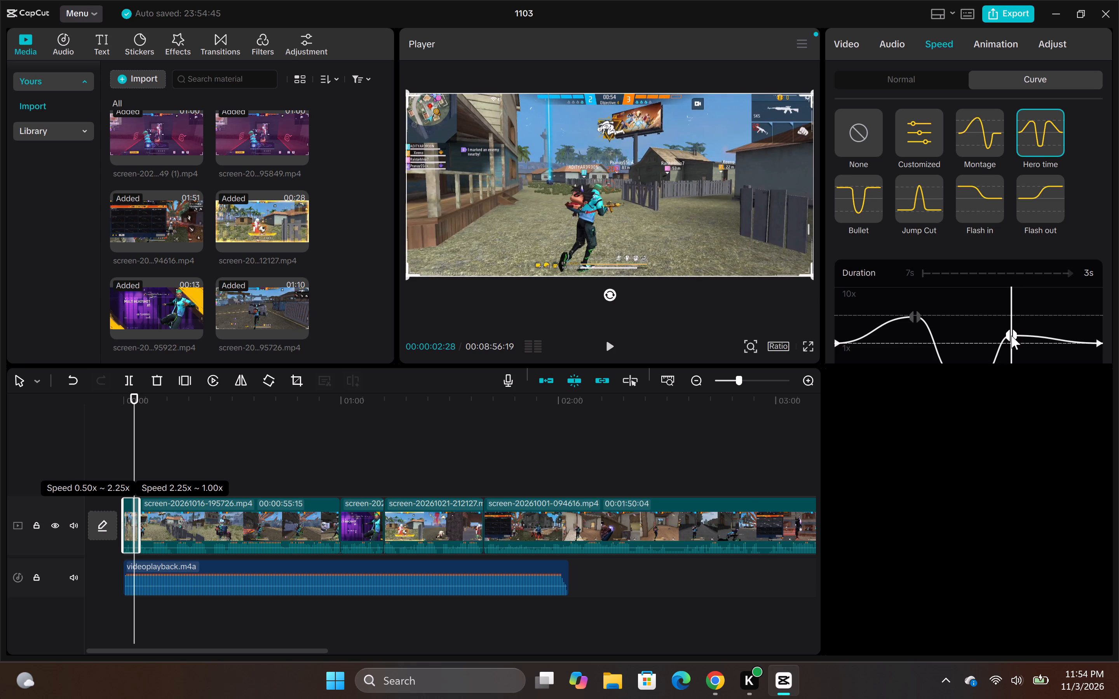
{"action": "left_click_drag", "start_coordinate": [1011, 336], "coordinate": [1011, 332]}
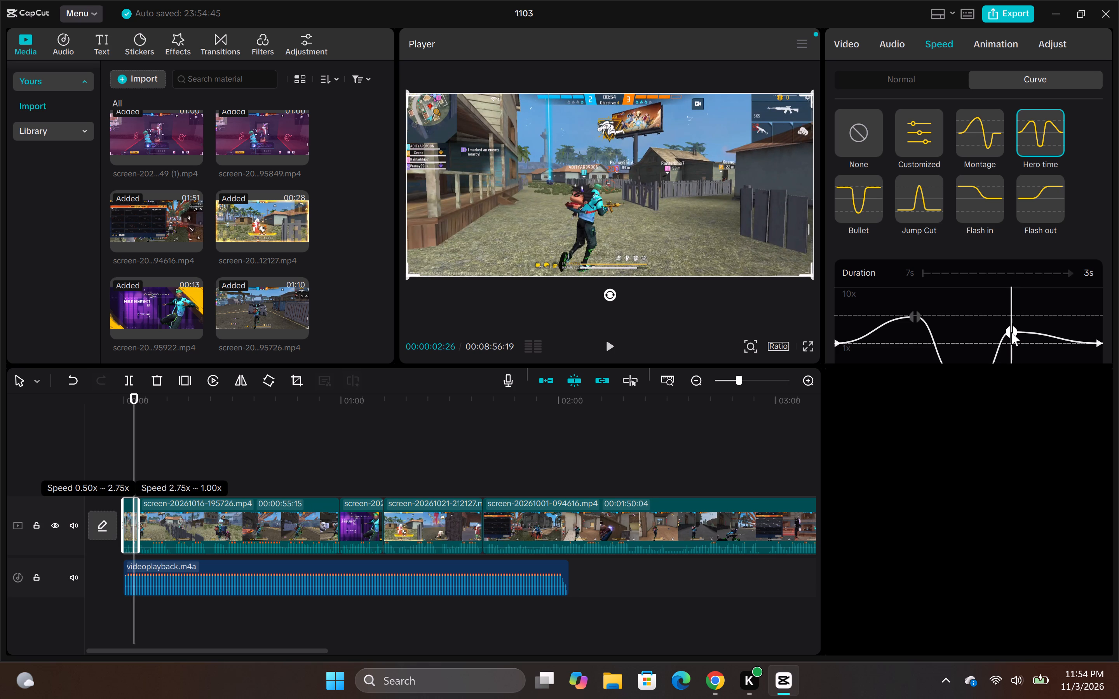
{"action": "left_click_drag", "start_coordinate": [1011, 332], "coordinate": [1010, 332]}
Replay the montage from the start to check the opening segment's reshaped speed curve.
{"action": "left_click", "coordinate": [607, 339]}
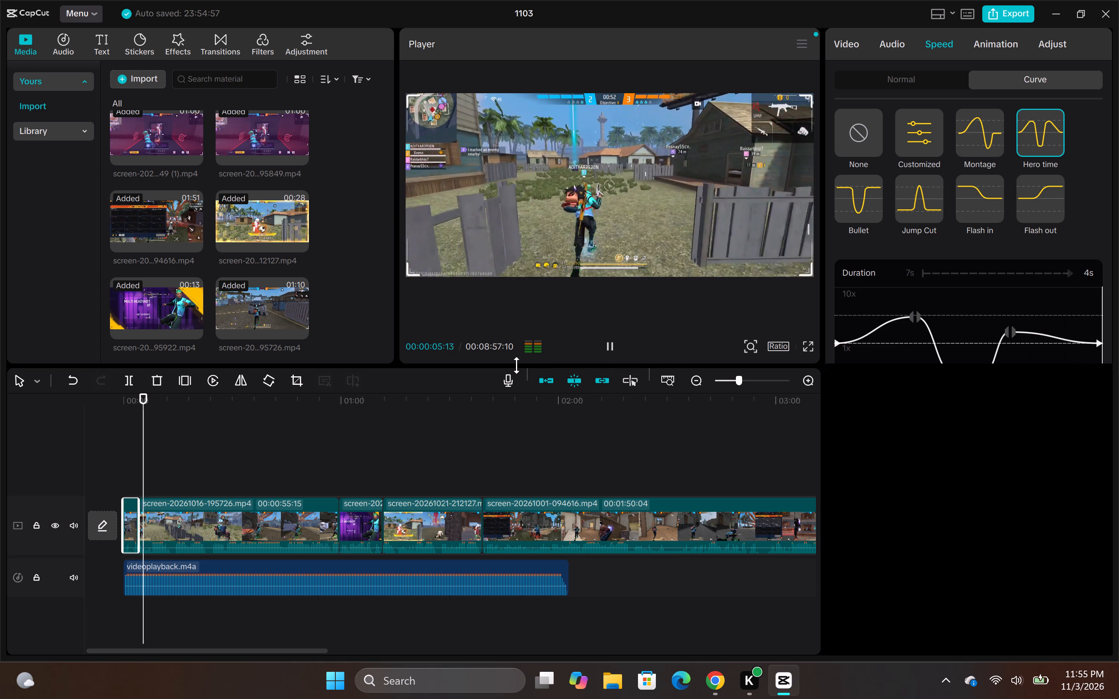
{"action": "left_click_drag", "start_coordinate": [145, 445], "coordinate": [79, 457]}
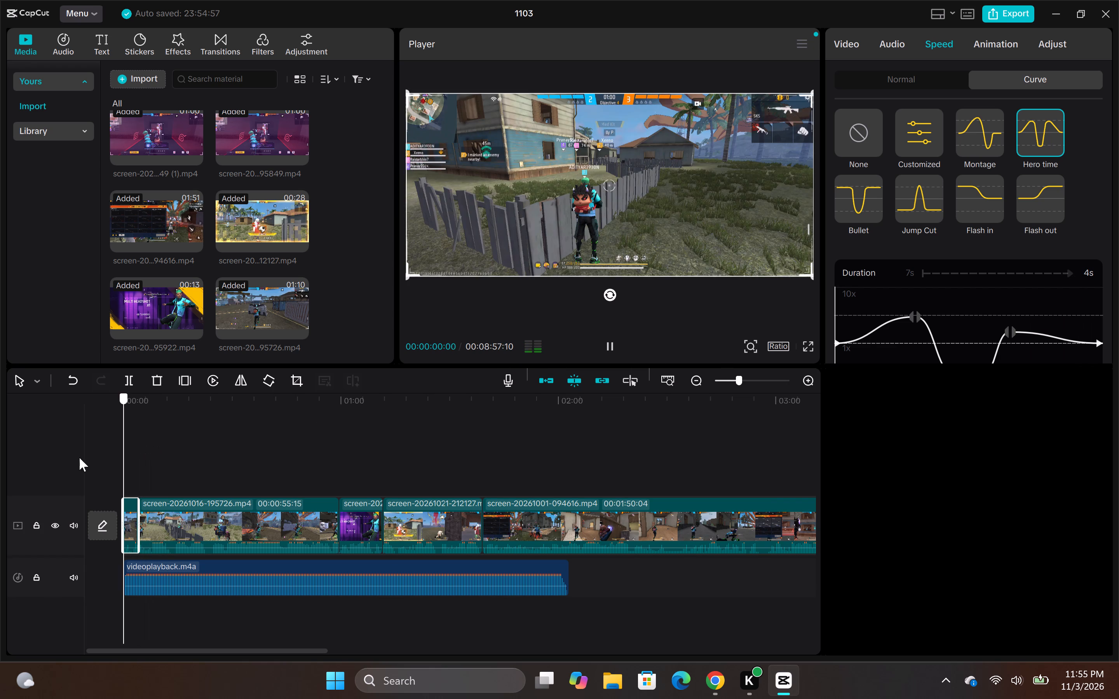
{"action": "left_click_drag", "start_coordinate": [79, 457], "coordinate": [80, 457]}
{"action": "left_click", "coordinate": [78, 457]}
{"action": "left_click", "coordinate": [611, 345]}
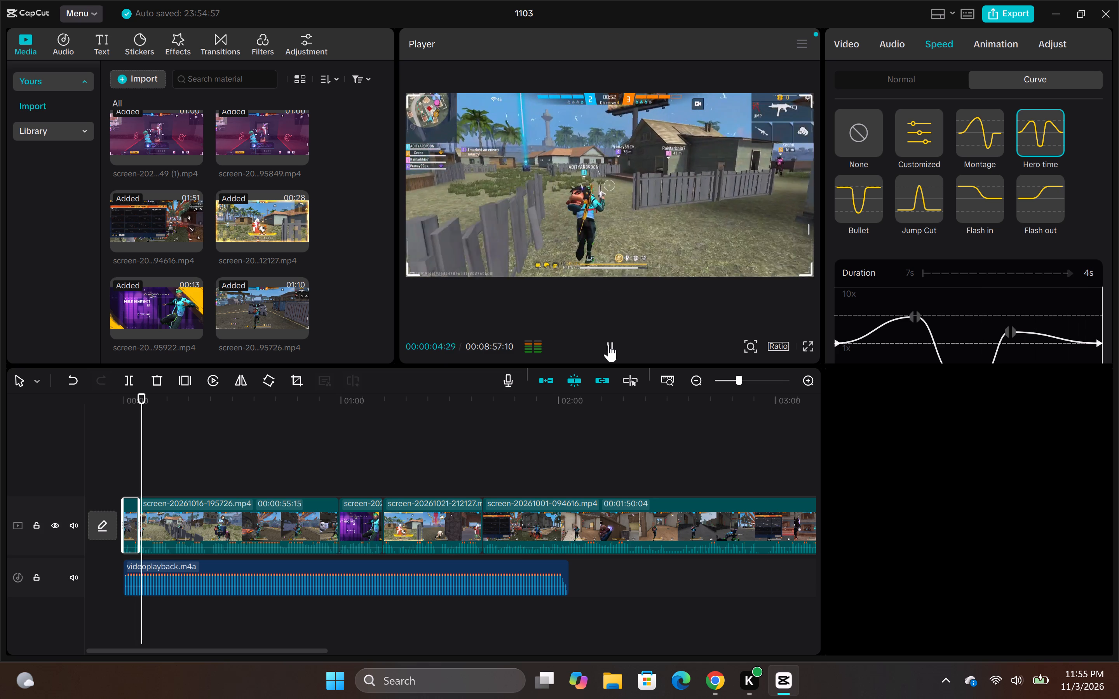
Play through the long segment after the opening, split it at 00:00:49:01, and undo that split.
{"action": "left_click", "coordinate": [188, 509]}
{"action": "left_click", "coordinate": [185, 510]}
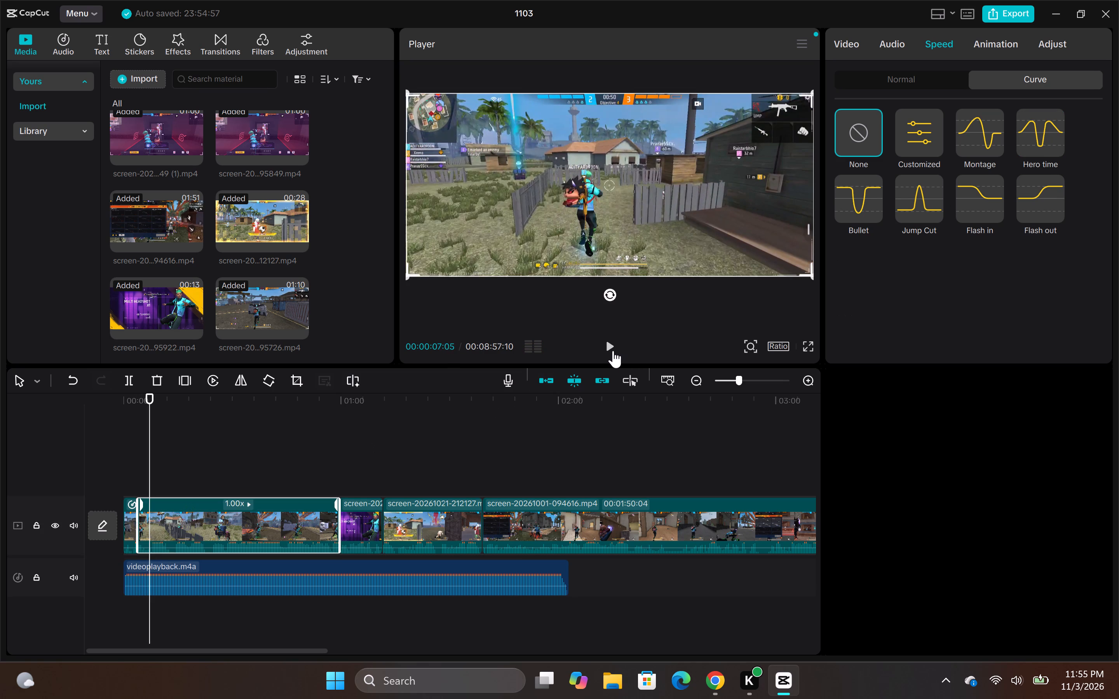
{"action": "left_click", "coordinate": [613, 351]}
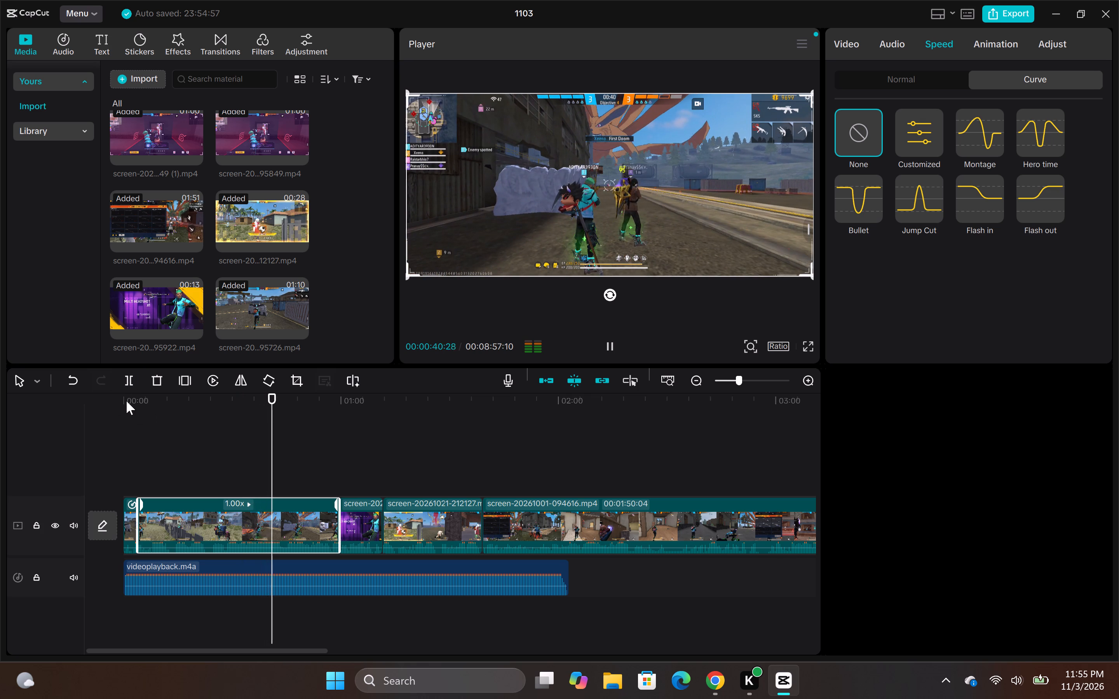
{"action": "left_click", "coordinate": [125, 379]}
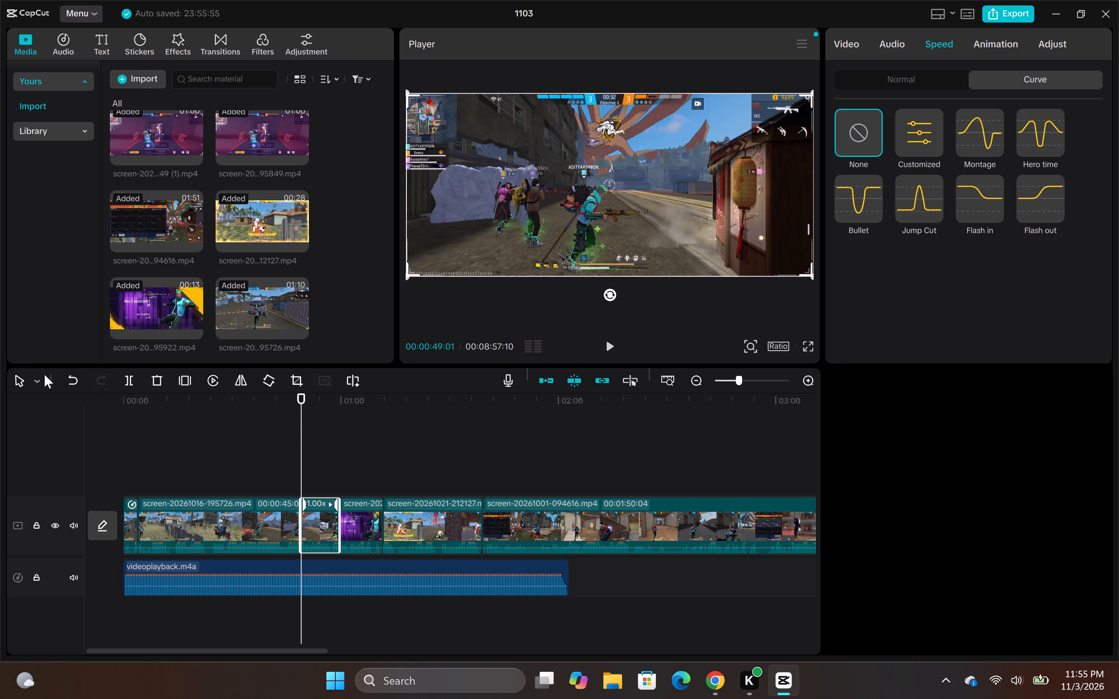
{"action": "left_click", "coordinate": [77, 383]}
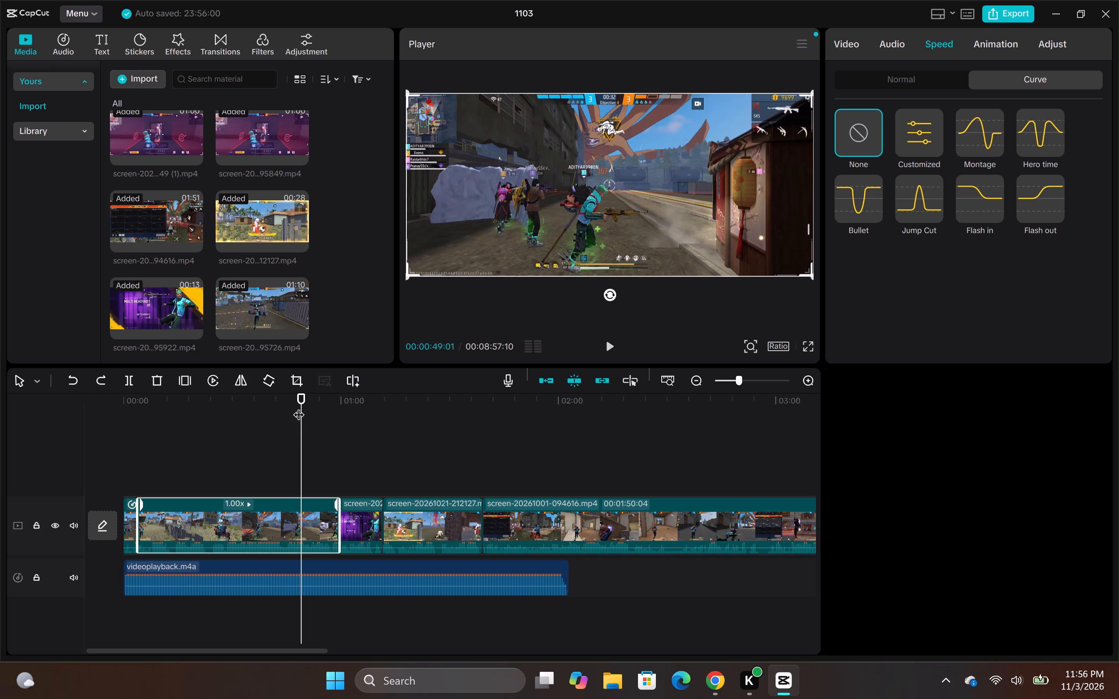
Review the action around 00:00:45 to 00:00:49 and split the long segment after the opening at 00:00:47:09.
{"action": "left_click_drag", "start_coordinate": [305, 414], "coordinate": [288, 418]}
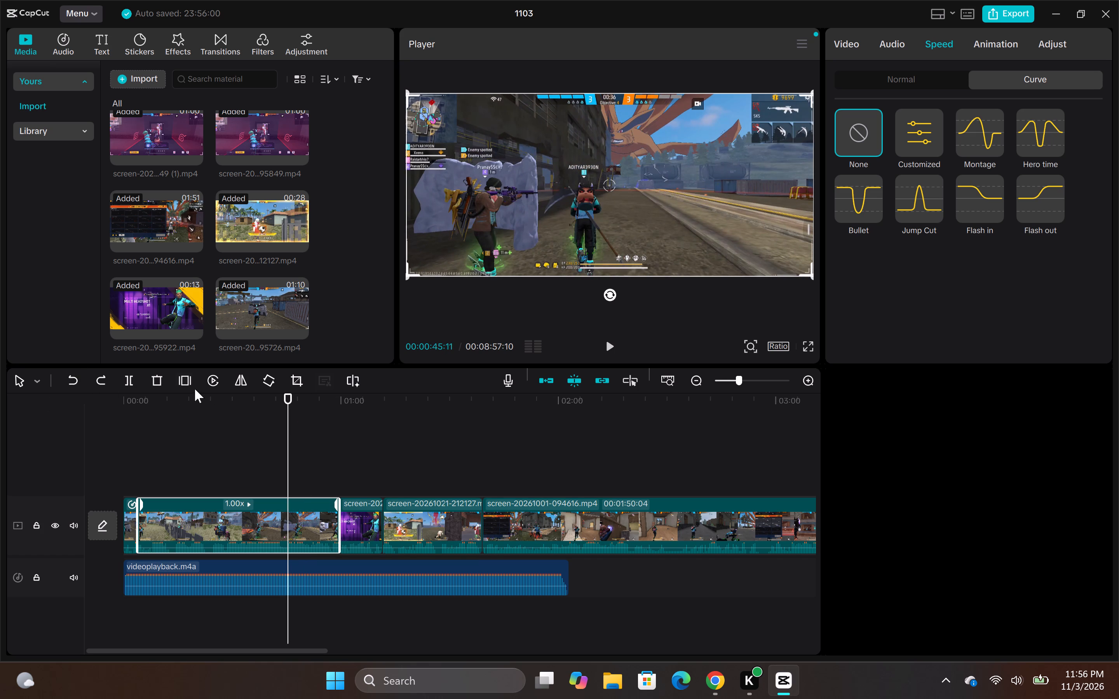
{"action": "left_click", "coordinate": [610, 346]}
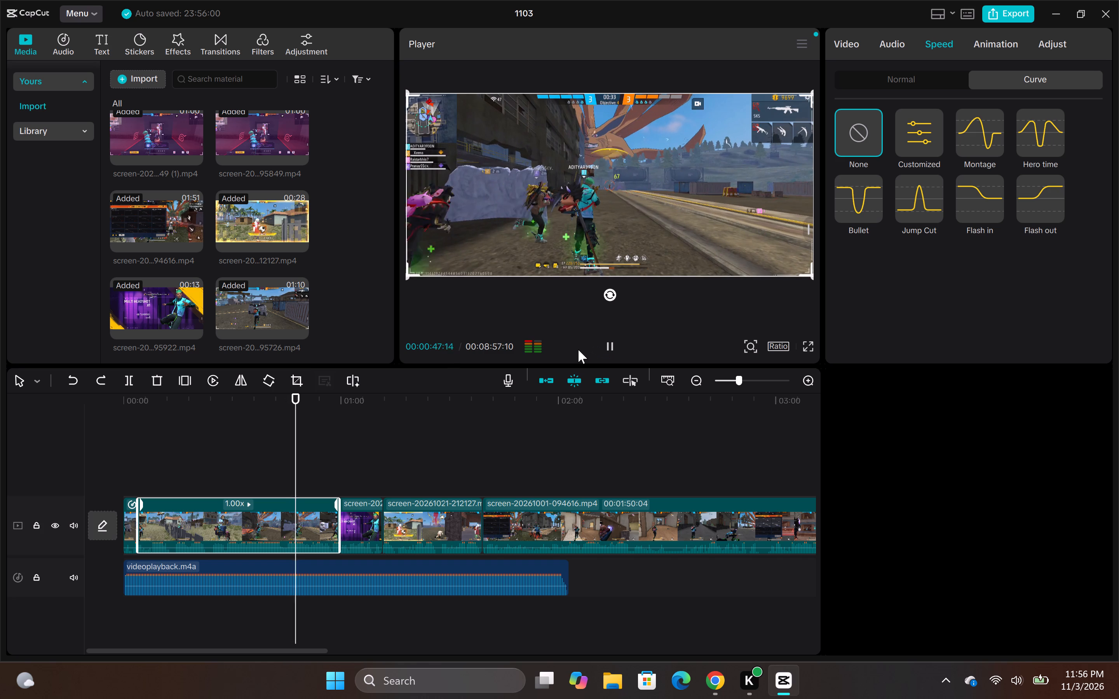
{"action": "left_click", "coordinate": [603, 347]}
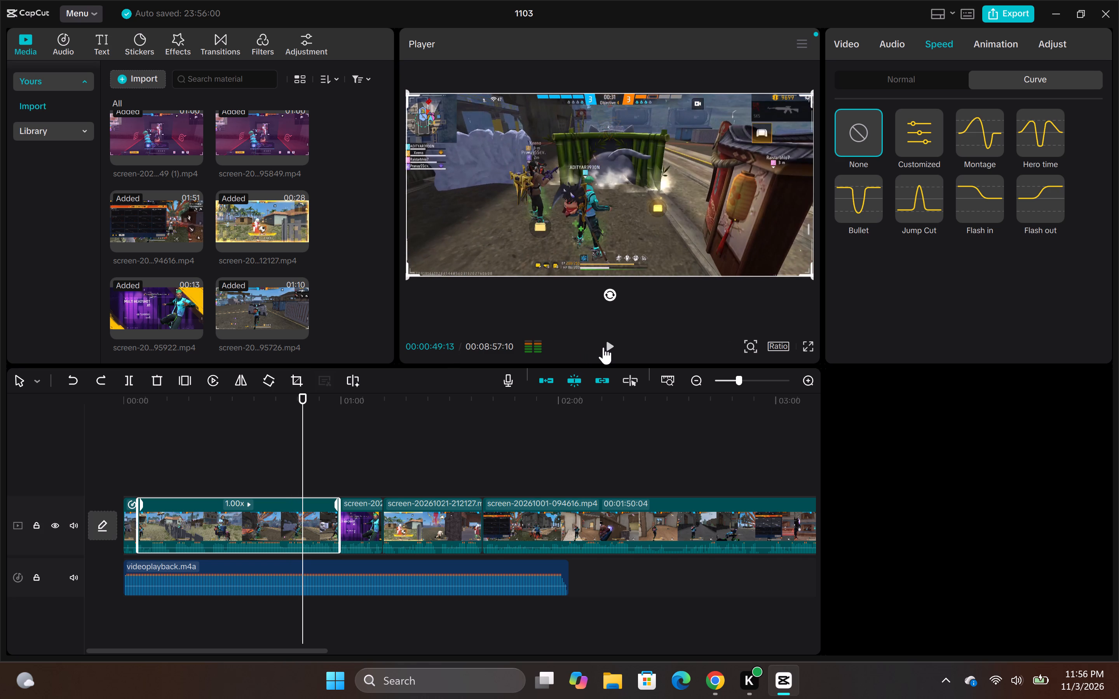
{"action": "left_click_drag", "start_coordinate": [306, 424], "coordinate": [303, 425]}
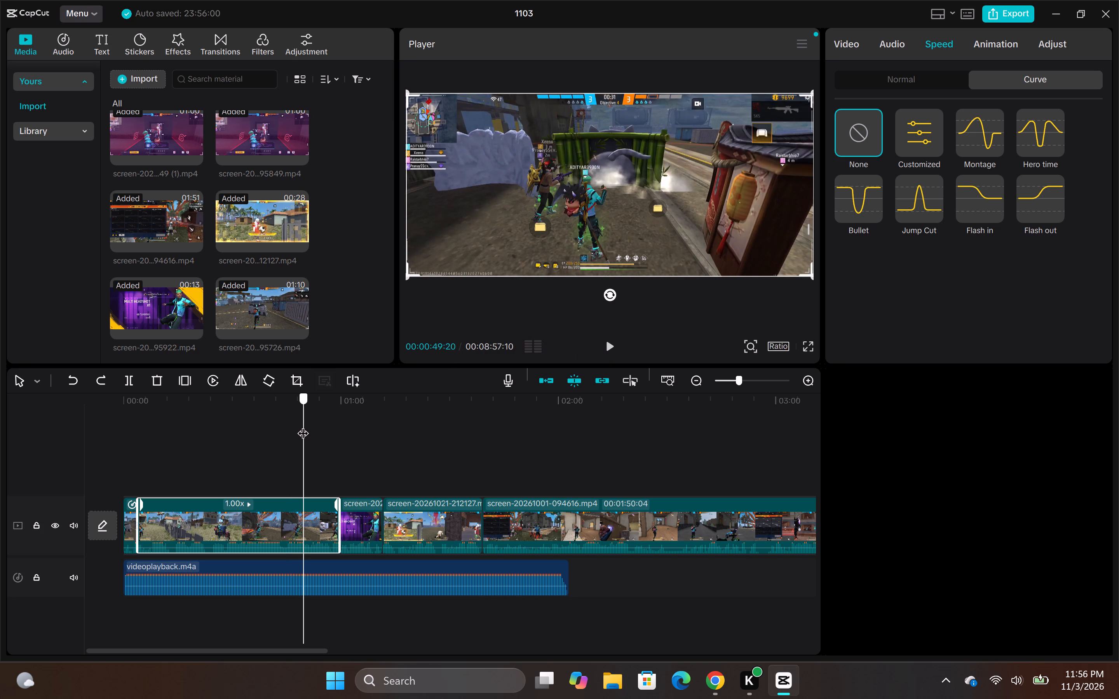
{"action": "left_click_drag", "start_coordinate": [303, 425], "coordinate": [297, 429]}
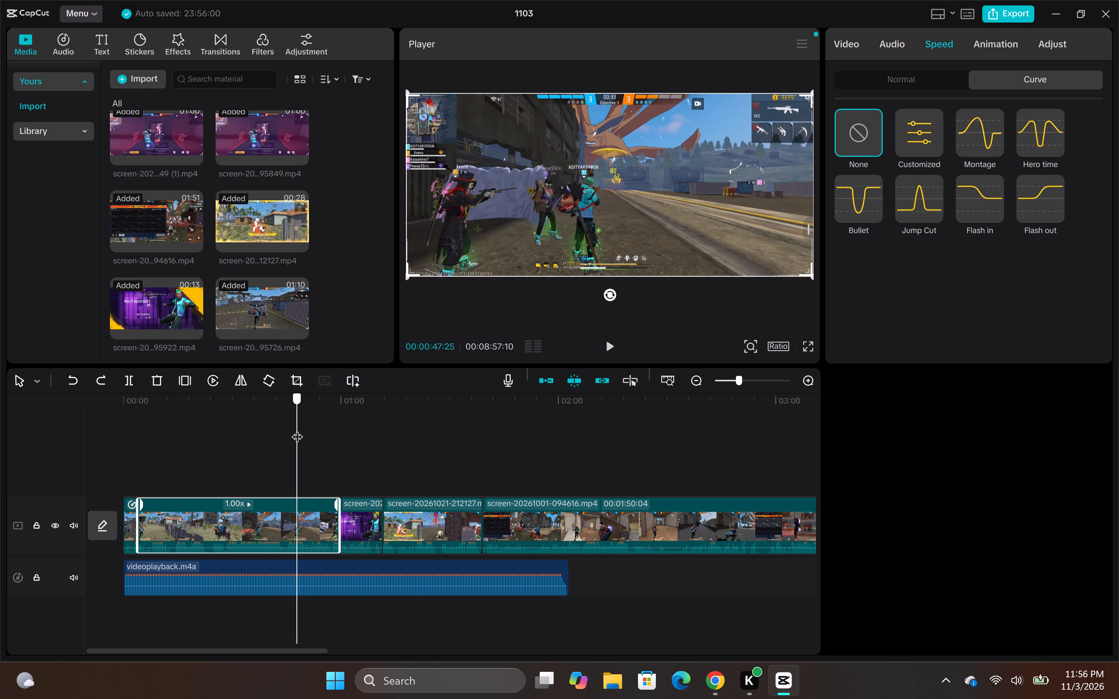
{"action": "left_click_drag", "start_coordinate": [297, 429], "coordinate": [295, 430]}
{"action": "left_click", "coordinate": [296, 429]}
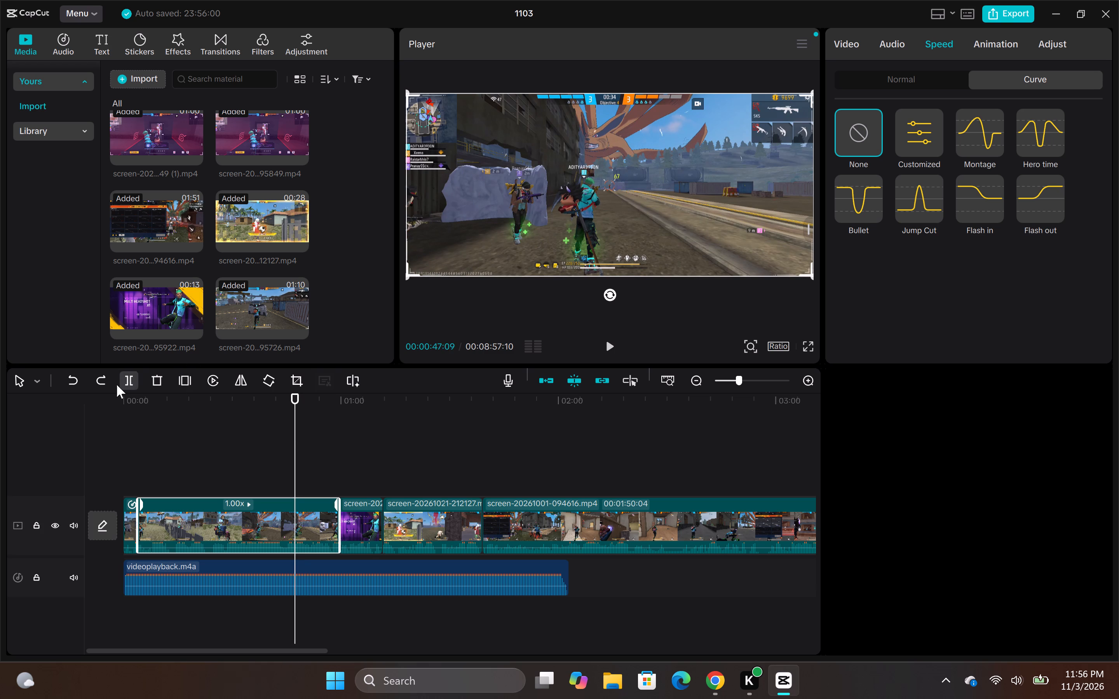
{"action": "left_click", "coordinate": [128, 382]}
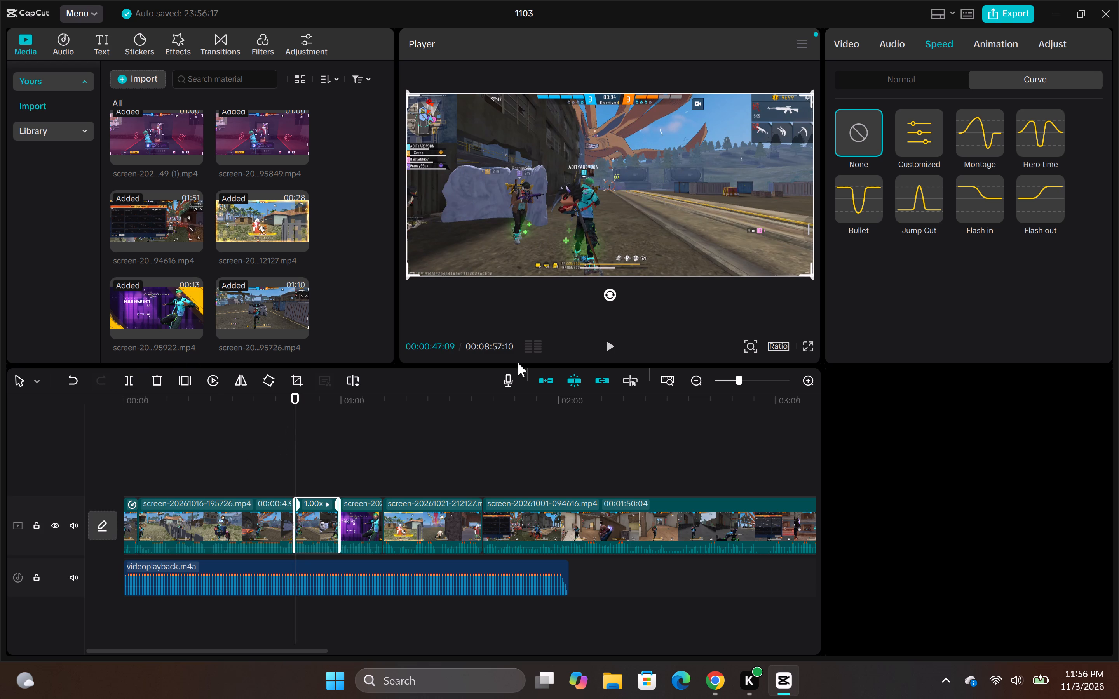
Play on from the cut and split the remaining part of the screen-20261016-195726.mp4 clip at 00:00:52:09.
{"action": "left_click", "coordinate": [610, 353]}
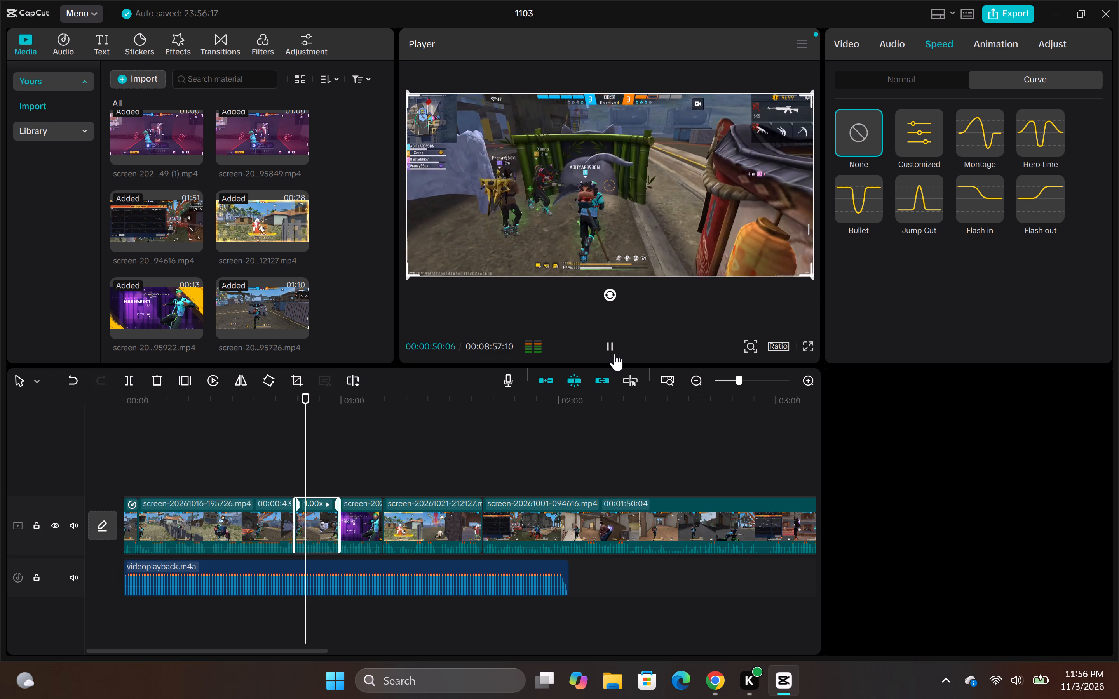
{"action": "left_click", "coordinate": [610, 353]}
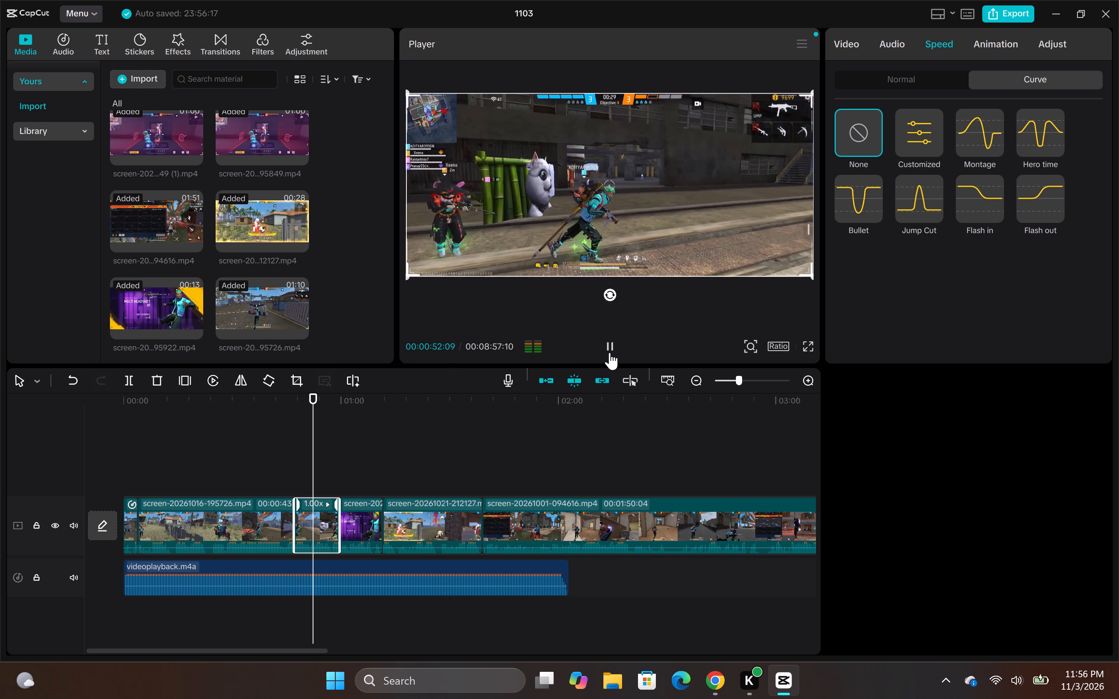
{"action": "left_click", "coordinate": [130, 386]}
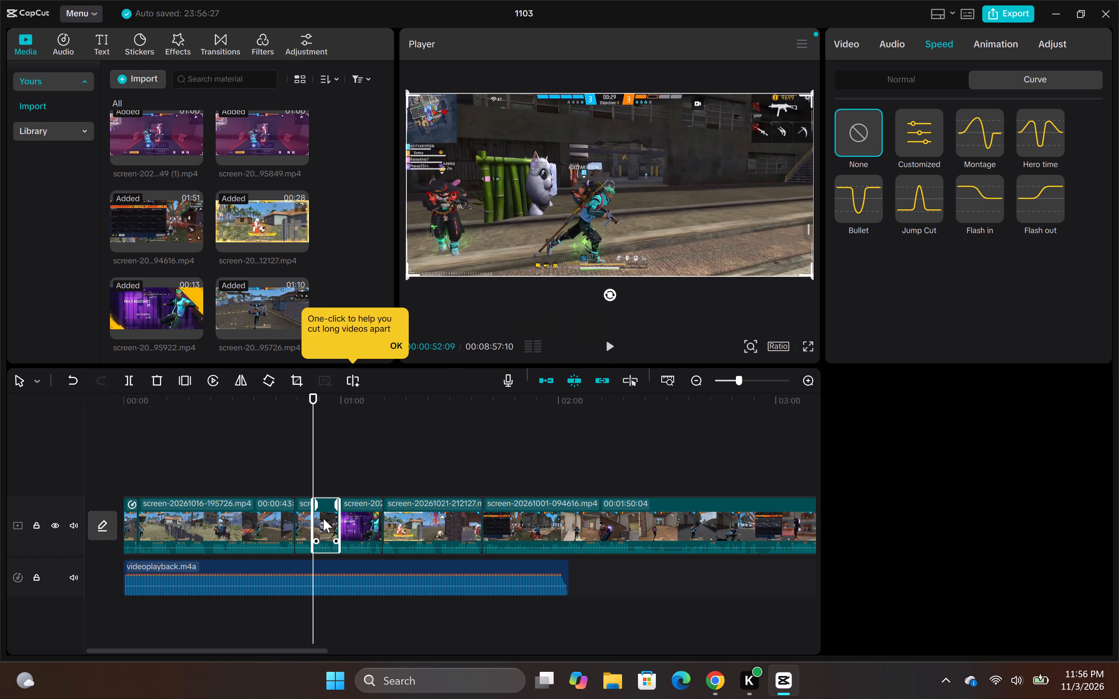
Delete the long segment between the short opening segment and the cut at 00:00:47:09.
{"action": "left_click", "coordinate": [248, 520]}
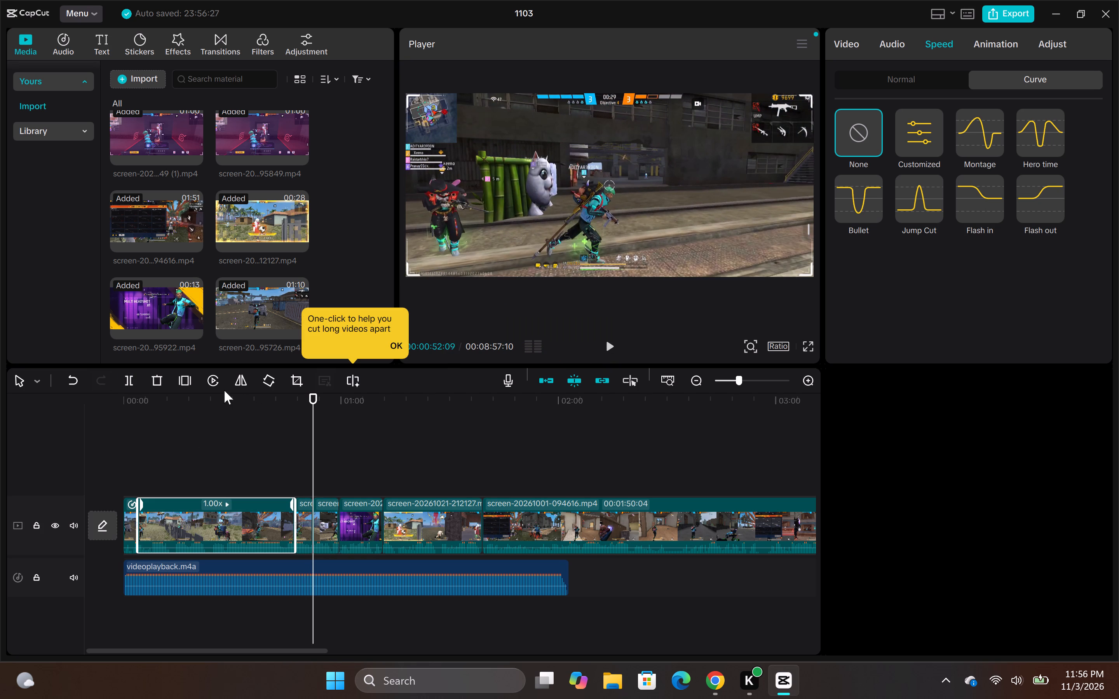
{"action": "right_click", "coordinate": [218, 525]}
{"action": "left_click_drag", "start_coordinate": [342, 262], "coordinate": [341, 266]}
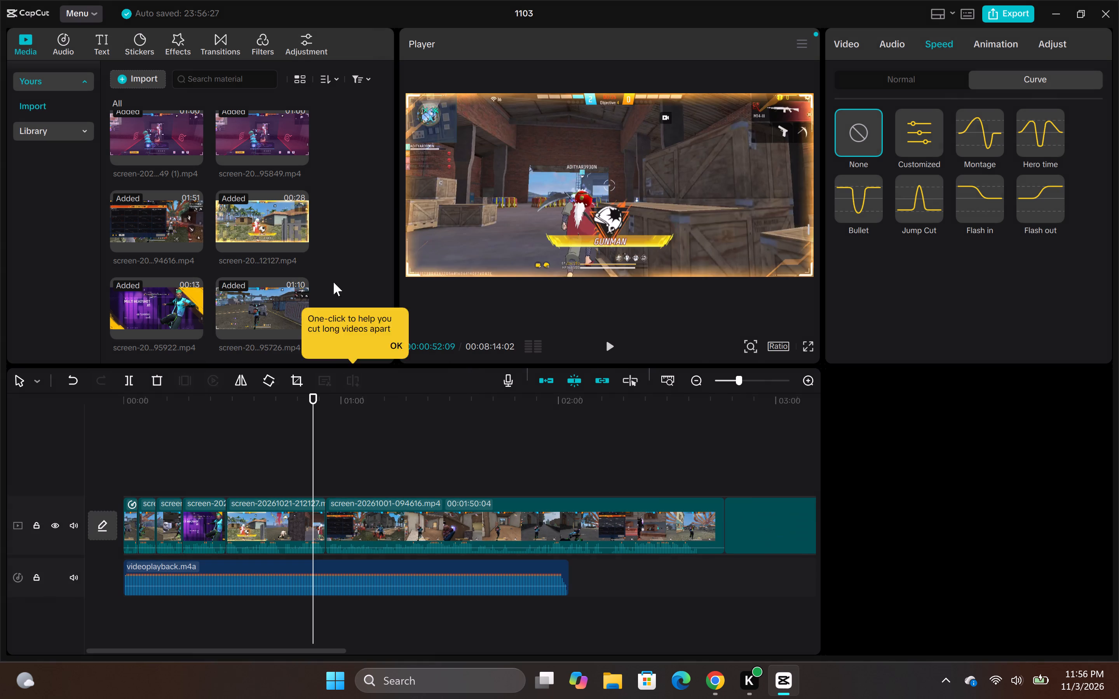
Apply the Montage speed curve to the short second segment right after the opening one.
{"action": "left_click", "coordinate": [147, 527]}
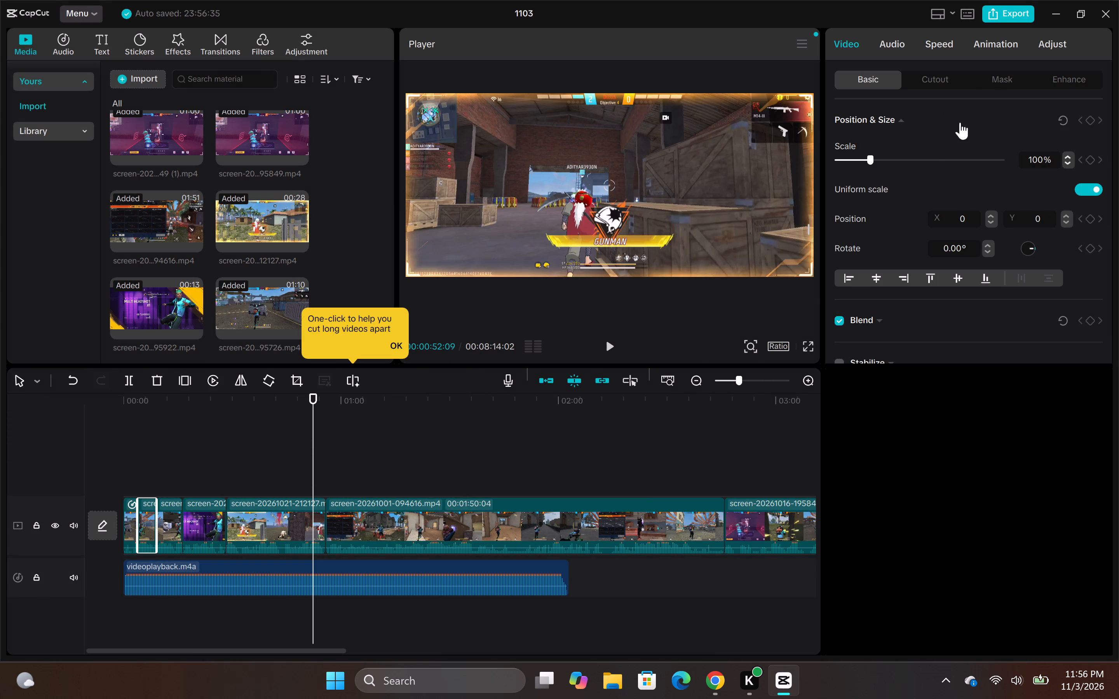
{"action": "left_click", "coordinate": [934, 48]}
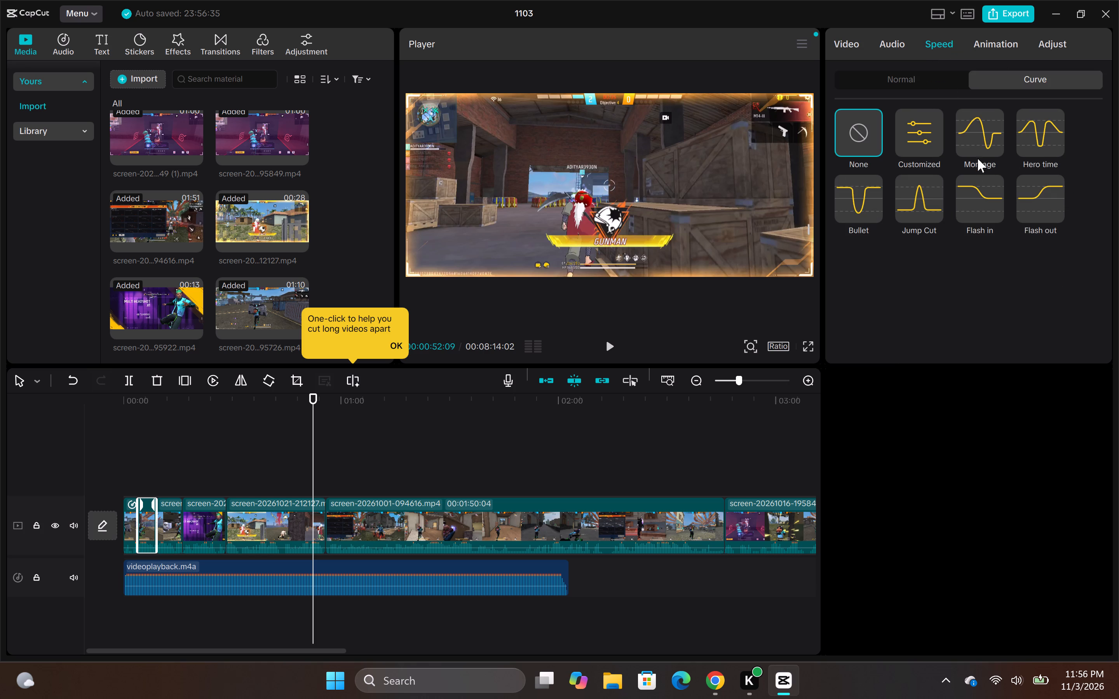
{"action": "left_click", "coordinate": [982, 146]}
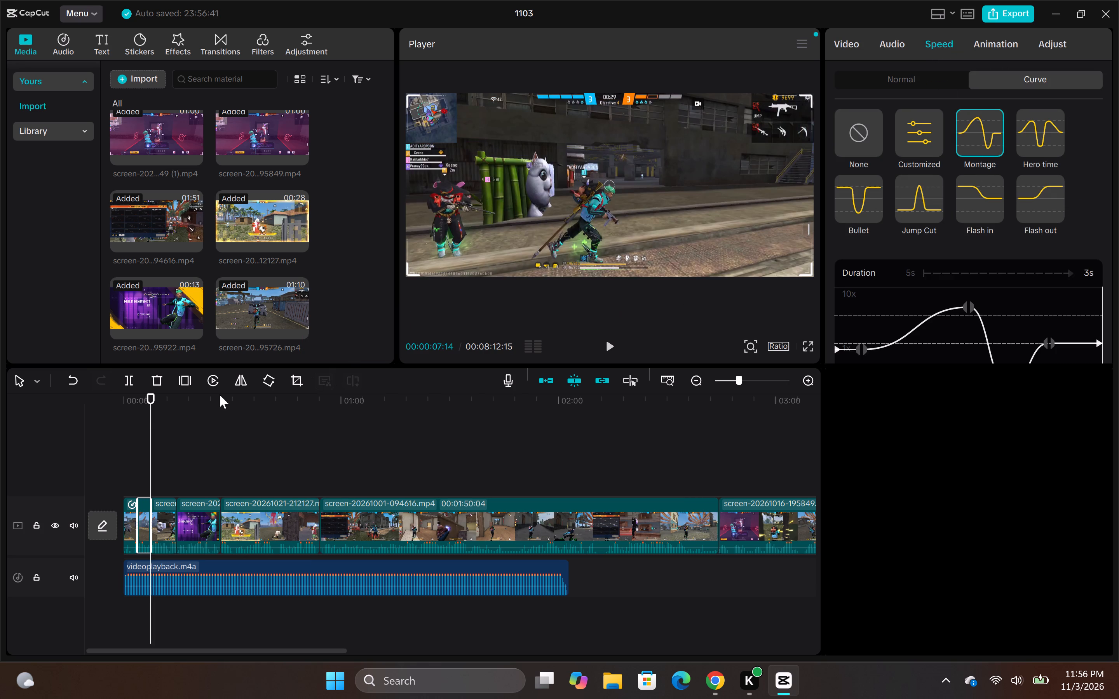
Play the second segment from its start and move its Montage curve's peak point earlier and lower.
{"action": "left_click_drag", "start_coordinate": [150, 416], "coordinate": [140, 418]}
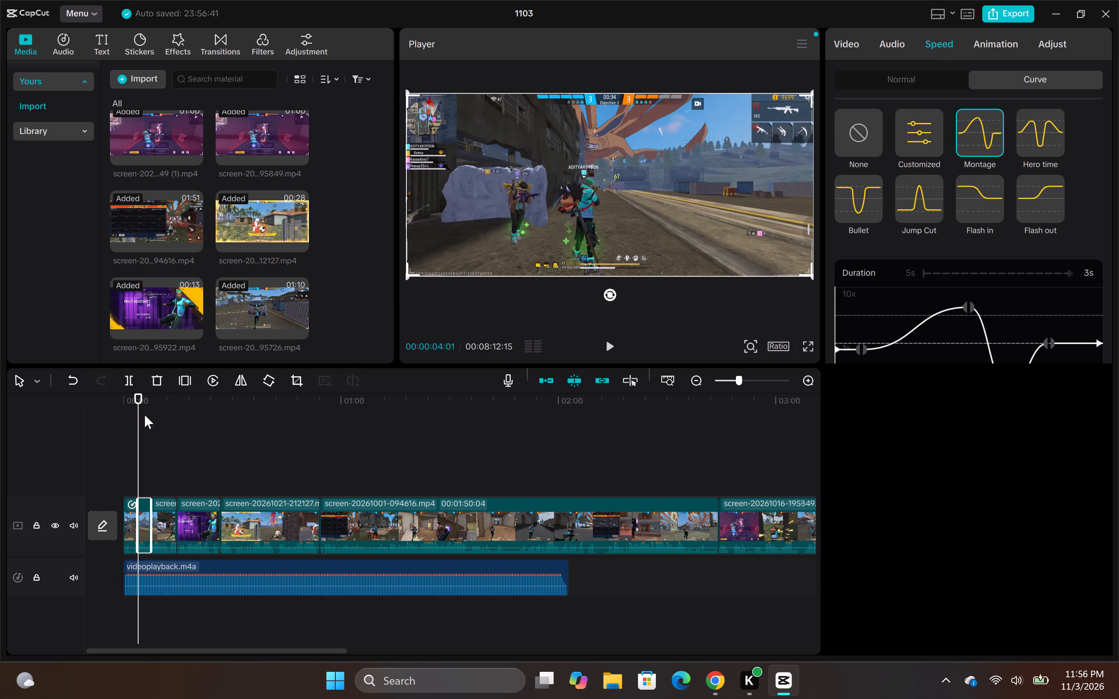
{"action": "left_click", "coordinate": [608, 348]}
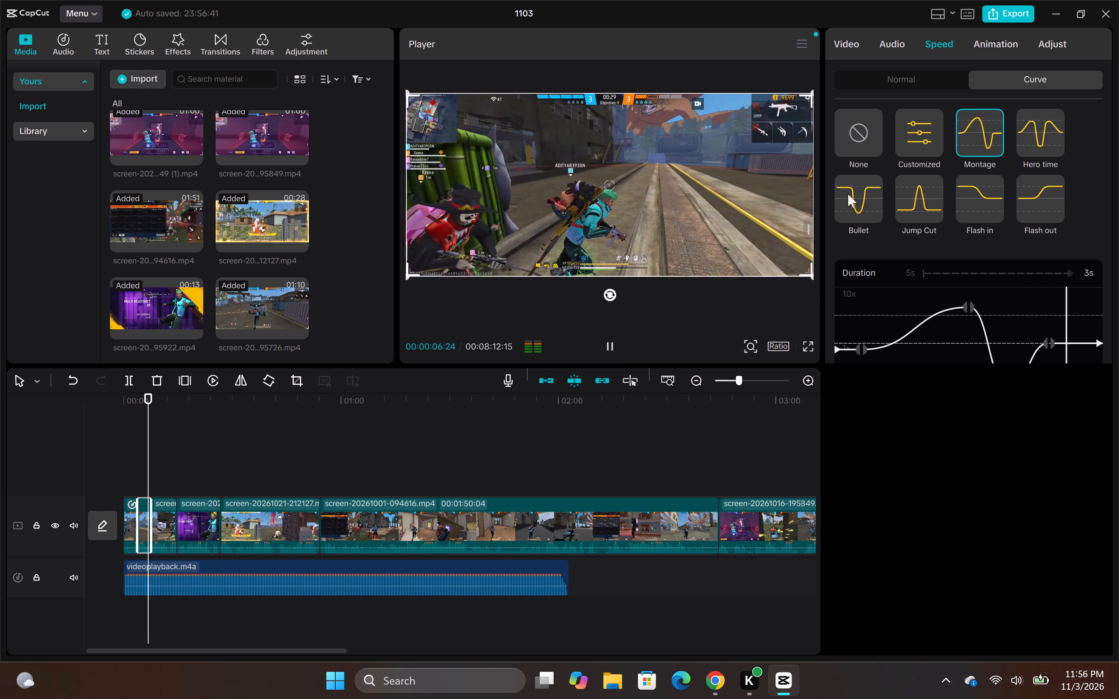
{"action": "left_click_drag", "start_coordinate": [1100, 322], "coordinate": [1016, 334]}
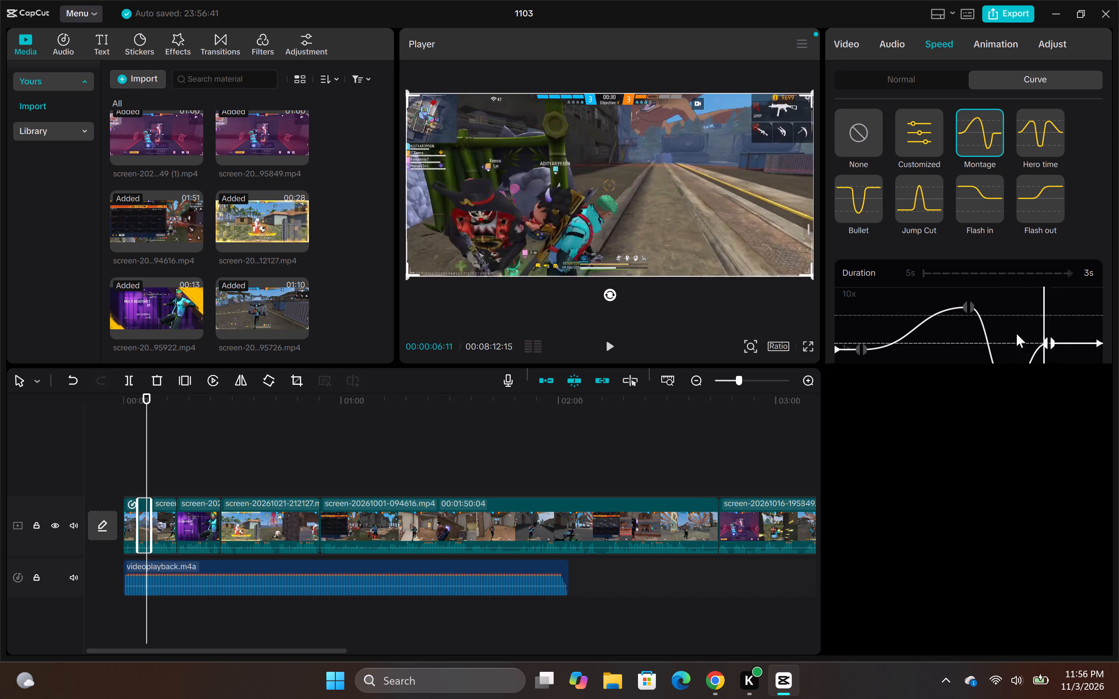
{"action": "left_click_drag", "start_coordinate": [1016, 334], "coordinate": [966, 334]}
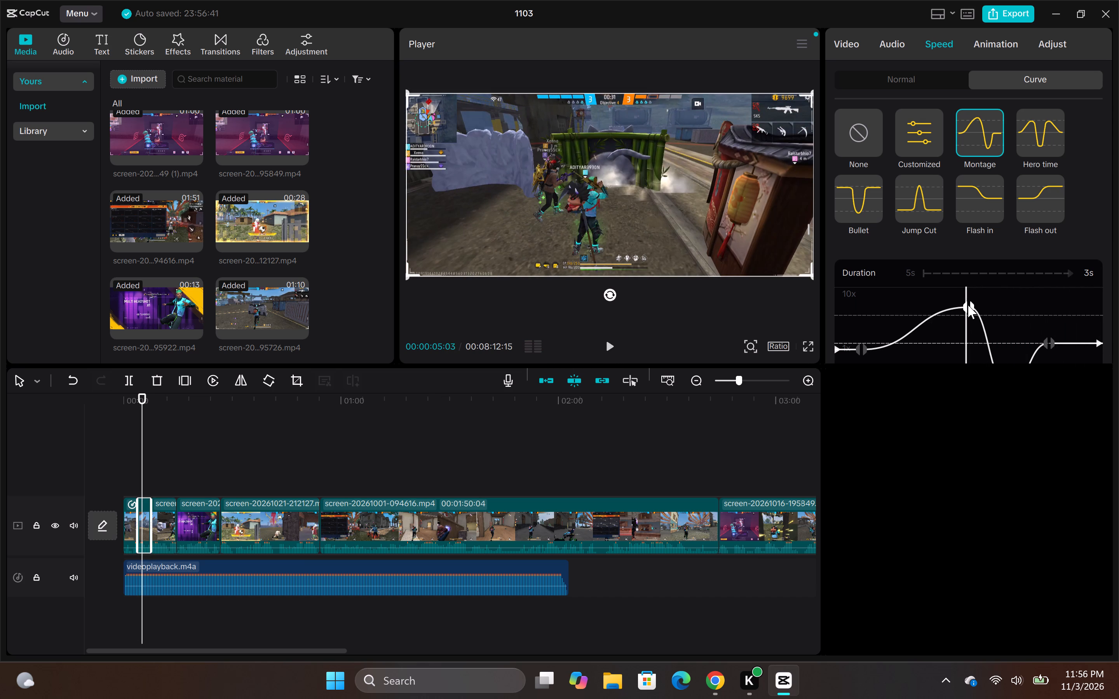
{"action": "left_click_drag", "start_coordinate": [968, 305], "coordinate": [922, 327]}
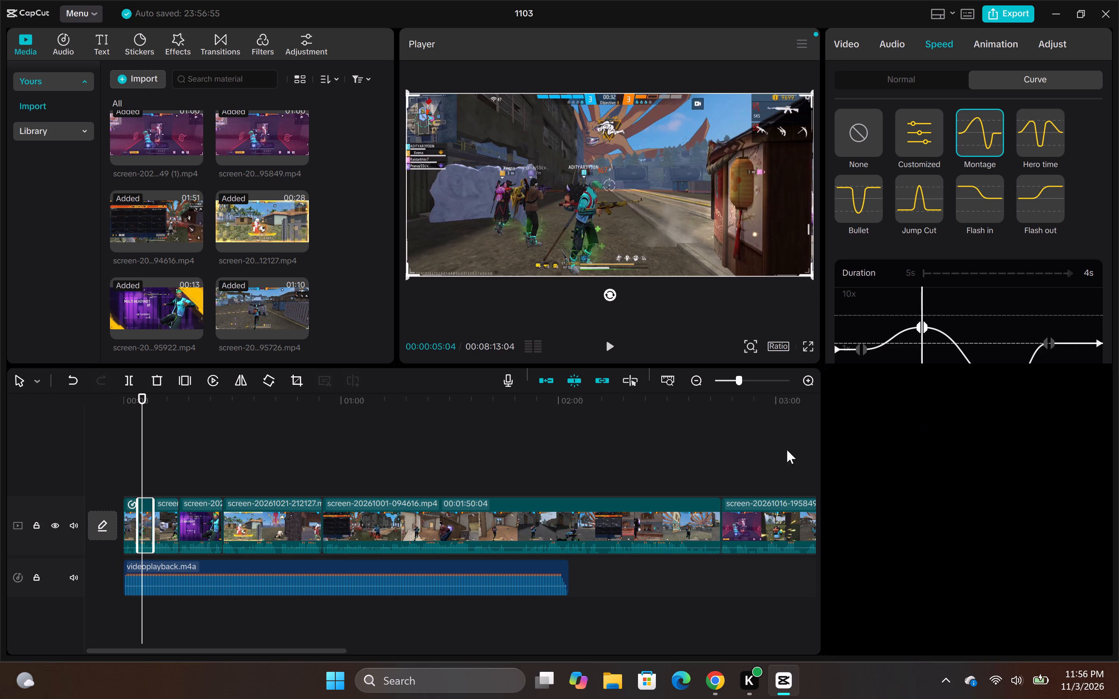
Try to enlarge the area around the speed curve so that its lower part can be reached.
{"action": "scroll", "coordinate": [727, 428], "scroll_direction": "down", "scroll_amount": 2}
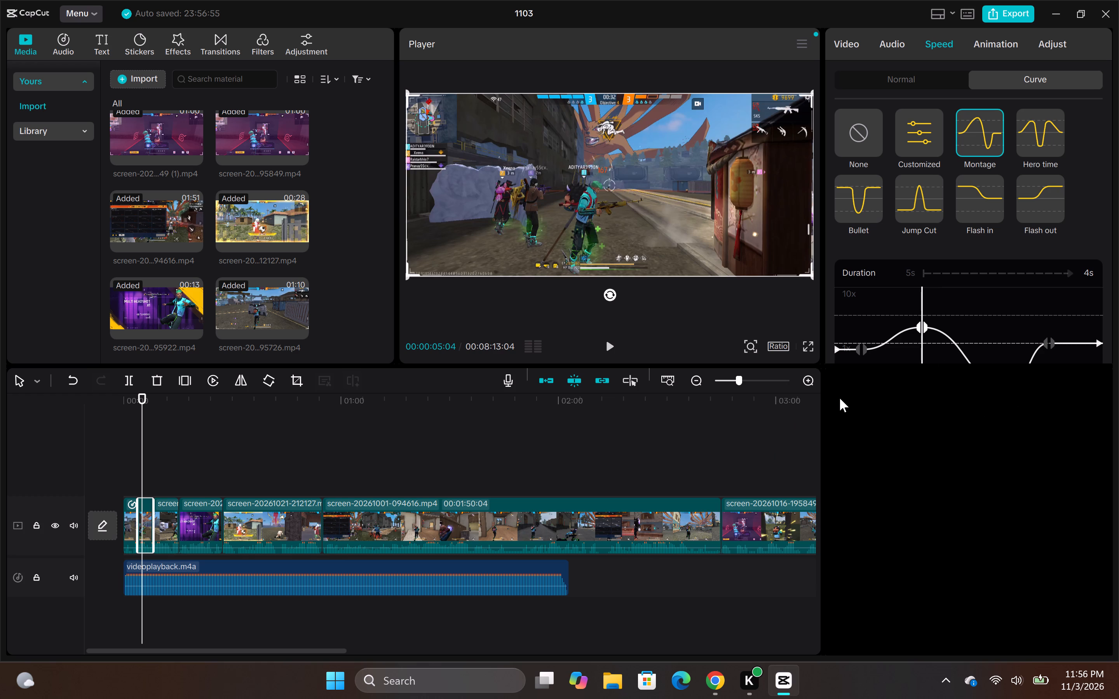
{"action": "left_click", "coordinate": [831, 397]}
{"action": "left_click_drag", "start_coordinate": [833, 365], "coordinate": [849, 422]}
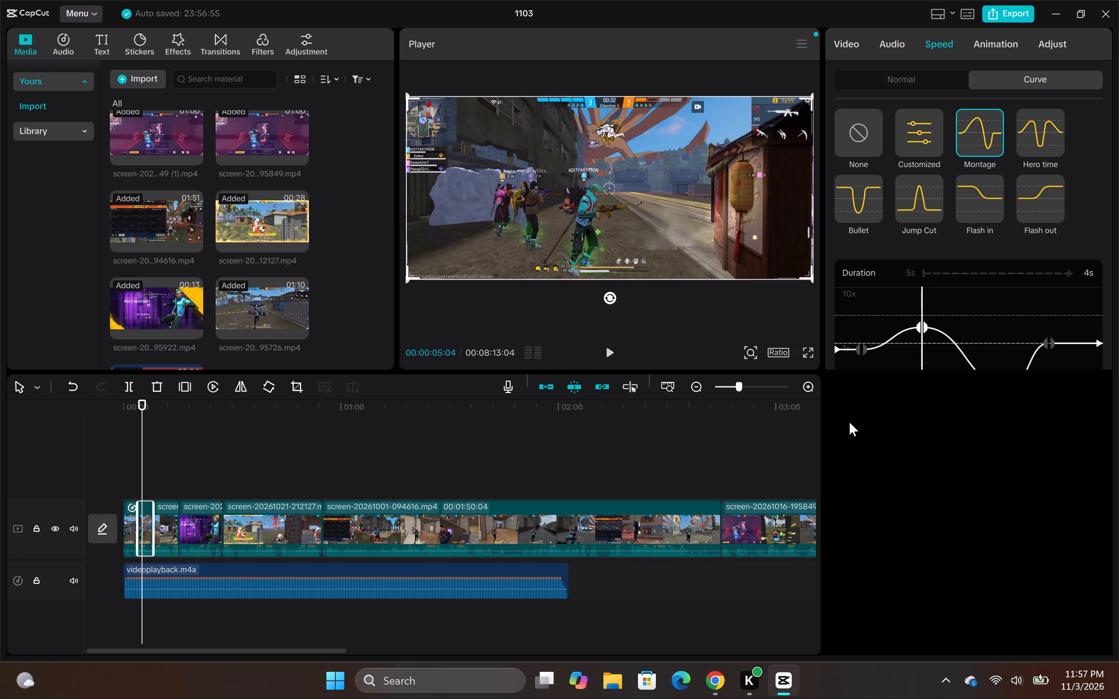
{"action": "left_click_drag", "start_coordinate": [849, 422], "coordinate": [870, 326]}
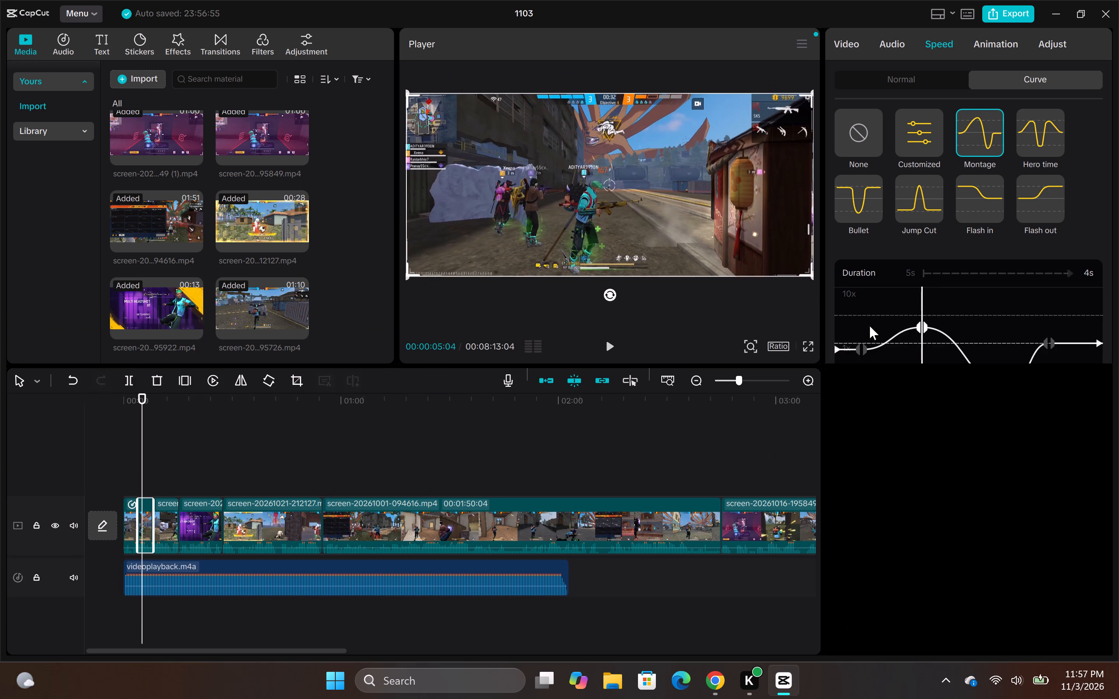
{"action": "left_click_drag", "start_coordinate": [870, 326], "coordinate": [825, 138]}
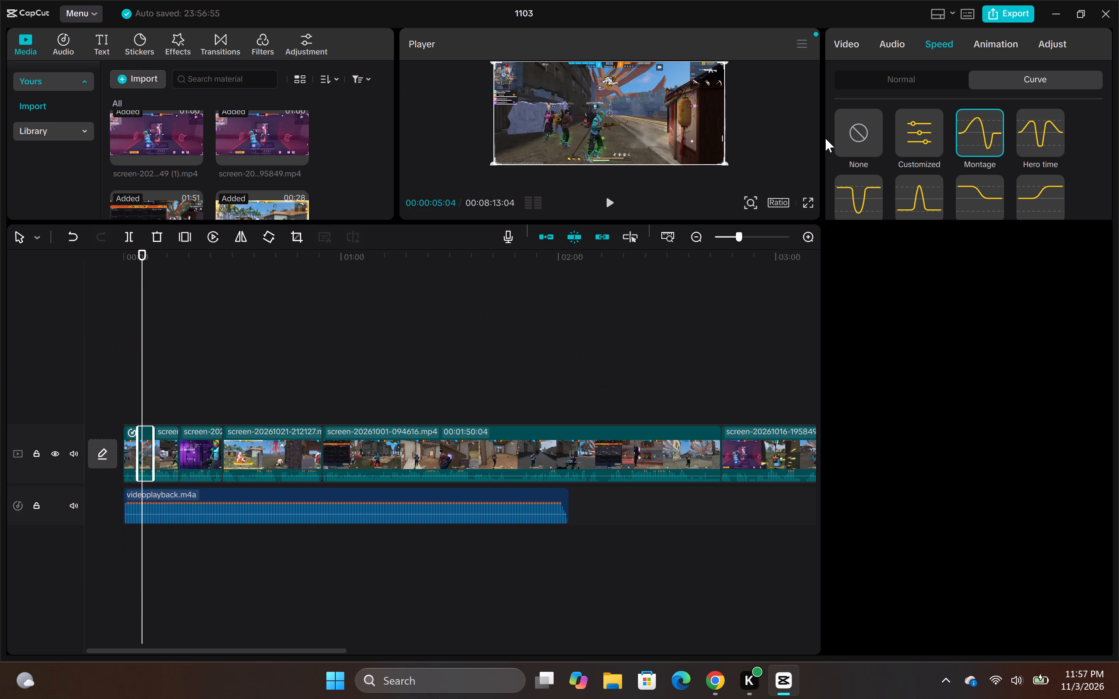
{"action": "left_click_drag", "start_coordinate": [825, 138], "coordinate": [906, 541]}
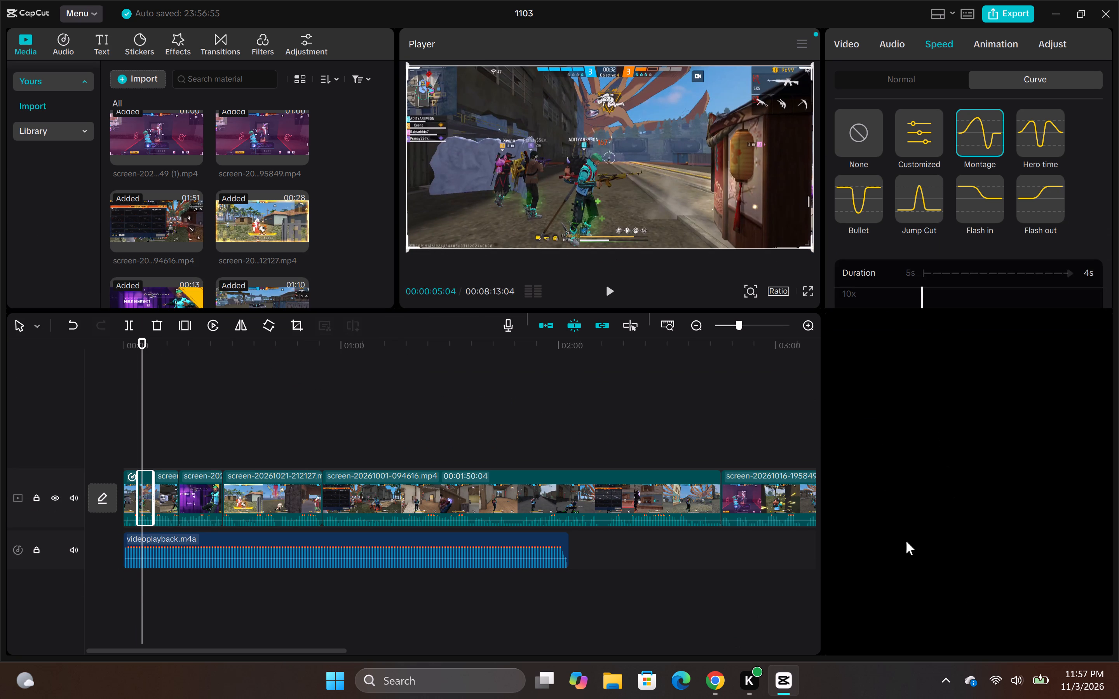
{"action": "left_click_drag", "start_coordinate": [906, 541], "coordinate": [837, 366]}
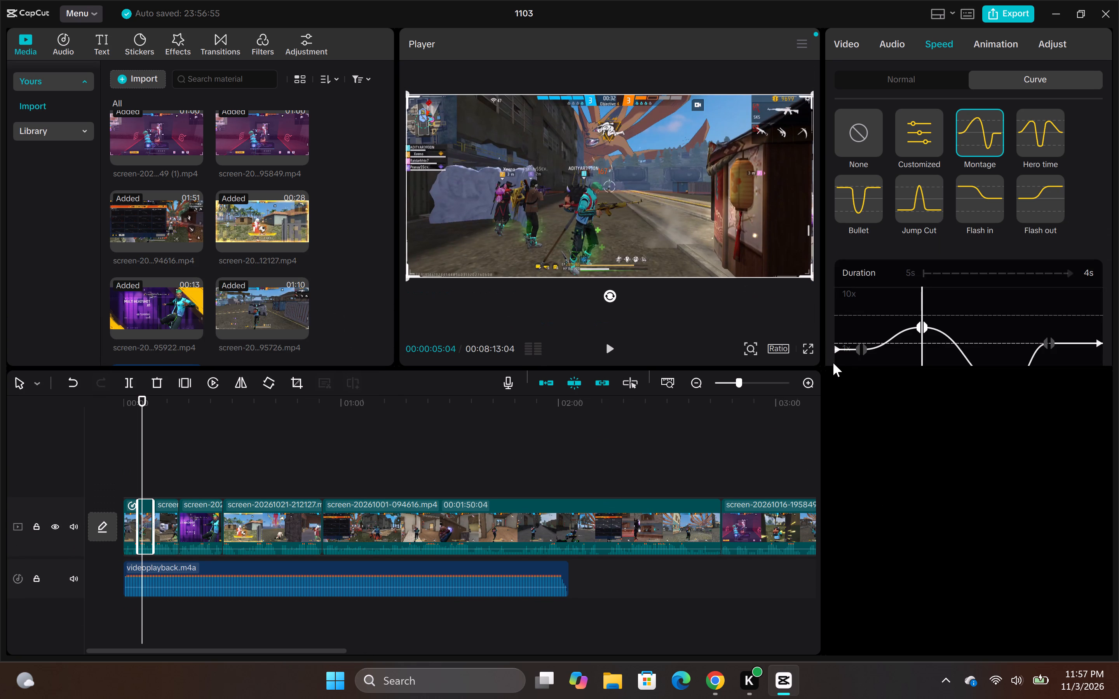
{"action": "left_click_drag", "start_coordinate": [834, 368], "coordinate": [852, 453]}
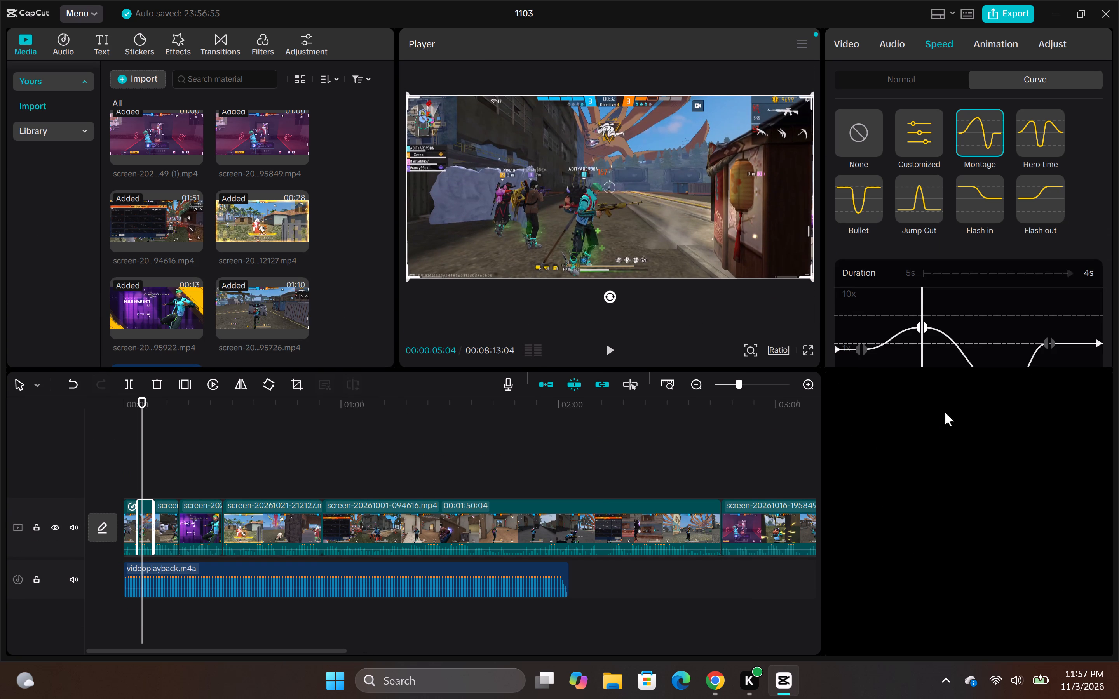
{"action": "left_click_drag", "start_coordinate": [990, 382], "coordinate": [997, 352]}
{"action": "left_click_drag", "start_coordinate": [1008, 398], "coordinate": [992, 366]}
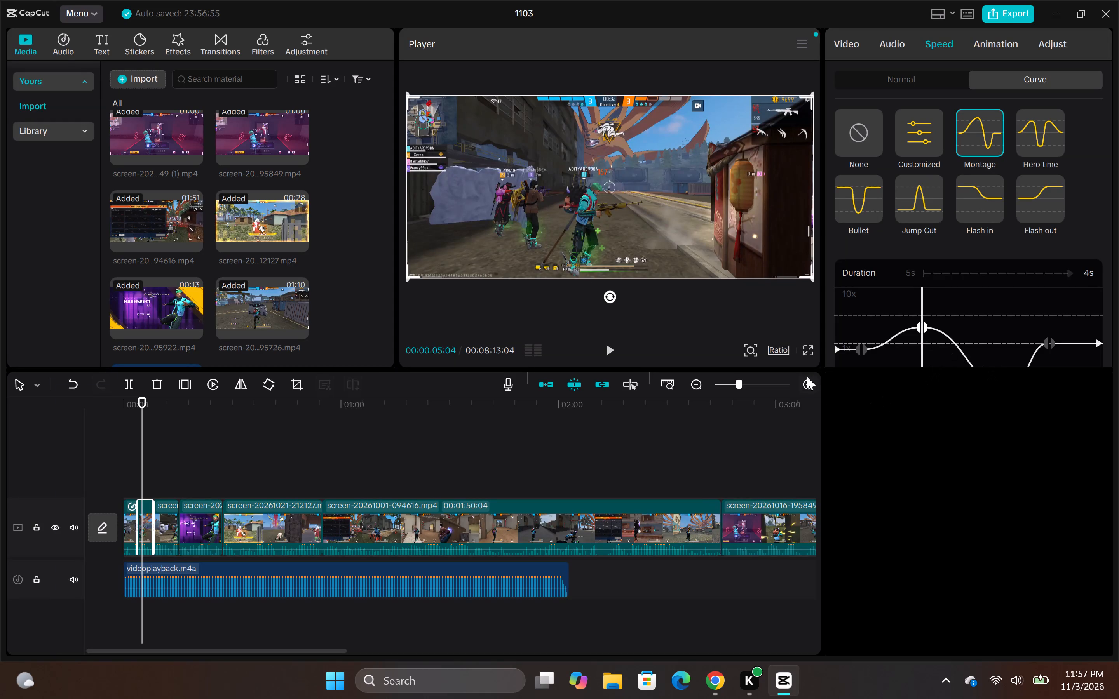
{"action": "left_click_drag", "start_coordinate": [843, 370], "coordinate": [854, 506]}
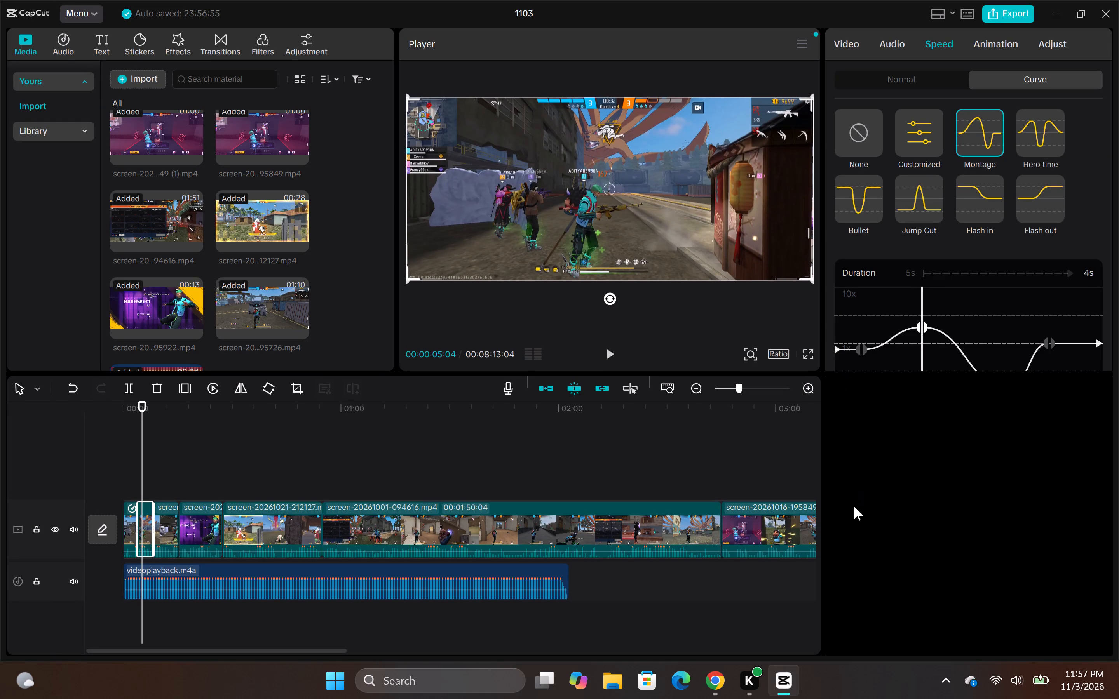
Reshape the start of the second segment's curve, with its first point at about 5.4x and its second point at about 1x.
{"action": "left_click_drag", "start_coordinate": [922, 326], "coordinate": [926, 335]}
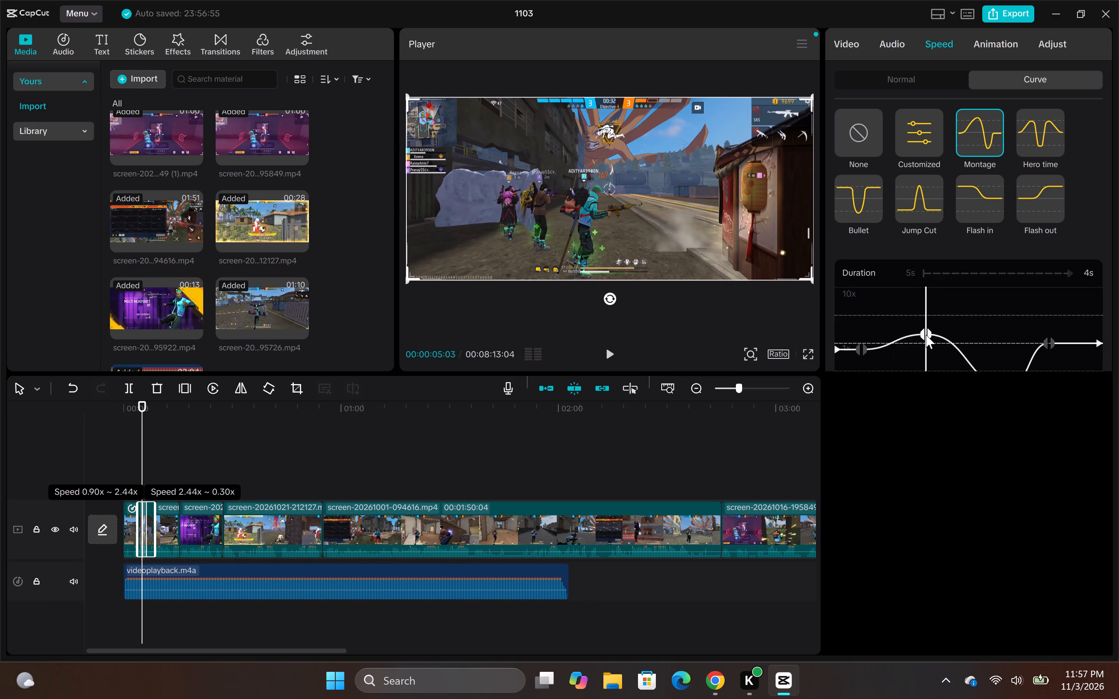
{"action": "left_click_drag", "start_coordinate": [926, 335], "coordinate": [919, 320]}
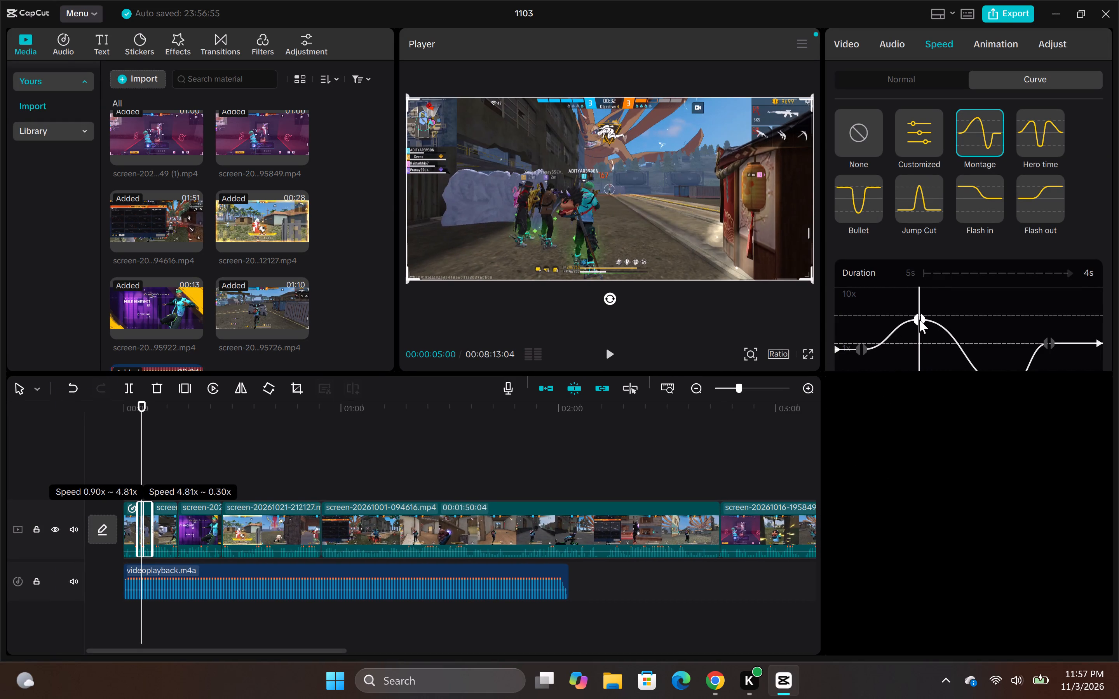
{"action": "left_click_drag", "start_coordinate": [919, 320], "coordinate": [920, 340]}
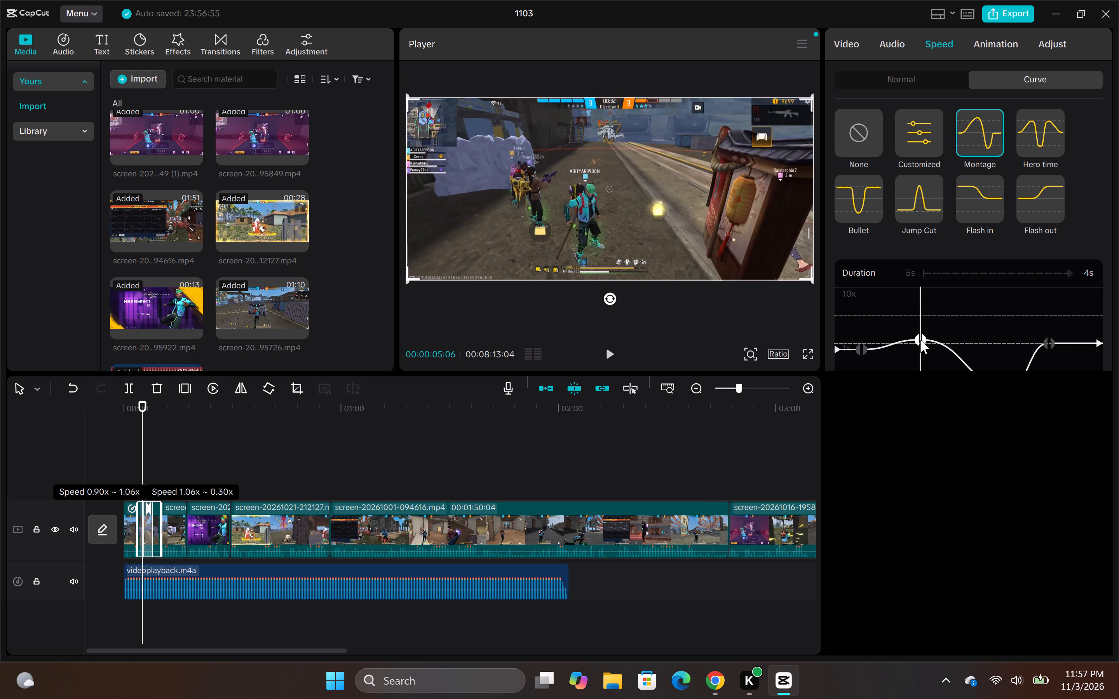
{"action": "left_click_drag", "start_coordinate": [920, 340], "coordinate": [921, 343]}
{"action": "left_click_drag", "start_coordinate": [866, 351], "coordinate": [859, 319]}
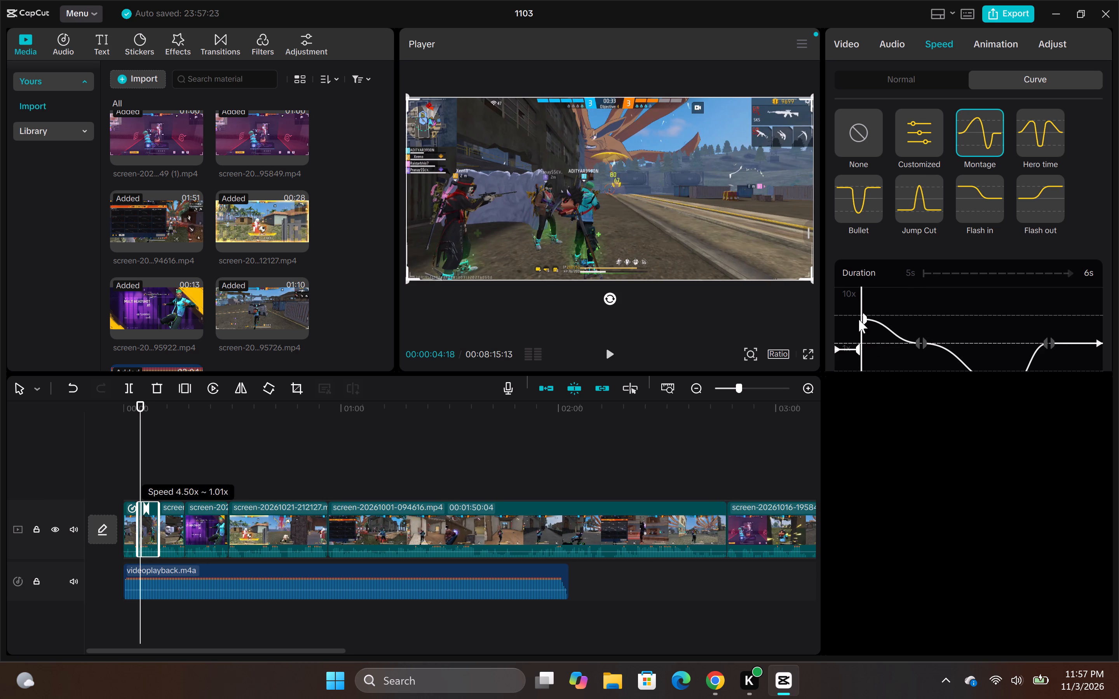
{"action": "left_click_drag", "start_coordinate": [859, 319], "coordinate": [858, 316]}
{"action": "left_click_drag", "start_coordinate": [857, 351], "coordinate": [852, 330]}
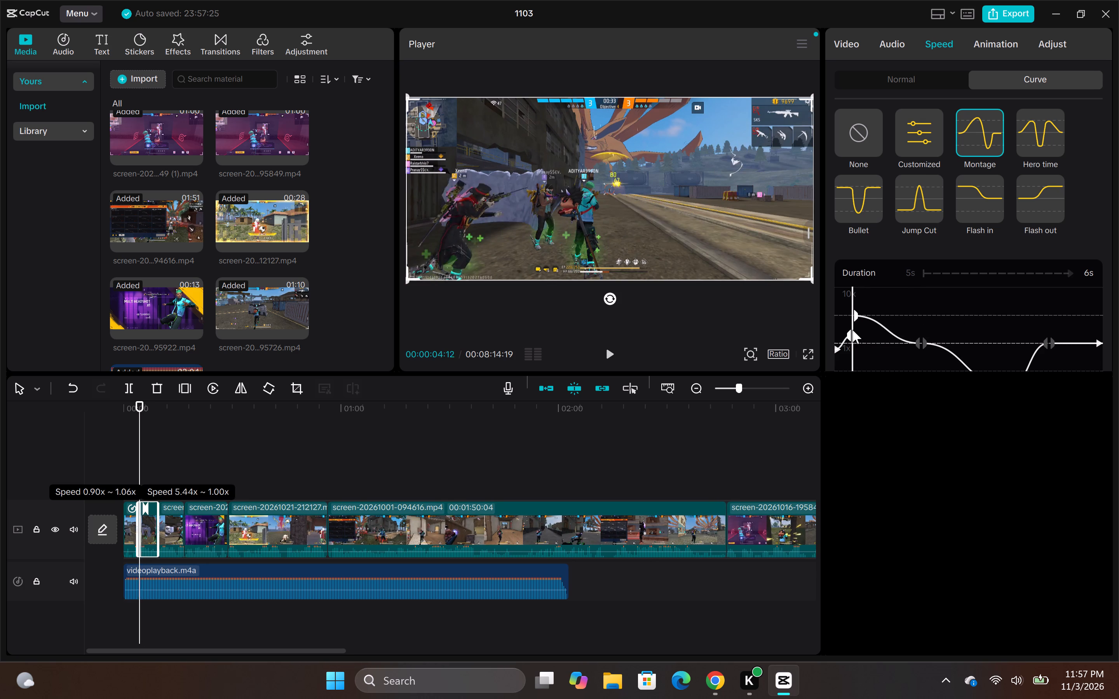
{"action": "left_click_drag", "start_coordinate": [852, 330], "coordinate": [856, 316]}
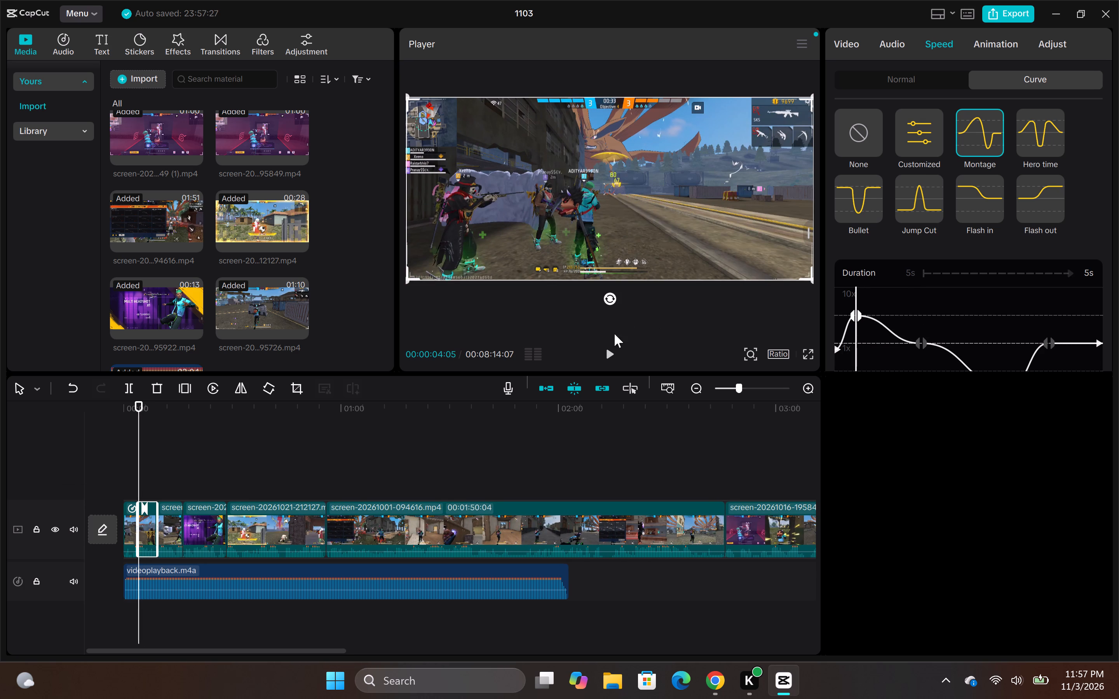
Play the second segment from its start to check the pacing of the reshaped speed curve.
{"action": "left_click", "coordinate": [612, 349]}
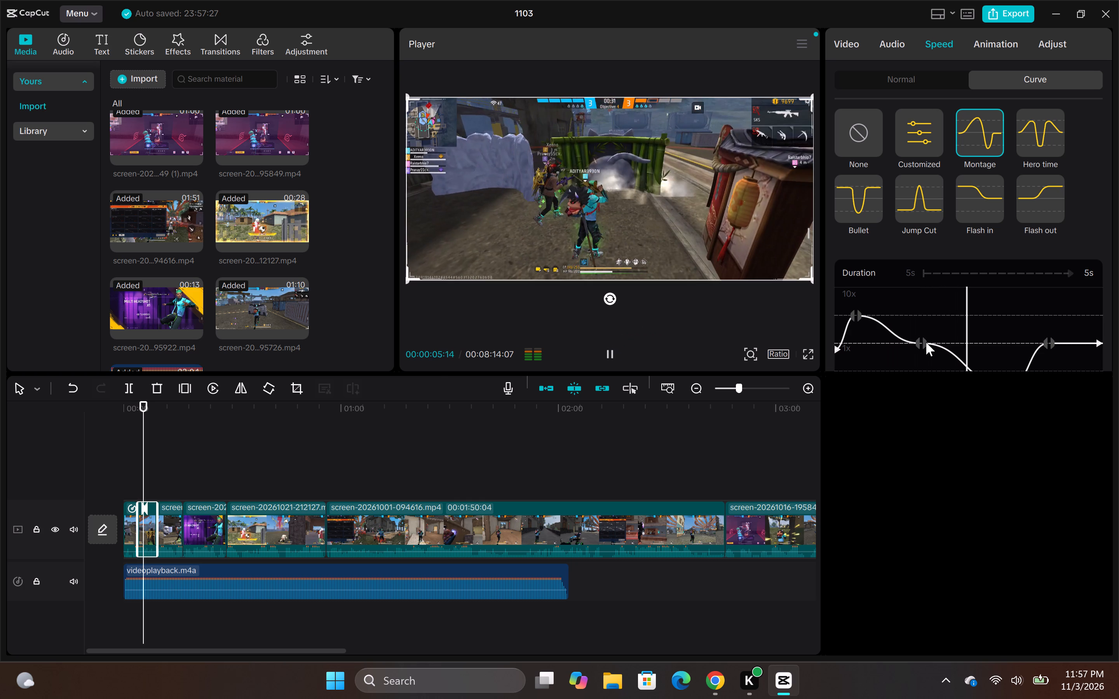
{"action": "left_click_drag", "start_coordinate": [993, 324], "coordinate": [687, 339]}
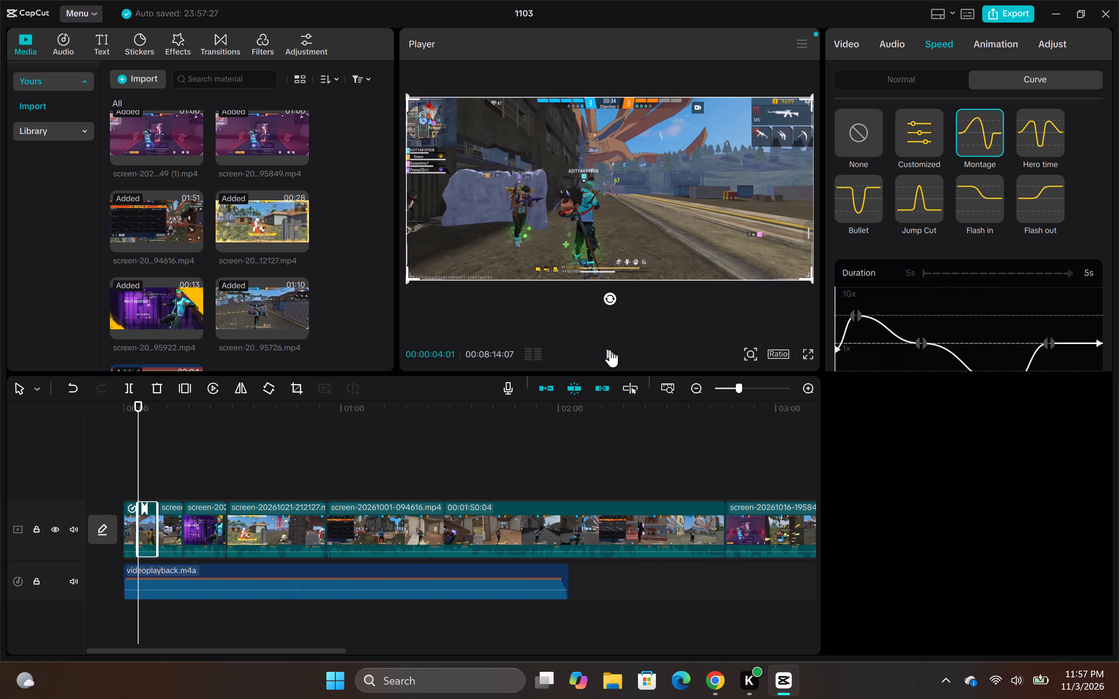
{"action": "left_click", "coordinate": [610, 350]}
{"action": "left_click", "coordinate": [610, 350]}
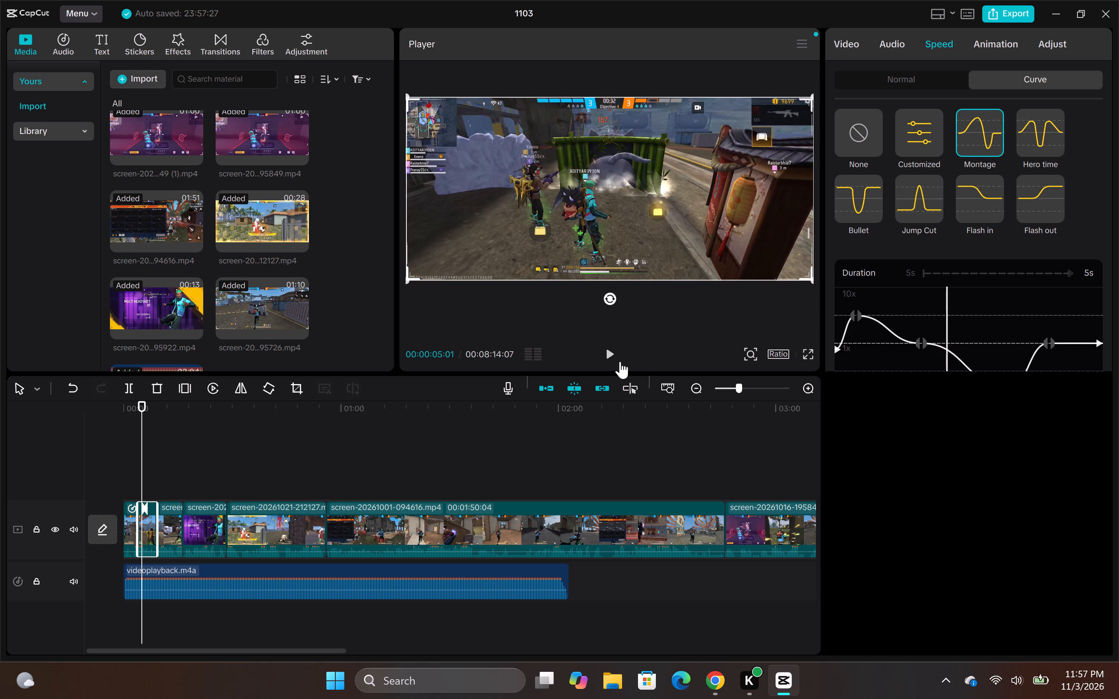
{"action": "left_click", "coordinate": [606, 358]}
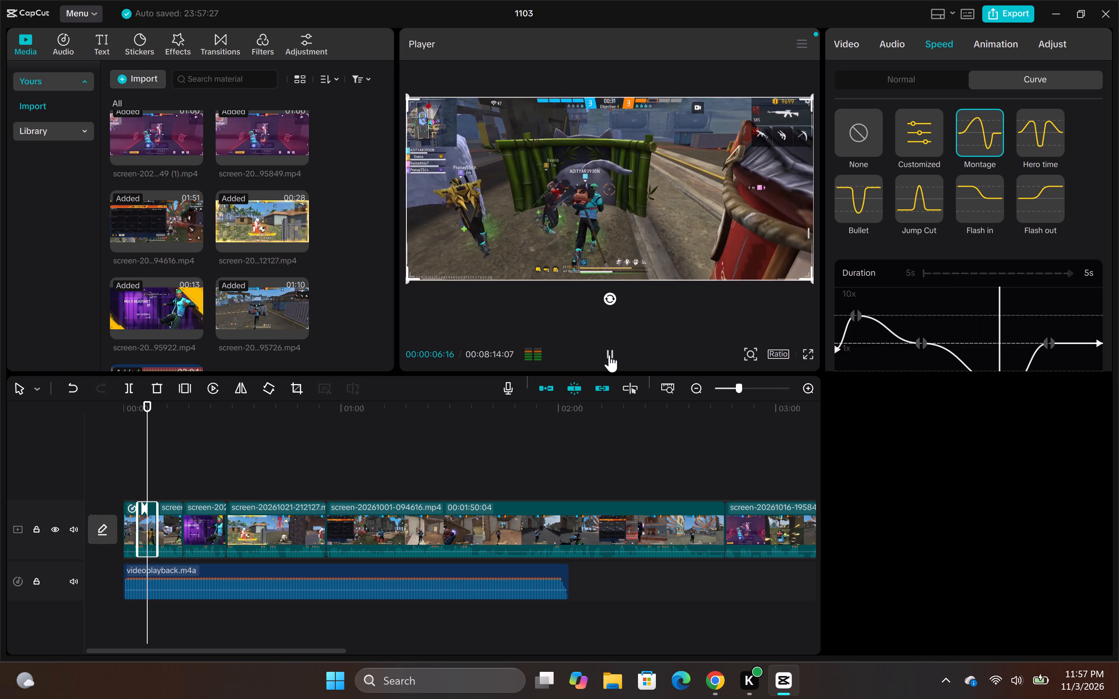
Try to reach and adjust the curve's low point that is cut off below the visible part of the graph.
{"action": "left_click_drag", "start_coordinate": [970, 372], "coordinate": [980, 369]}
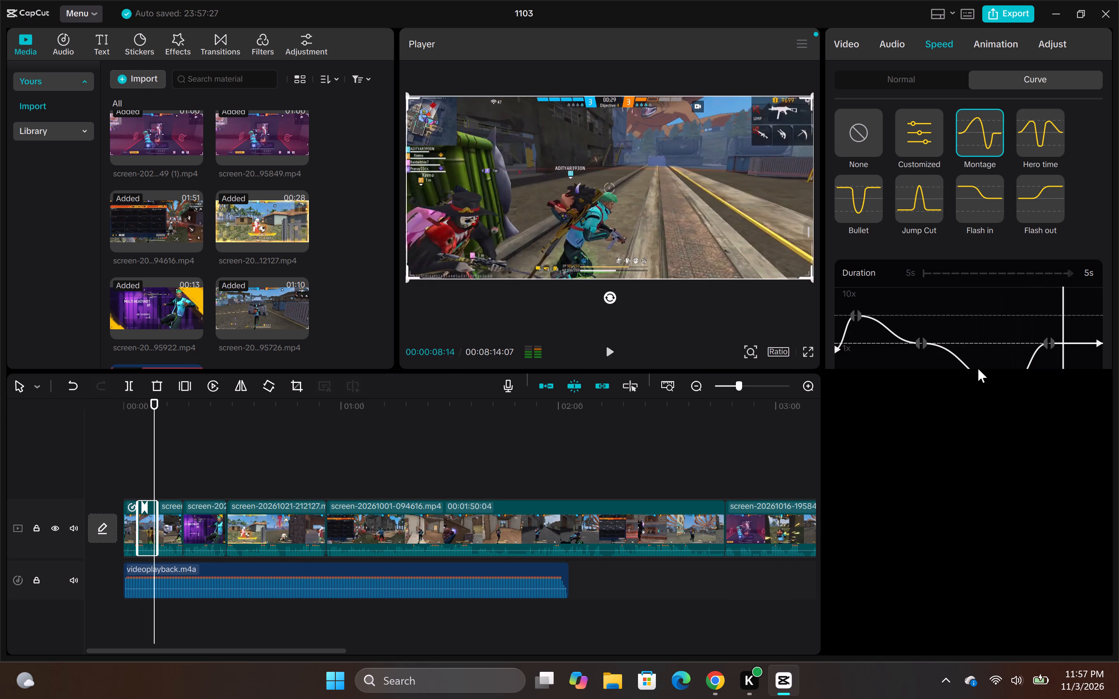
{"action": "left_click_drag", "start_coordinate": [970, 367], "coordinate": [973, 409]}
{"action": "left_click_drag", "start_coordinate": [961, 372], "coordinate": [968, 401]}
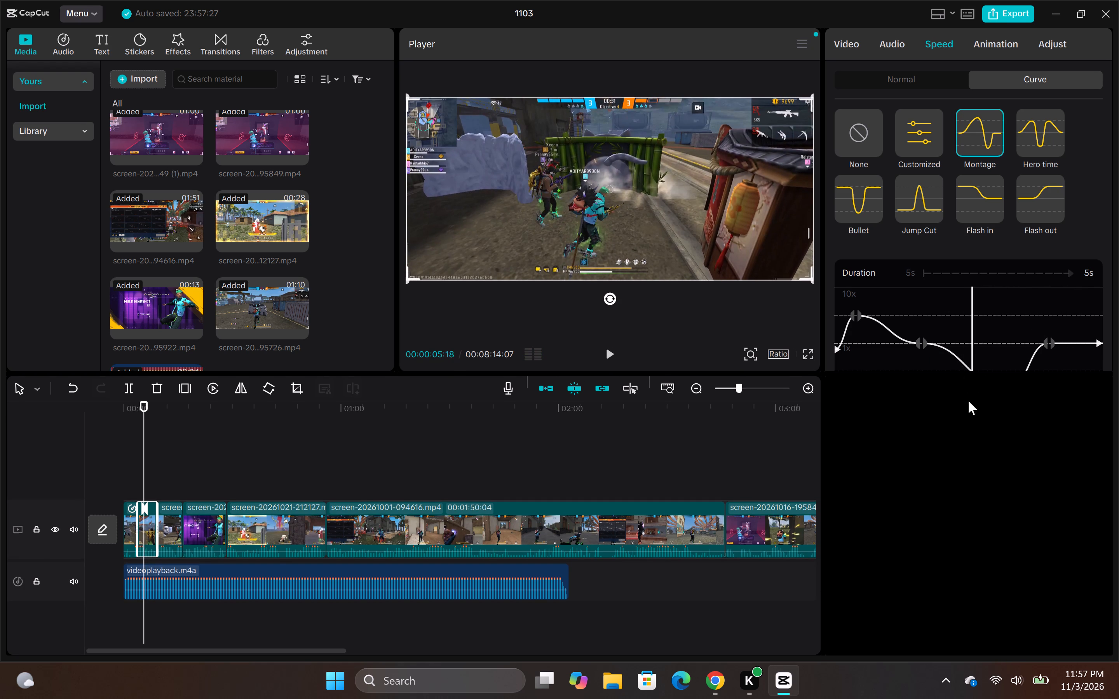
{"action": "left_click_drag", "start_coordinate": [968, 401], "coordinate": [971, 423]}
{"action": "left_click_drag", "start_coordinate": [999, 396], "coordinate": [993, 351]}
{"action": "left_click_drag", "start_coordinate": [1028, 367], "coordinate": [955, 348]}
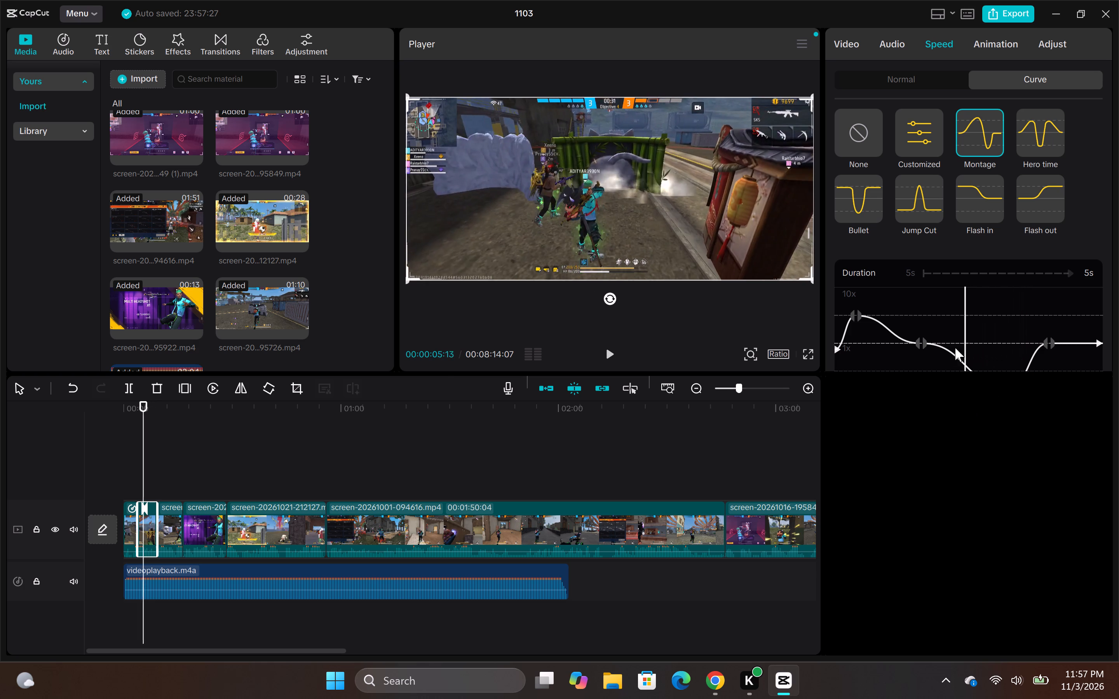
Replay the second segment, then move its curve's last inner point earlier and raise it to about 6.3x.
{"action": "left_click_drag", "start_coordinate": [955, 348], "coordinate": [812, 348]}
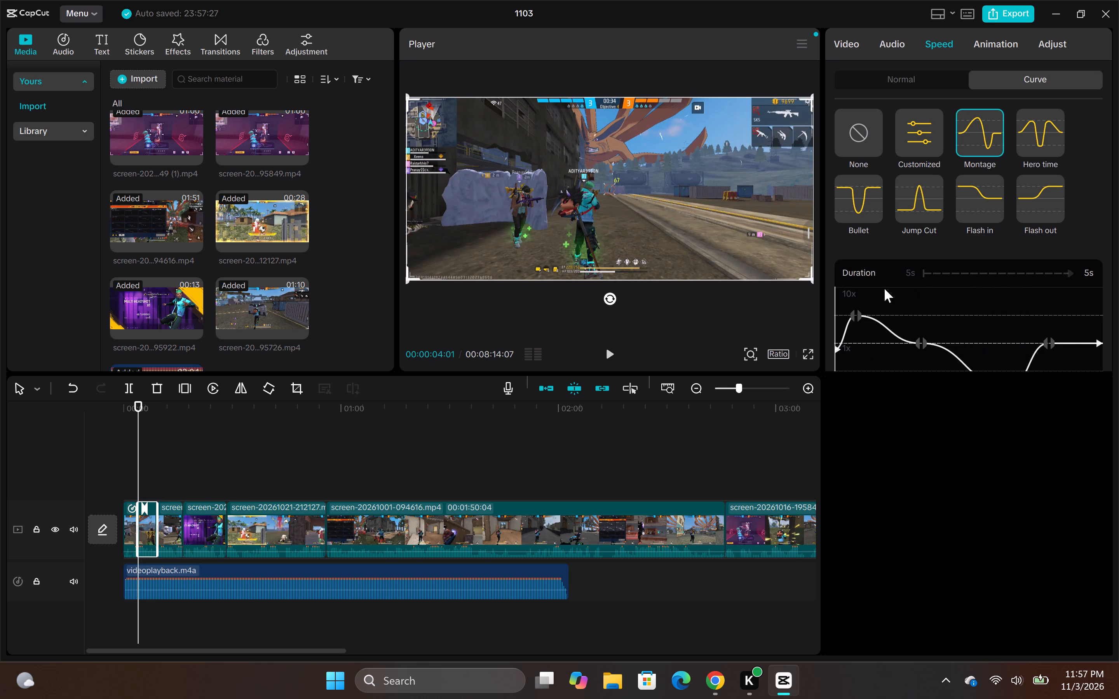
{"action": "left_click", "coordinate": [604, 358]}
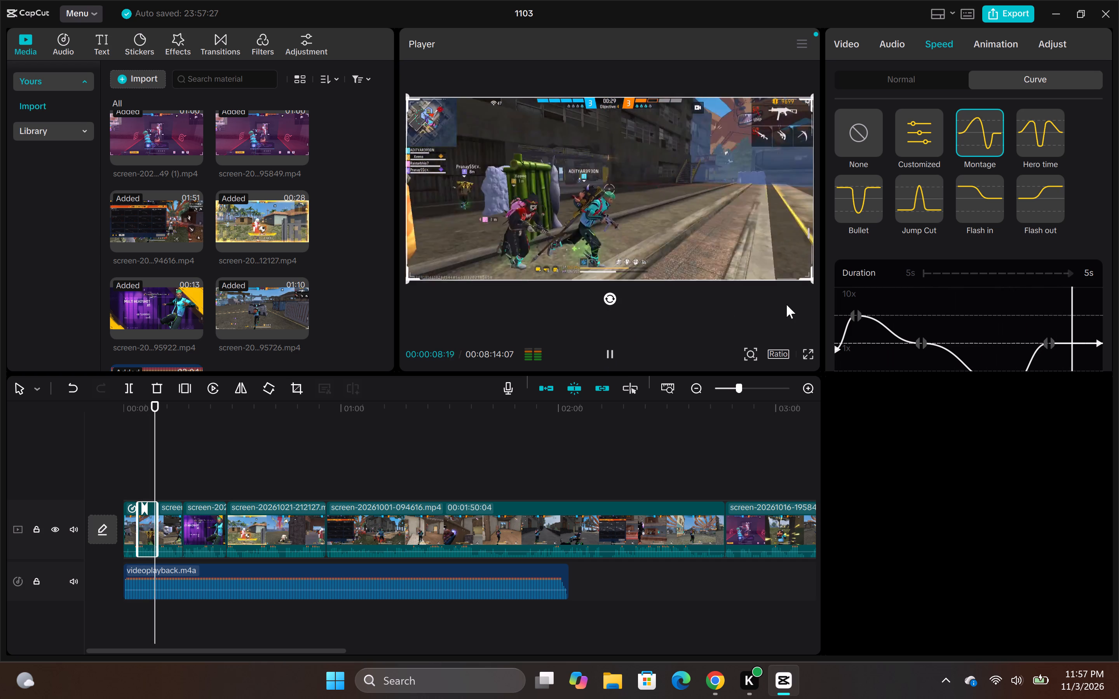
{"action": "left_click_drag", "start_coordinate": [1044, 343], "coordinate": [1006, 308]}
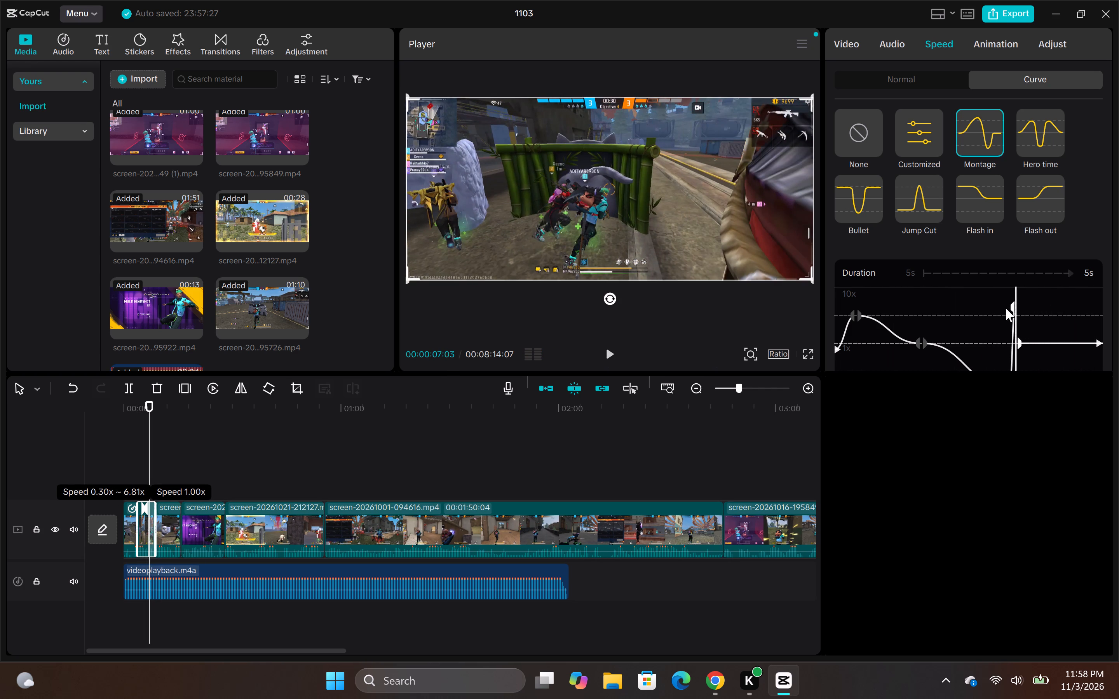
{"action": "left_click_drag", "start_coordinate": [1006, 308], "coordinate": [988, 313]}
{"action": "left_click_drag", "start_coordinate": [1023, 344], "coordinate": [1013, 333]}
{"action": "left_click_drag", "start_coordinate": [1015, 343], "coordinate": [1018, 327]}
{"action": "left_click_drag", "start_coordinate": [1020, 341], "coordinate": [1018, 323]}
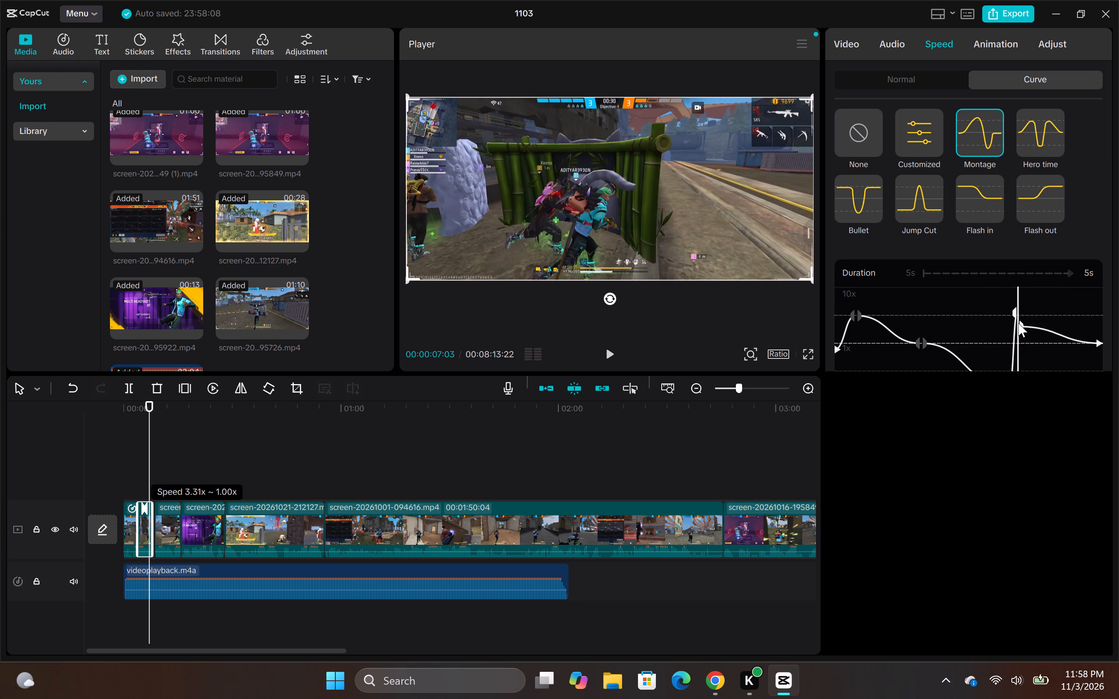
{"action": "left_click_drag", "start_coordinate": [1018, 323], "coordinate": [1020, 316]}
{"action": "left_click_drag", "start_coordinate": [1018, 316], "coordinate": [1008, 313]}
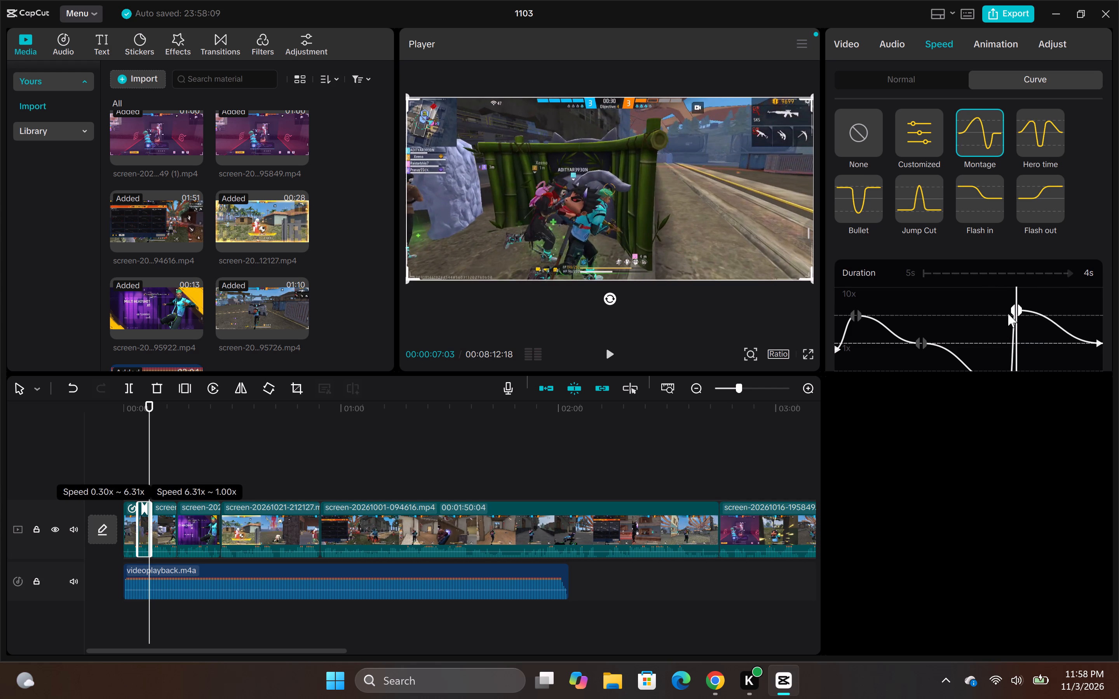
Rework the end of the second segment's speed curve, with its last inner point at about 4.9x and the adjacent point near the graph's top.
{"action": "left_click_drag", "start_coordinate": [1008, 313], "coordinate": [1104, 357]}
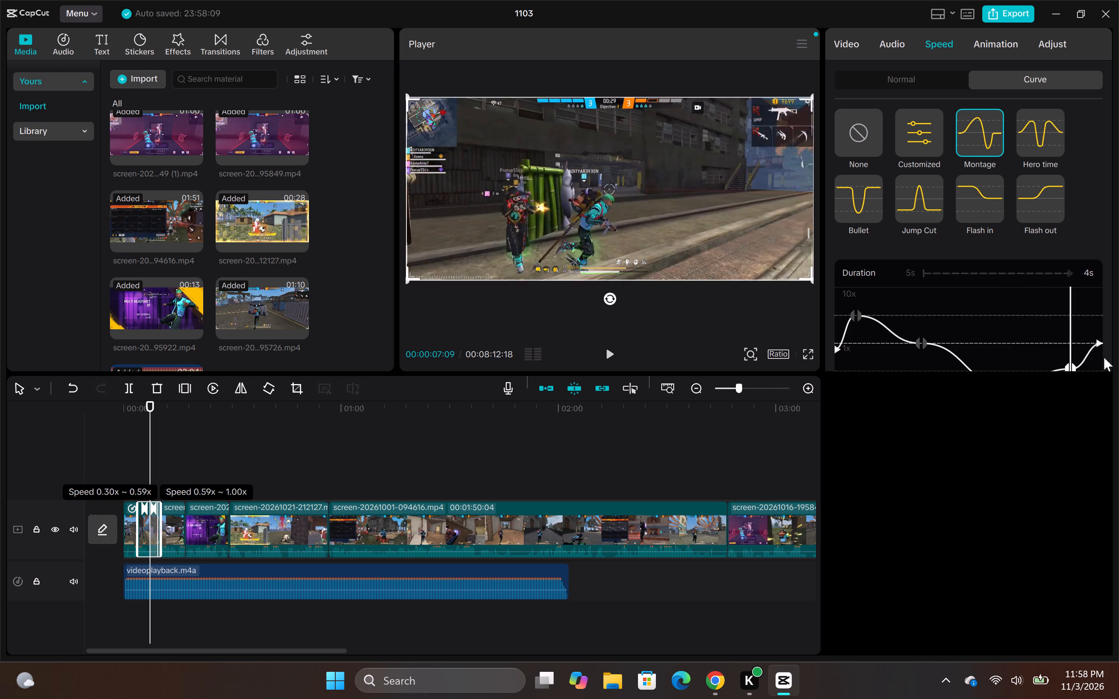
{"action": "left_click_drag", "start_coordinate": [1104, 357], "coordinate": [919, 319]}
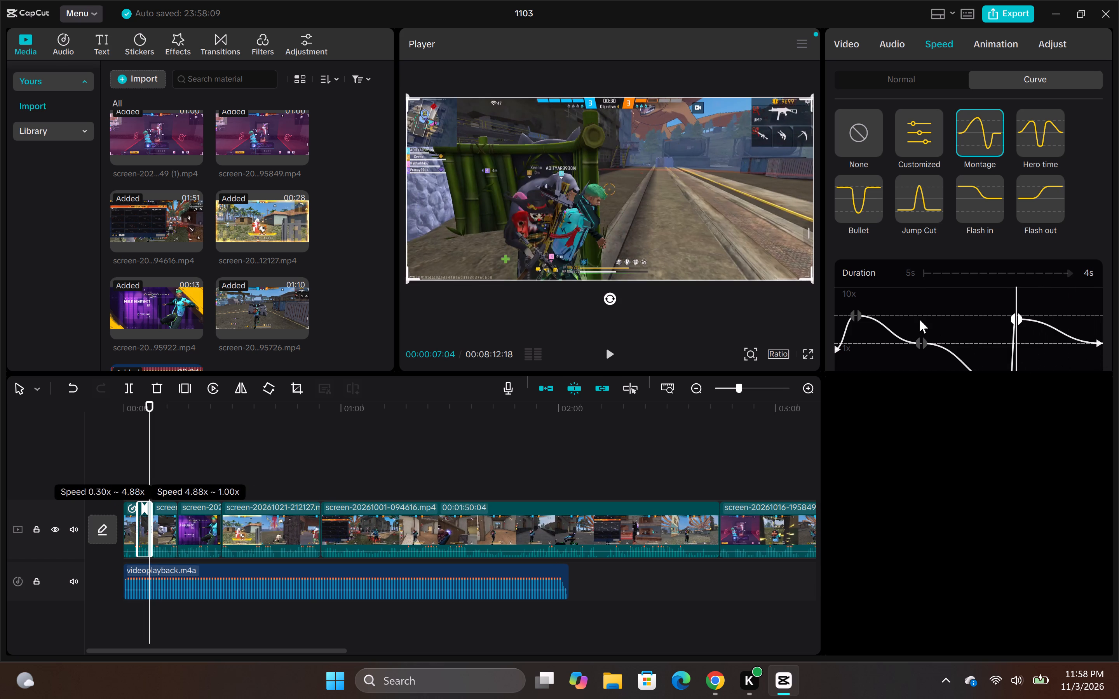
{"action": "left_click_drag", "start_coordinate": [1013, 322], "coordinate": [1011, 305]}
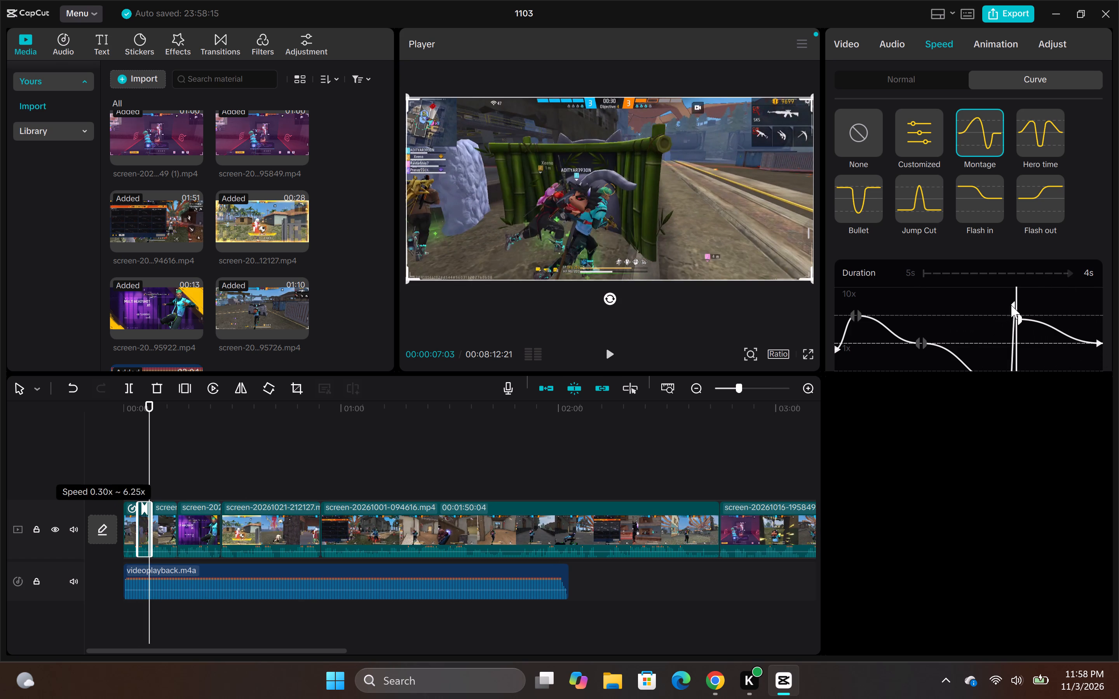
{"action": "left_click_drag", "start_coordinate": [1011, 305], "coordinate": [1010, 302]}
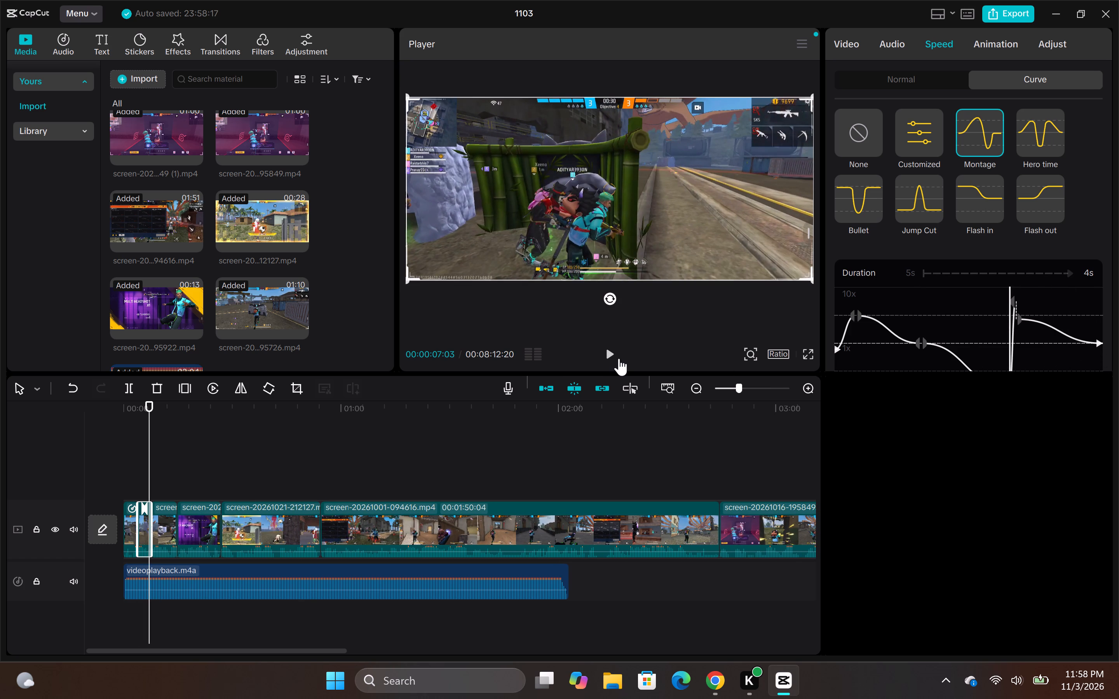
Play the second segment again from its start to check the pacing of the adjusted speed curve.
{"action": "left_click", "coordinate": [619, 358]}
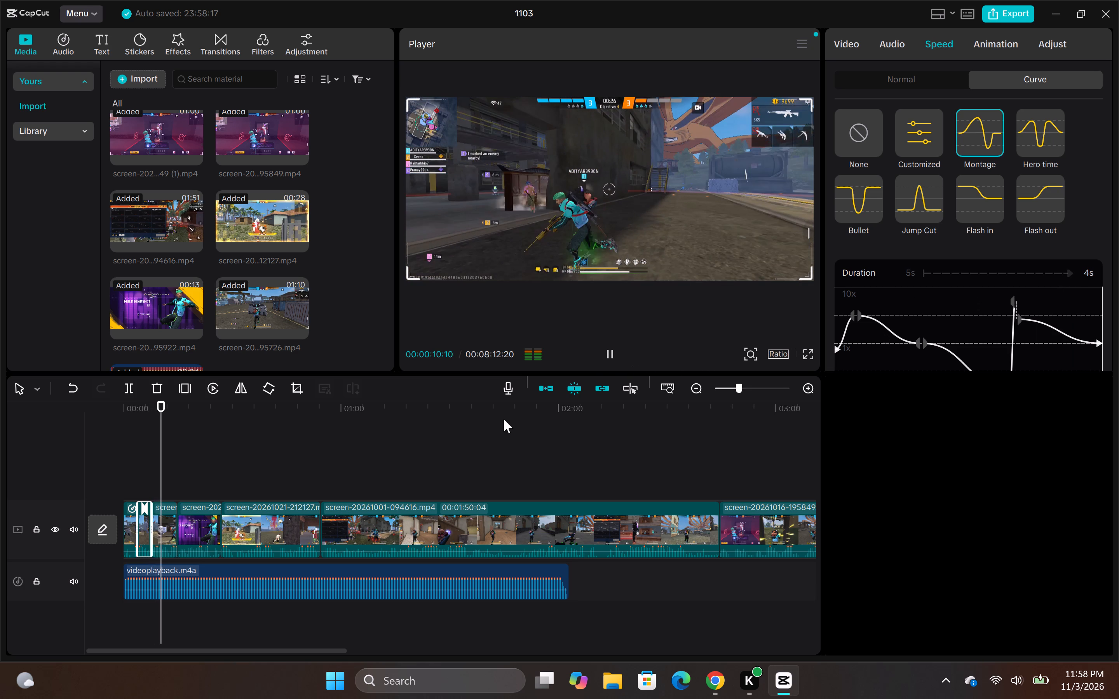
{"action": "left_click_drag", "start_coordinate": [162, 420], "coordinate": [134, 428]}
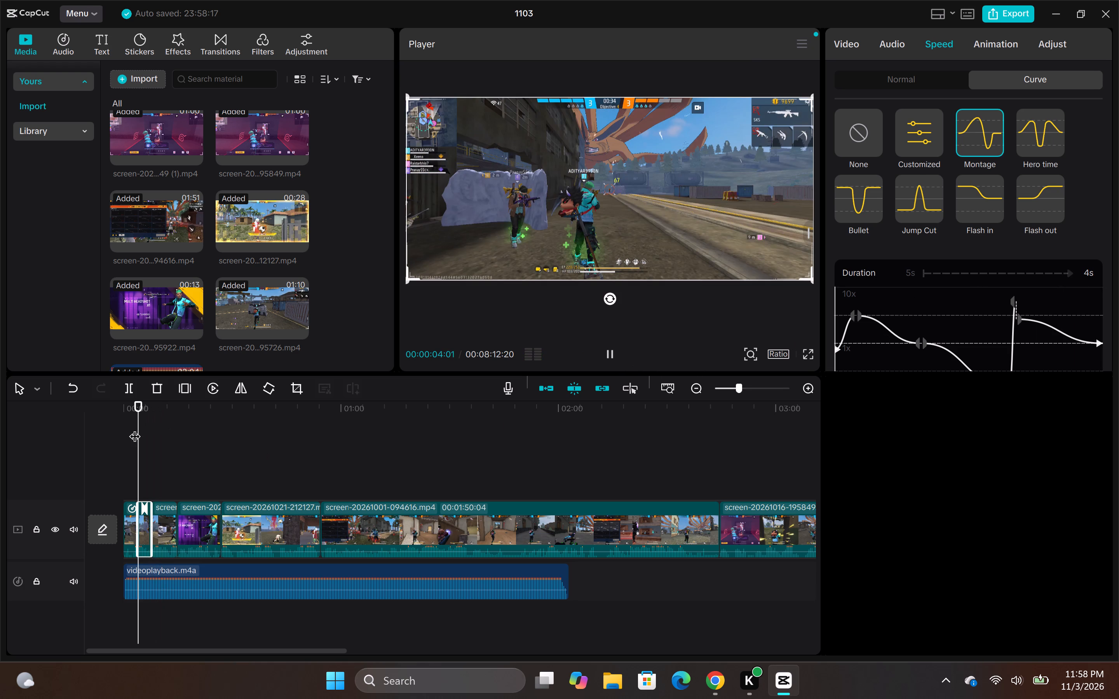
{"action": "left_click", "coordinate": [604, 356]}
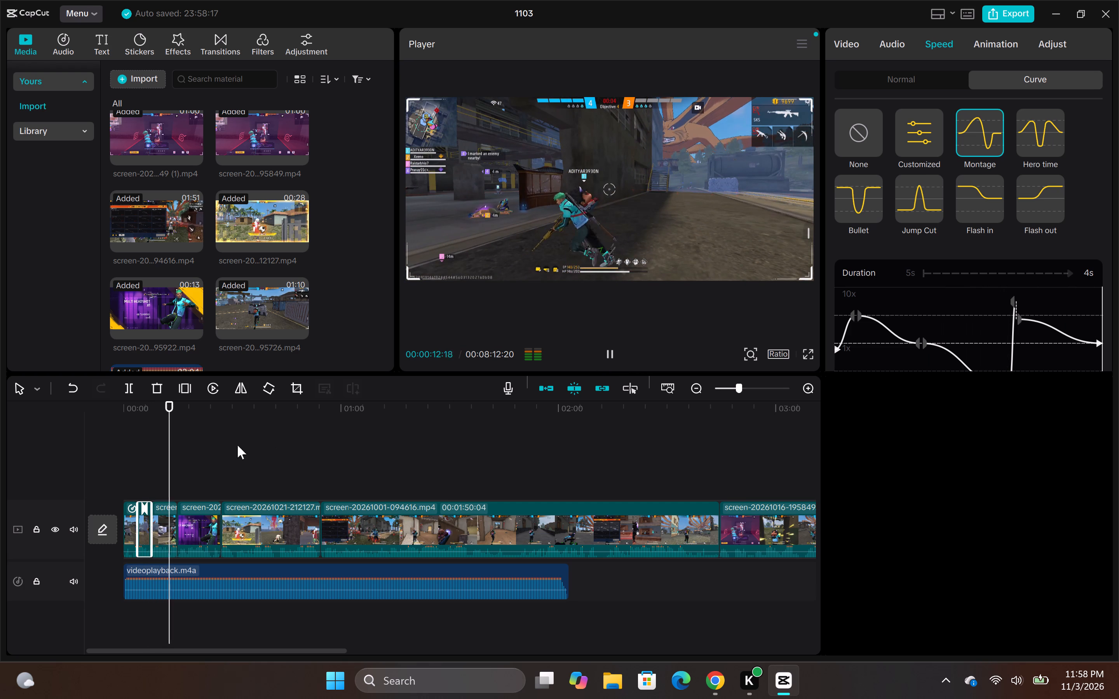
Delete the leftover gameplay segment between the second speed-curved segment and the purple Multi Headshot clip.
{"action": "left_click", "coordinate": [158, 522]}
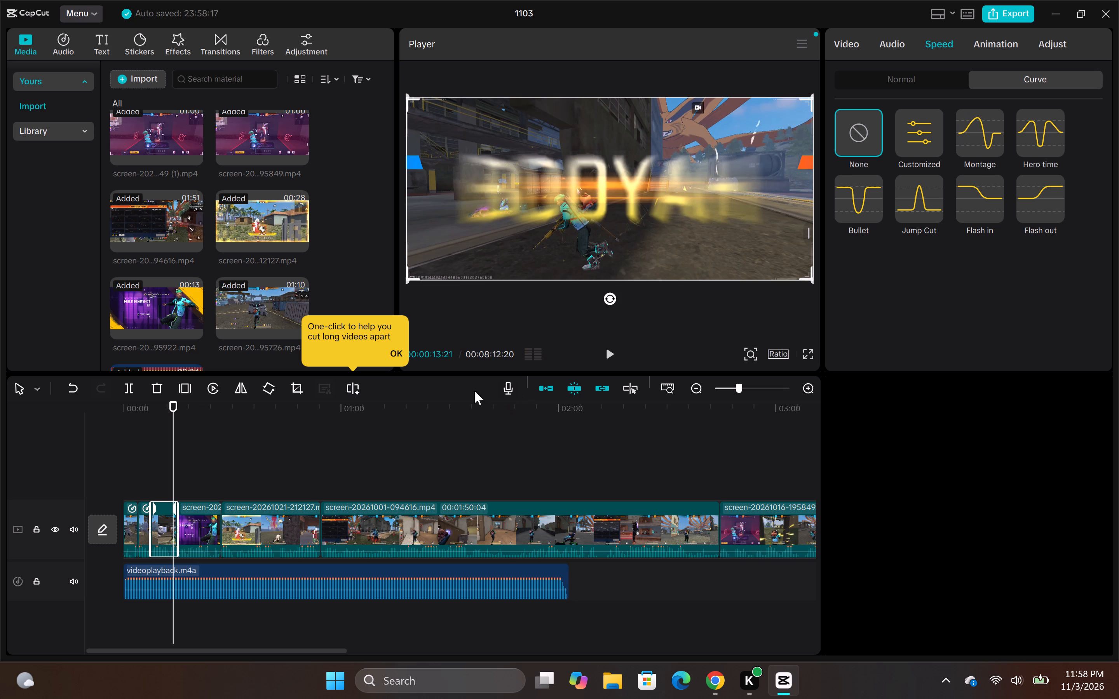
{"action": "right_click", "coordinate": [168, 509]}
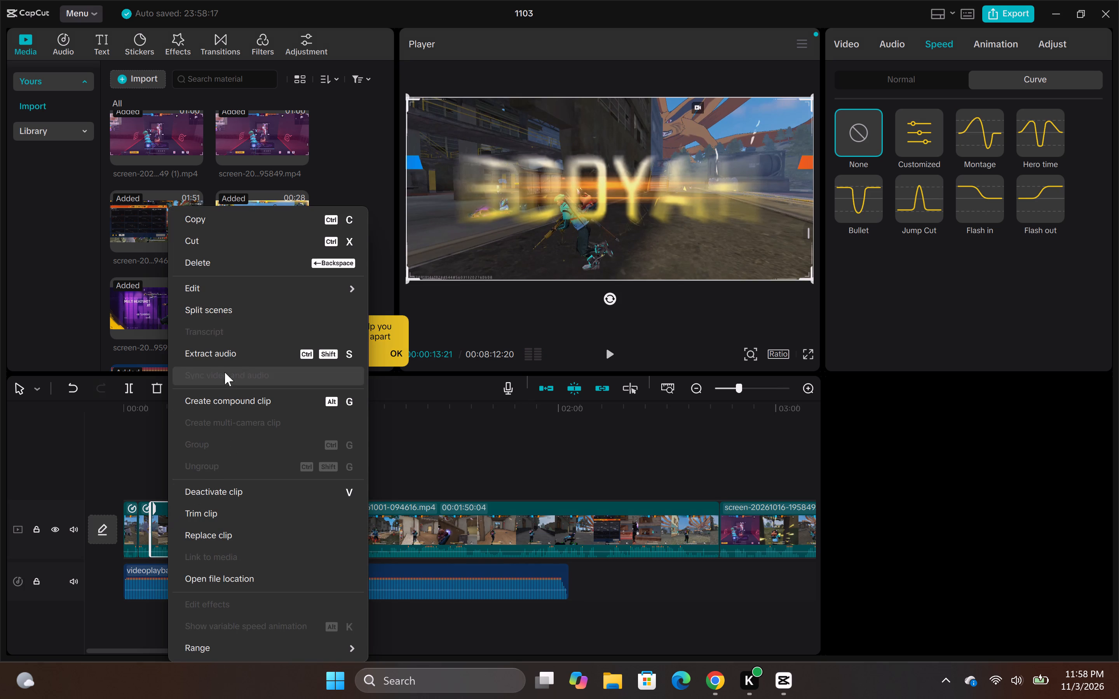
{"action": "left_click", "coordinate": [202, 266]}
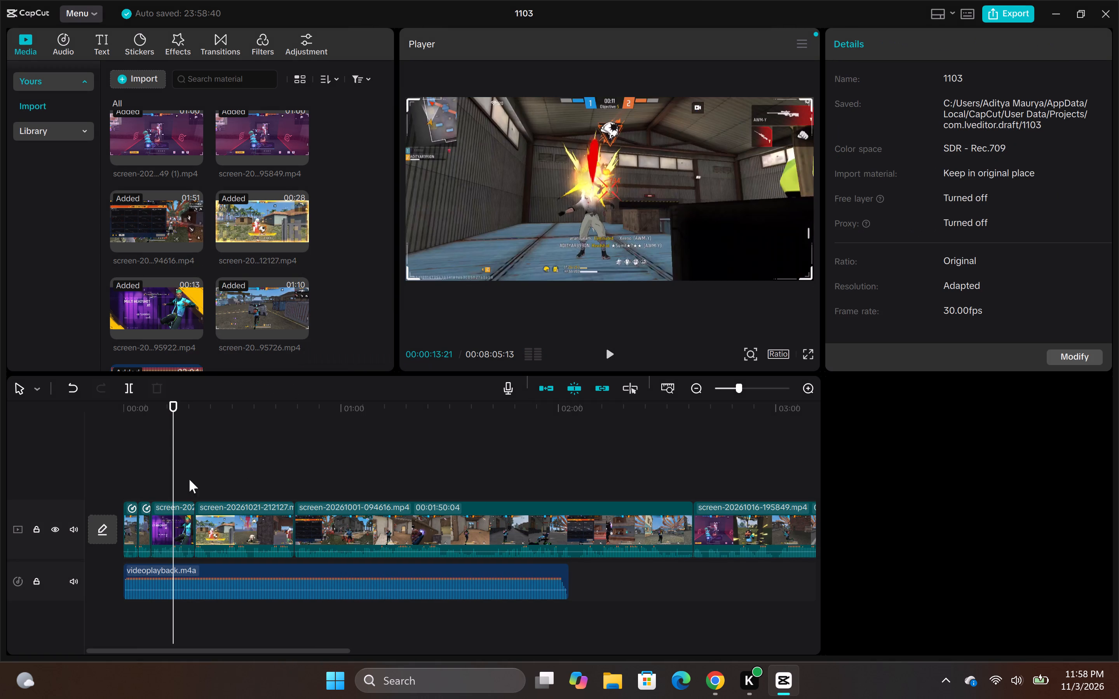
Play the purple Multi Headshot clip from its start to review its action, and return the playhead to its beginning.
{"action": "left_click_drag", "start_coordinate": [173, 409], "coordinate": [155, 411]}
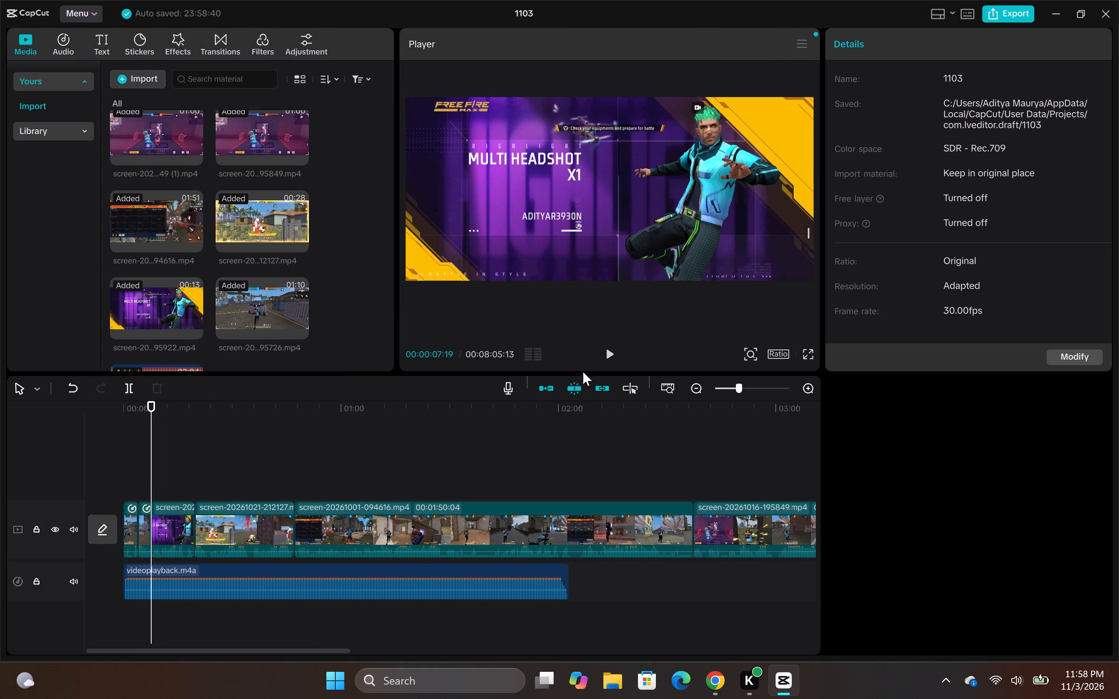
{"action": "left_click", "coordinate": [615, 356]}
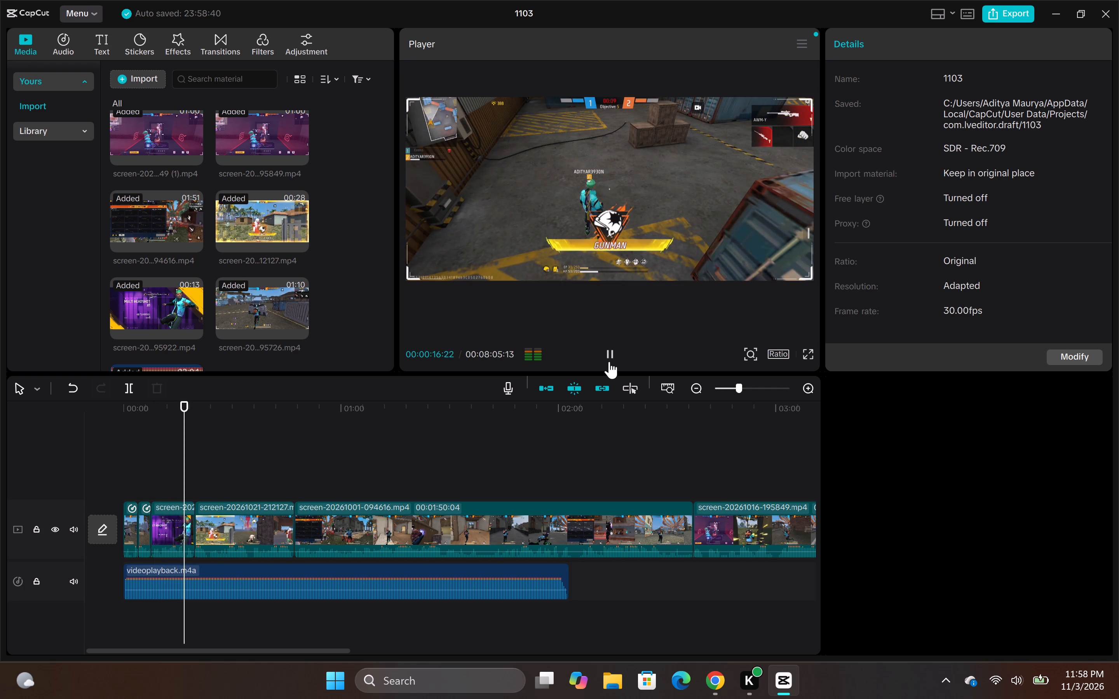
{"action": "left_click", "coordinate": [609, 362]}
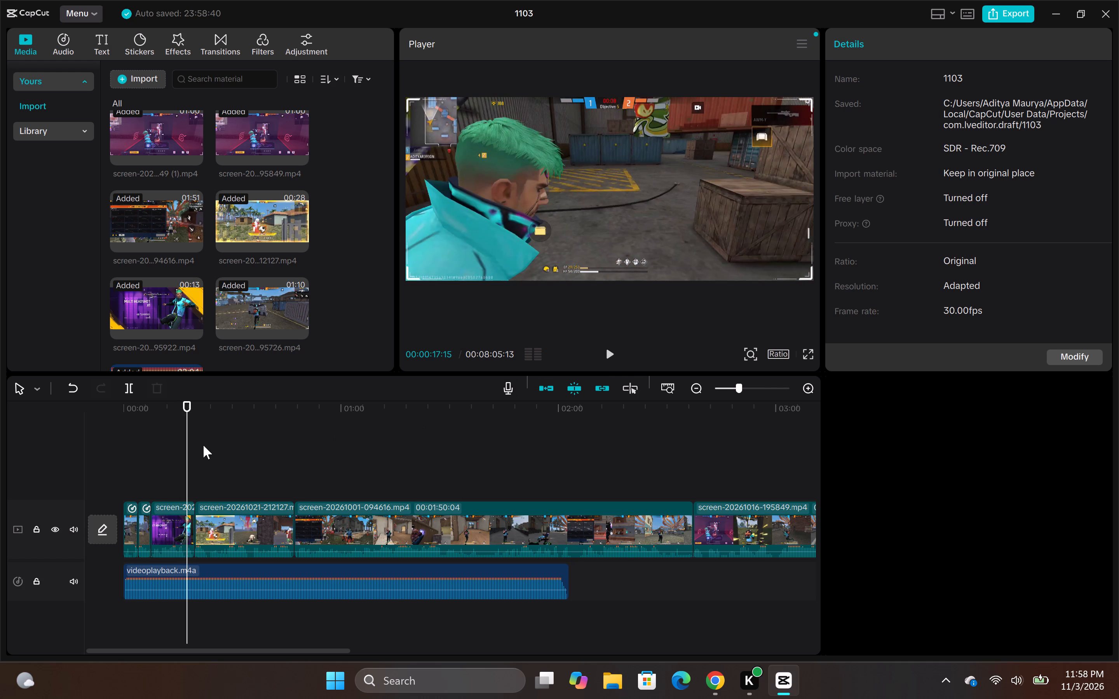
{"action": "left_click_drag", "start_coordinate": [186, 464], "coordinate": [185, 465]}
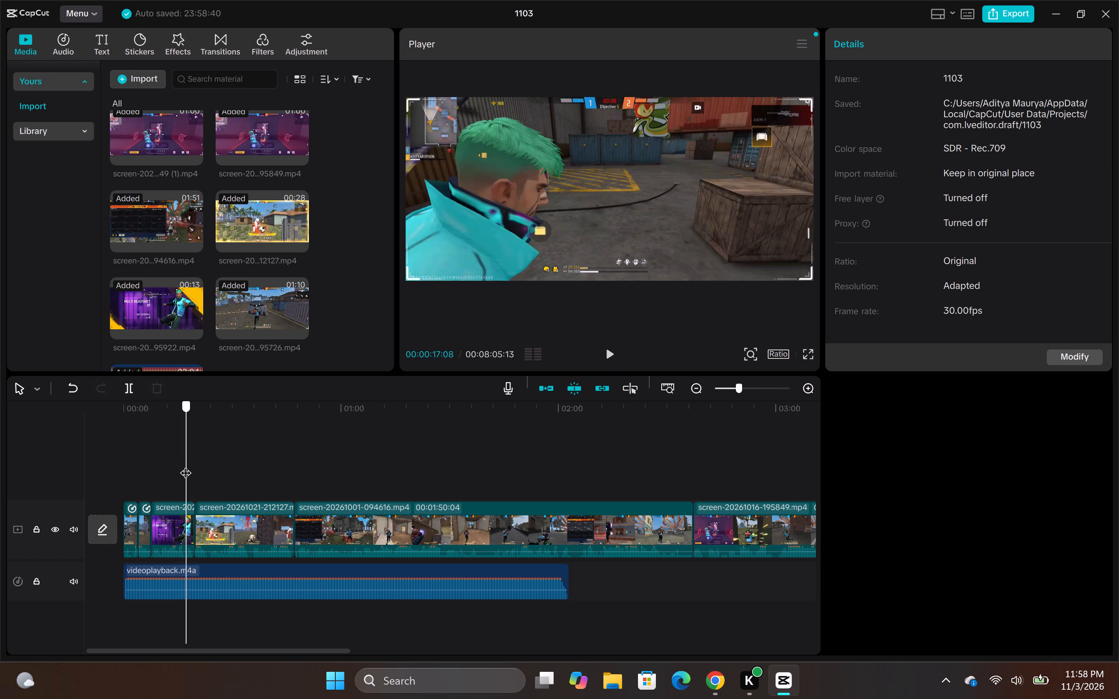
{"action": "left_click_drag", "start_coordinate": [185, 465], "coordinate": [155, 467]}
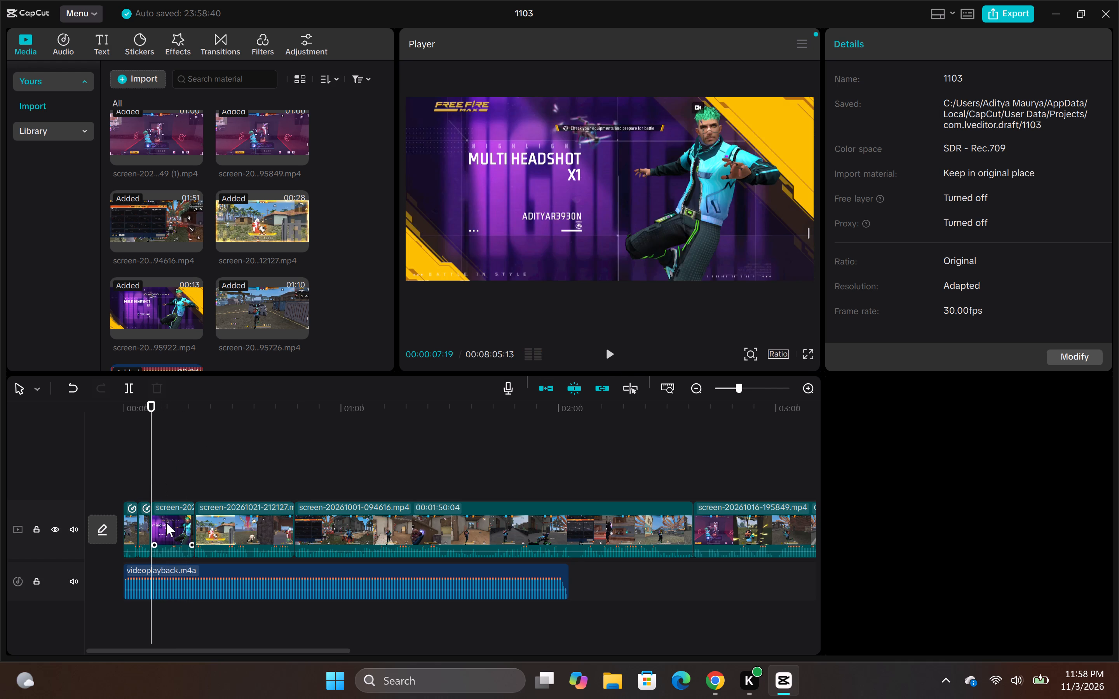
Apply the Montage speed curve to the purple Multi Headshot clip.
{"action": "left_click", "coordinate": [166, 523]}
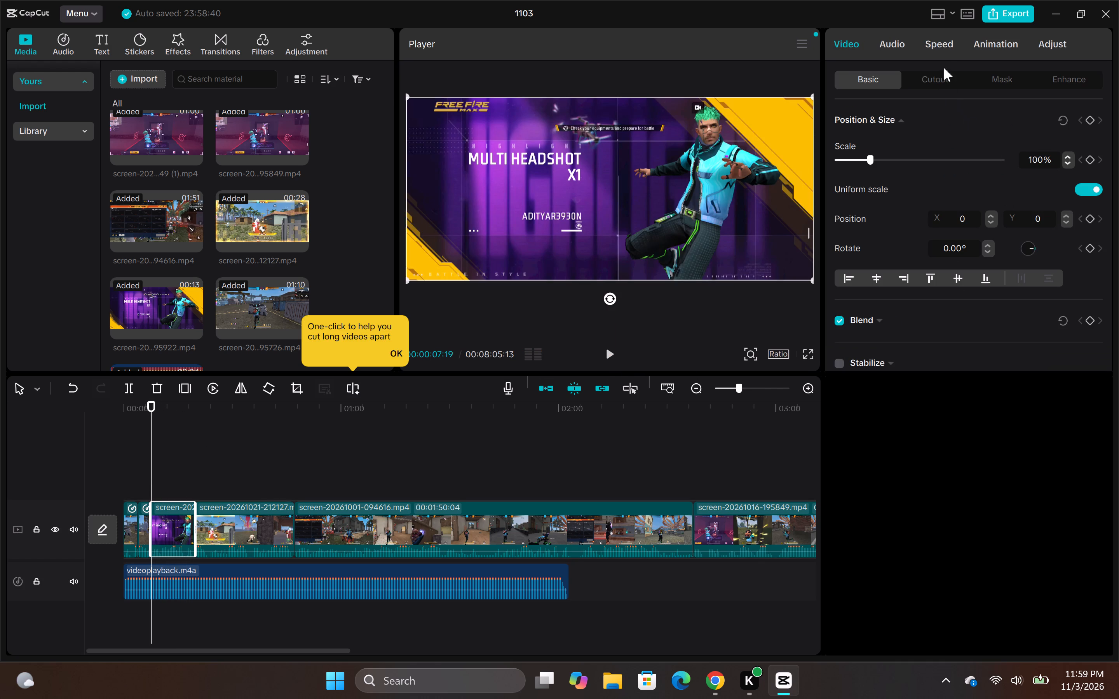
{"action": "left_click", "coordinate": [941, 48]}
{"action": "left_click", "coordinate": [985, 148]}
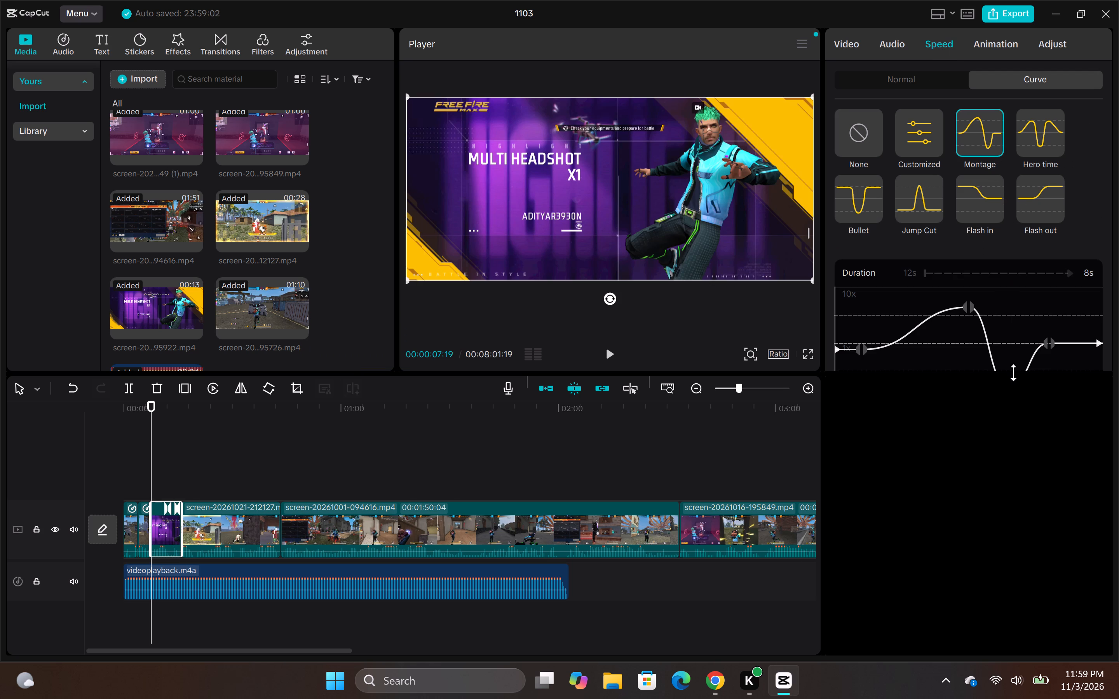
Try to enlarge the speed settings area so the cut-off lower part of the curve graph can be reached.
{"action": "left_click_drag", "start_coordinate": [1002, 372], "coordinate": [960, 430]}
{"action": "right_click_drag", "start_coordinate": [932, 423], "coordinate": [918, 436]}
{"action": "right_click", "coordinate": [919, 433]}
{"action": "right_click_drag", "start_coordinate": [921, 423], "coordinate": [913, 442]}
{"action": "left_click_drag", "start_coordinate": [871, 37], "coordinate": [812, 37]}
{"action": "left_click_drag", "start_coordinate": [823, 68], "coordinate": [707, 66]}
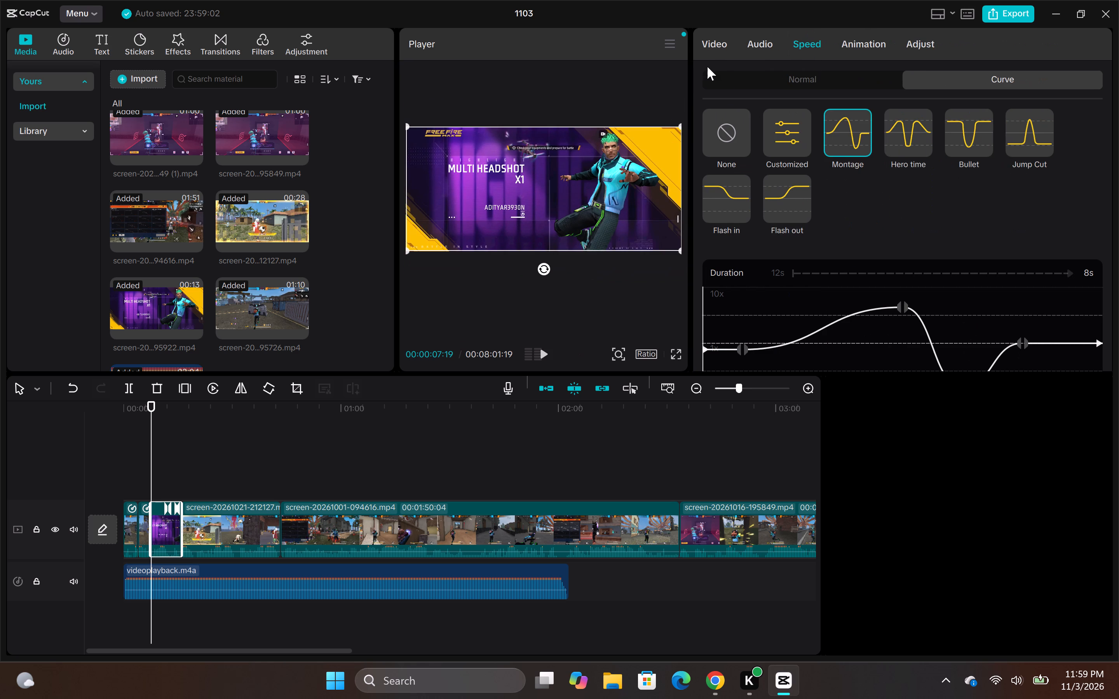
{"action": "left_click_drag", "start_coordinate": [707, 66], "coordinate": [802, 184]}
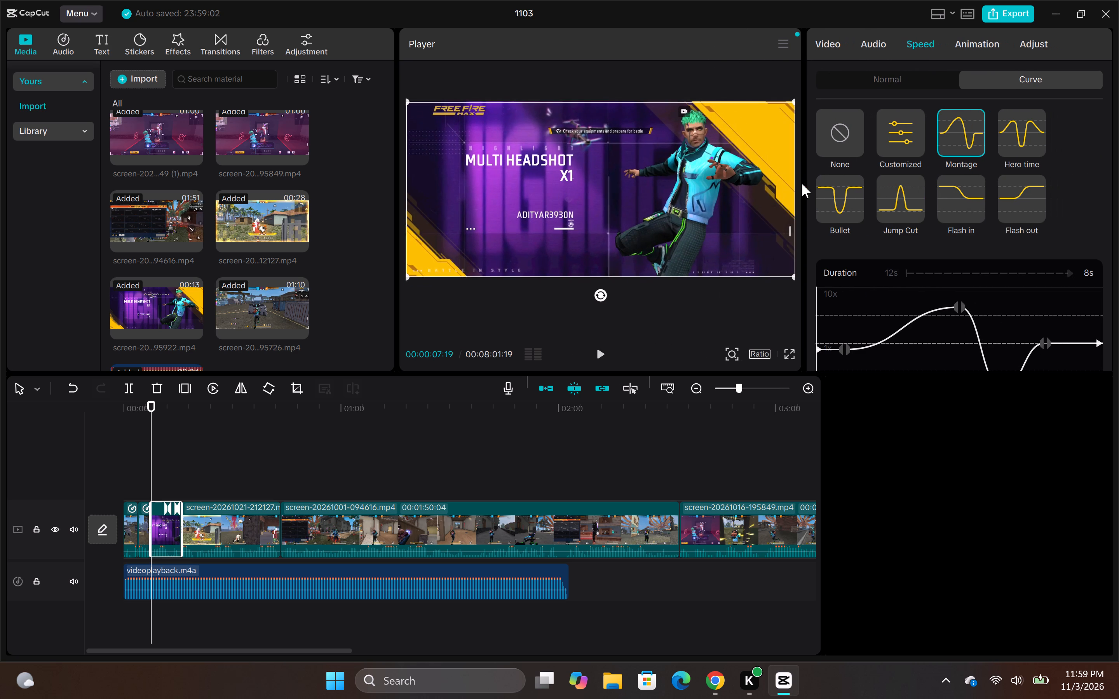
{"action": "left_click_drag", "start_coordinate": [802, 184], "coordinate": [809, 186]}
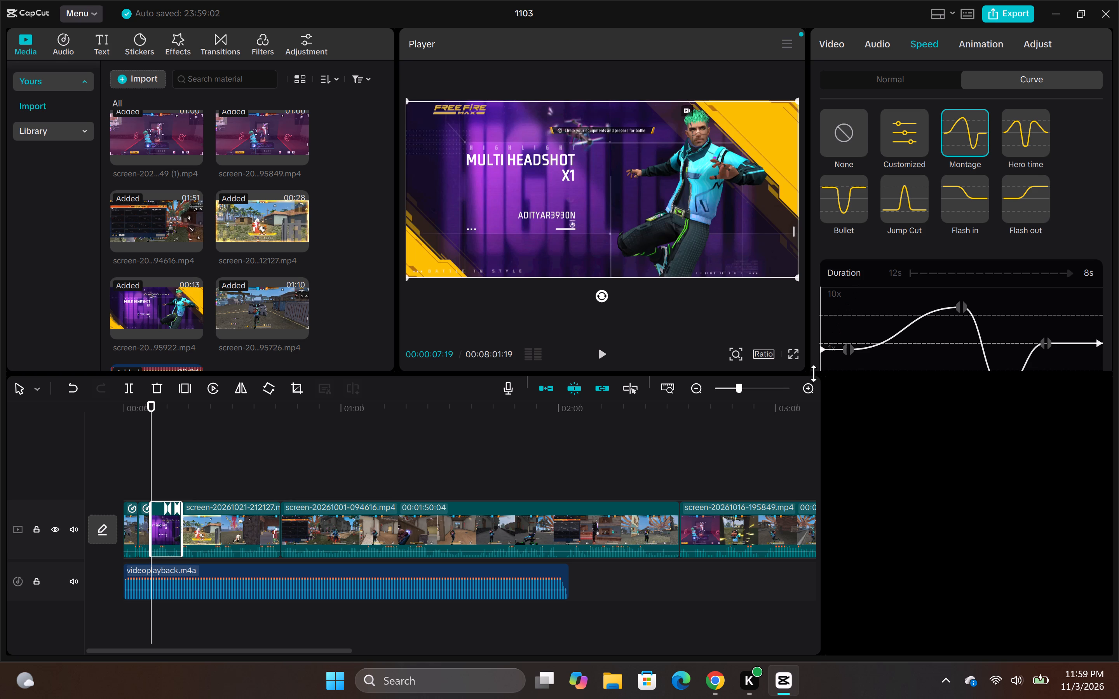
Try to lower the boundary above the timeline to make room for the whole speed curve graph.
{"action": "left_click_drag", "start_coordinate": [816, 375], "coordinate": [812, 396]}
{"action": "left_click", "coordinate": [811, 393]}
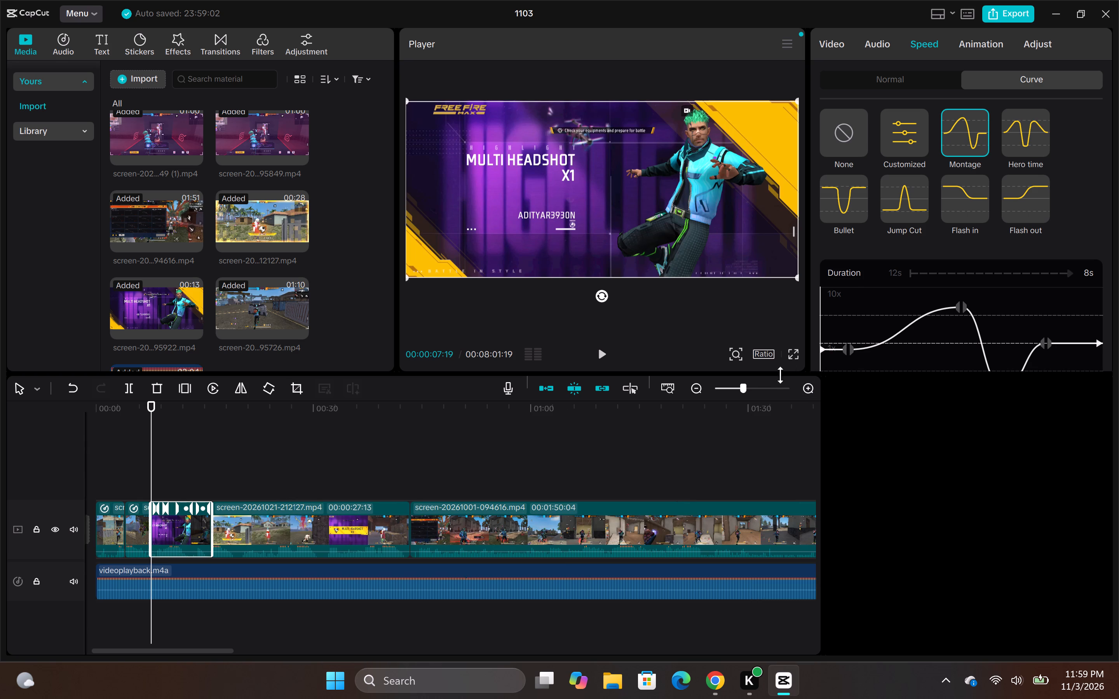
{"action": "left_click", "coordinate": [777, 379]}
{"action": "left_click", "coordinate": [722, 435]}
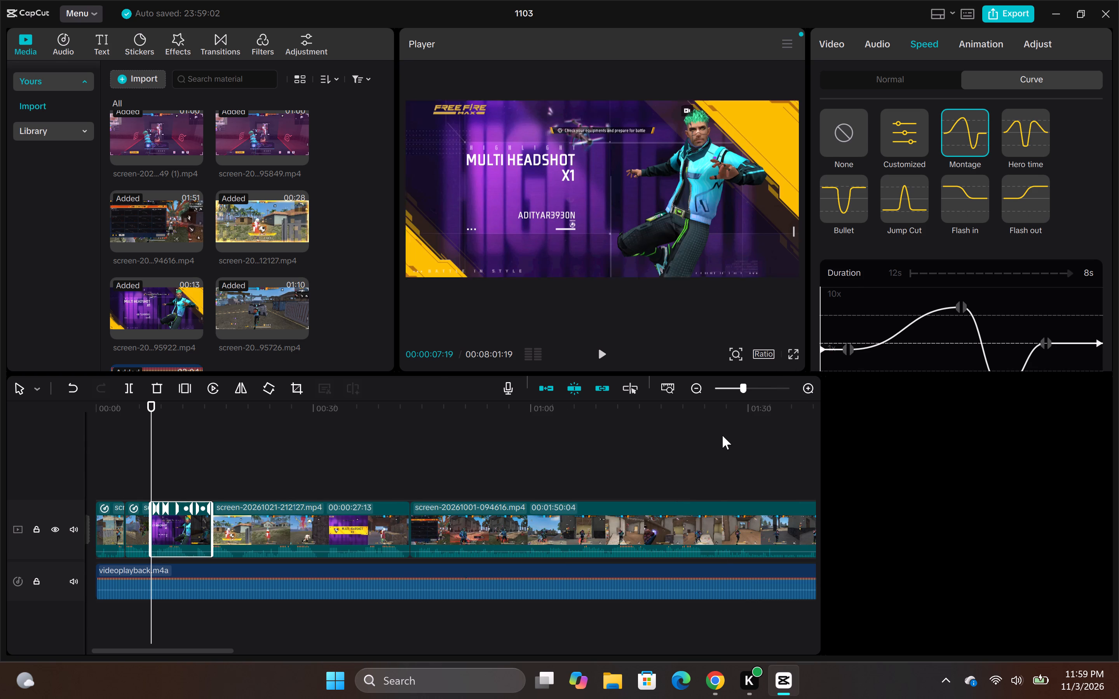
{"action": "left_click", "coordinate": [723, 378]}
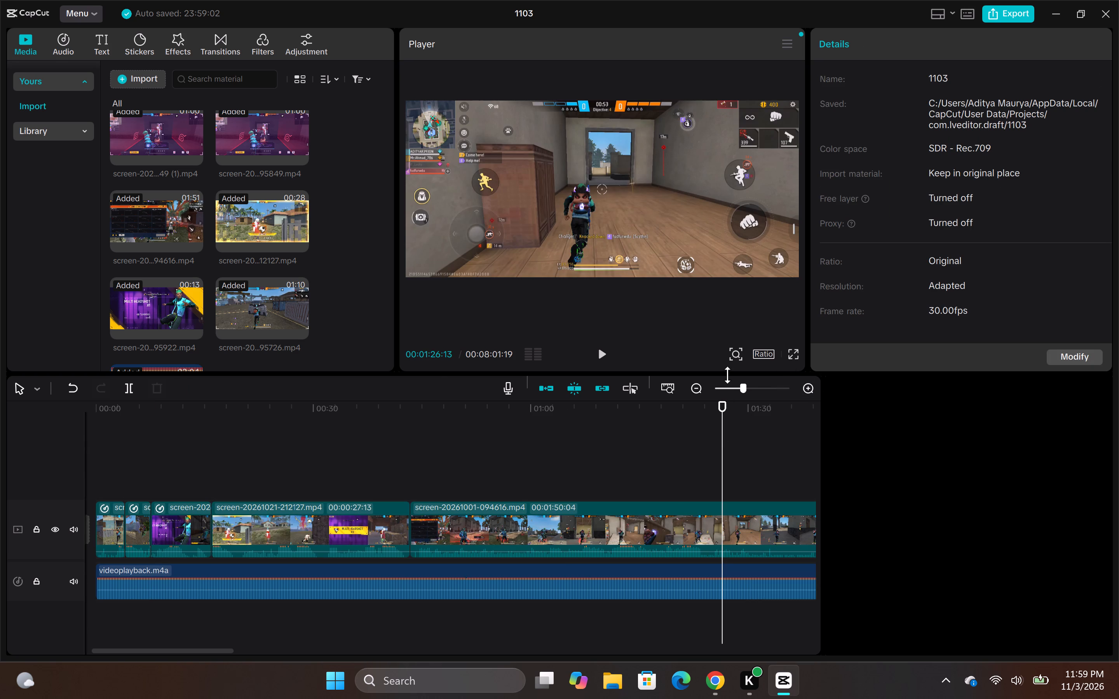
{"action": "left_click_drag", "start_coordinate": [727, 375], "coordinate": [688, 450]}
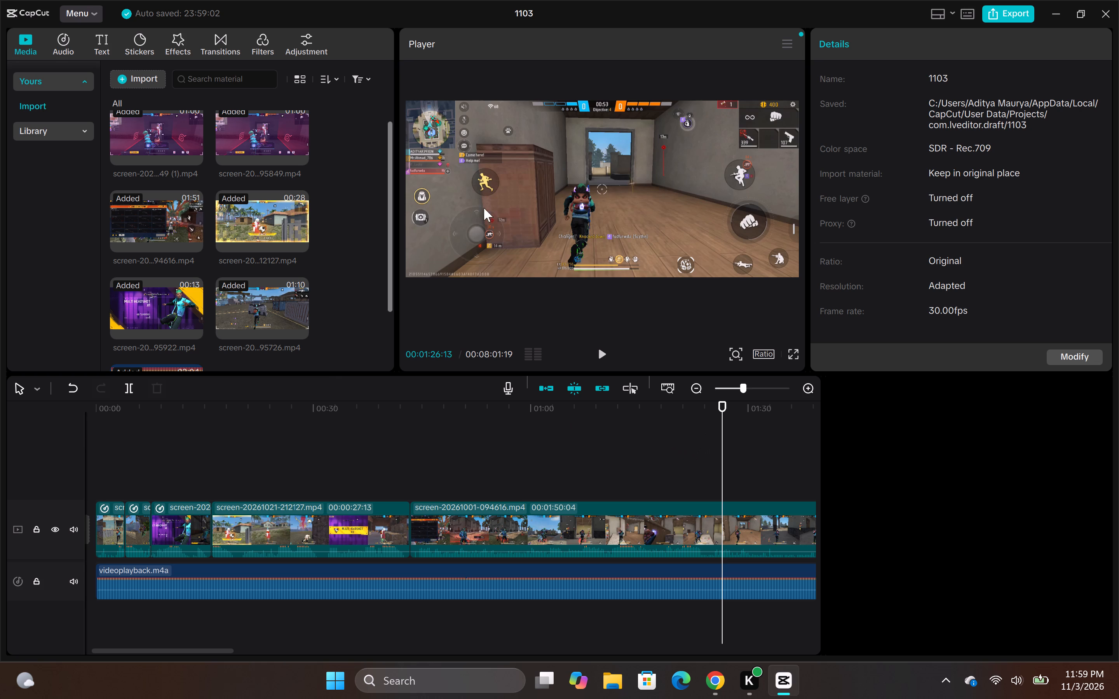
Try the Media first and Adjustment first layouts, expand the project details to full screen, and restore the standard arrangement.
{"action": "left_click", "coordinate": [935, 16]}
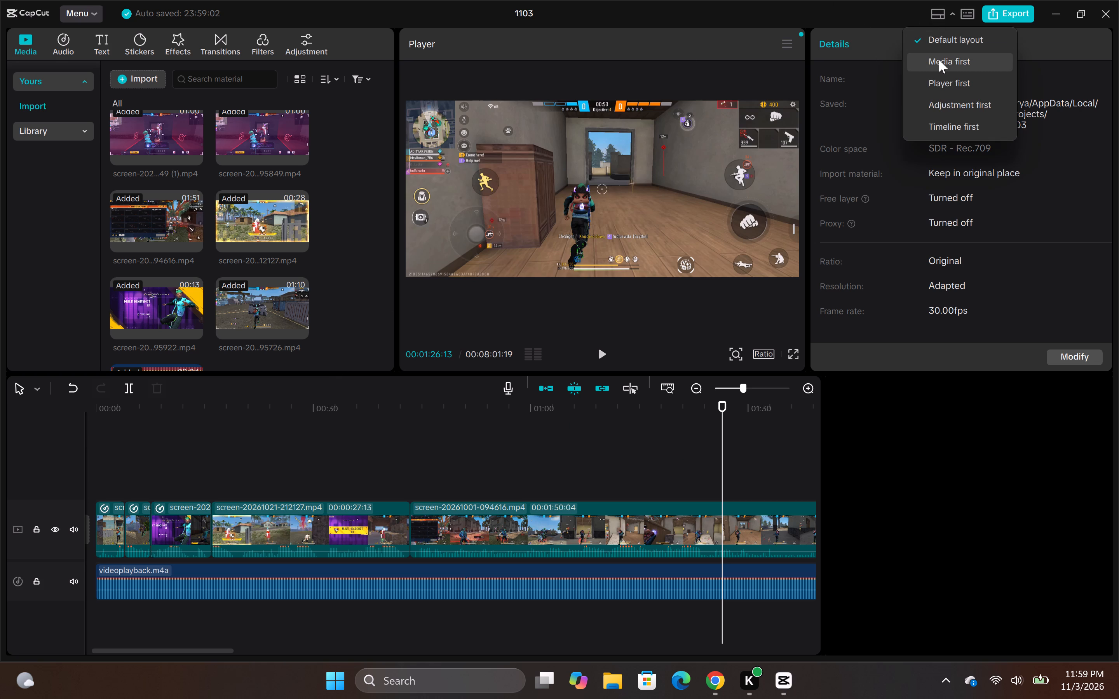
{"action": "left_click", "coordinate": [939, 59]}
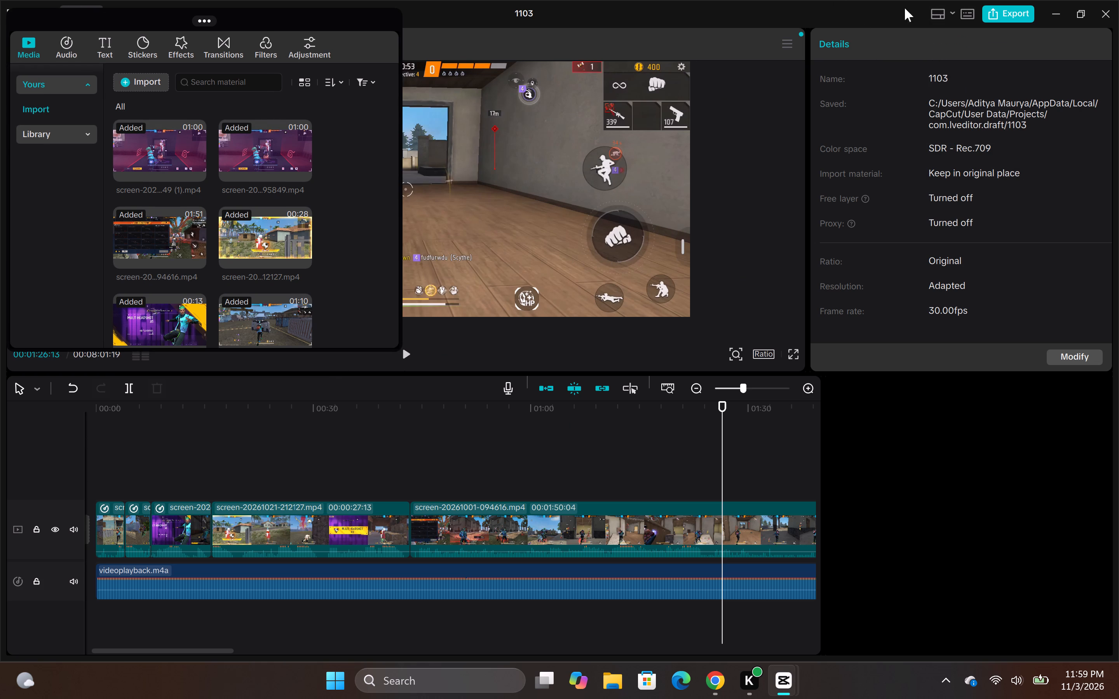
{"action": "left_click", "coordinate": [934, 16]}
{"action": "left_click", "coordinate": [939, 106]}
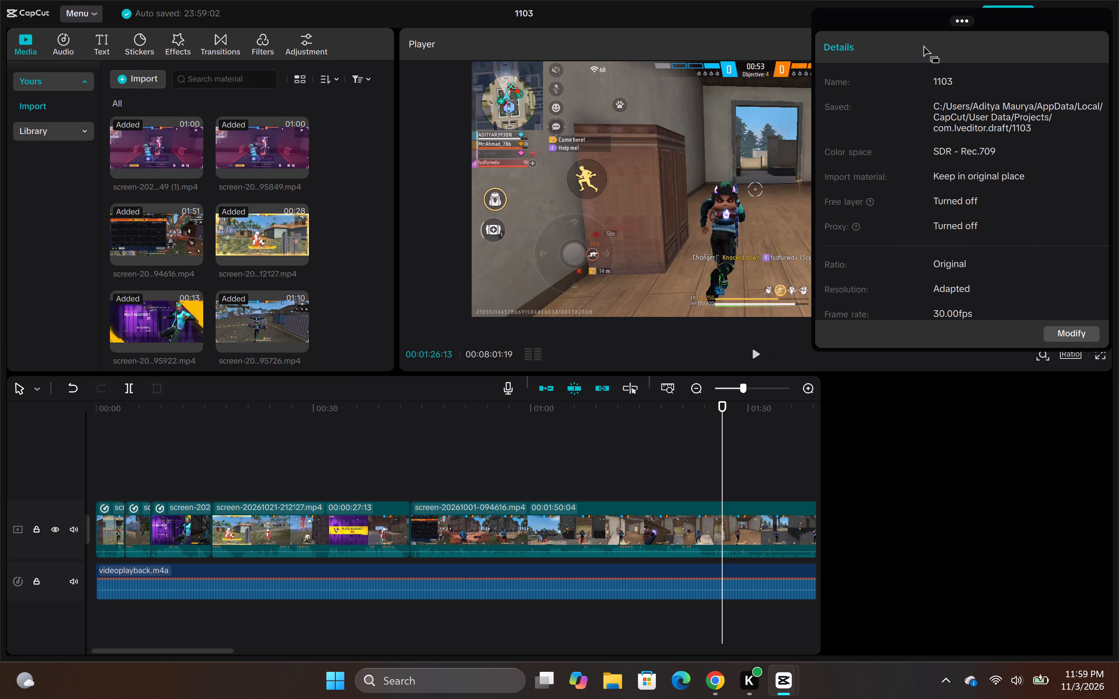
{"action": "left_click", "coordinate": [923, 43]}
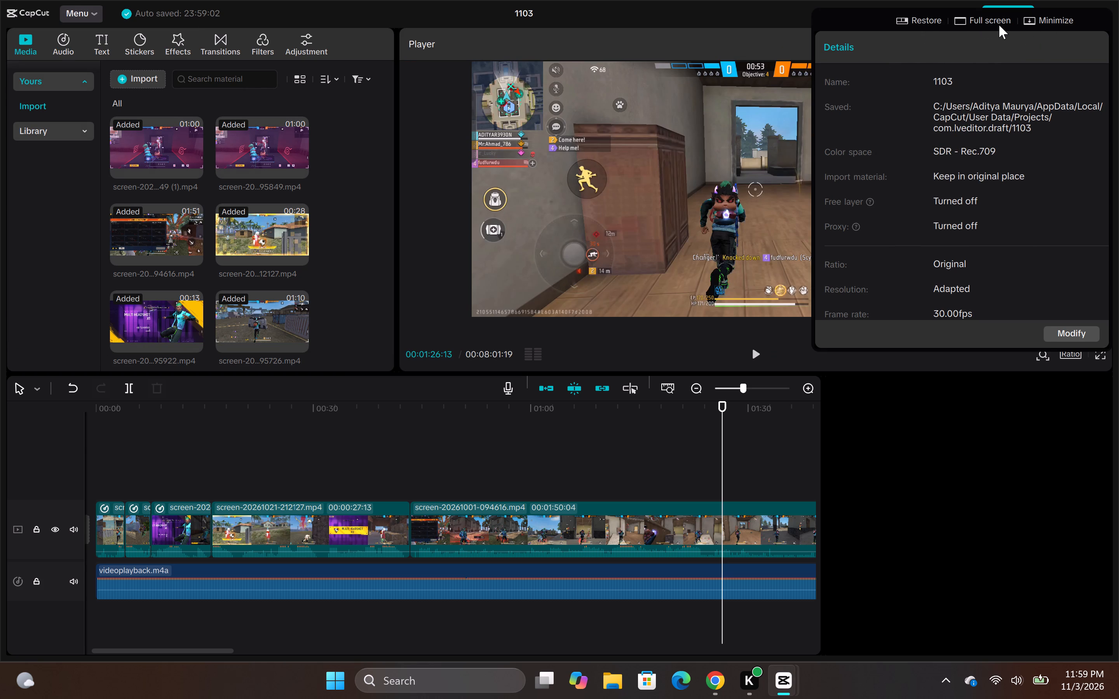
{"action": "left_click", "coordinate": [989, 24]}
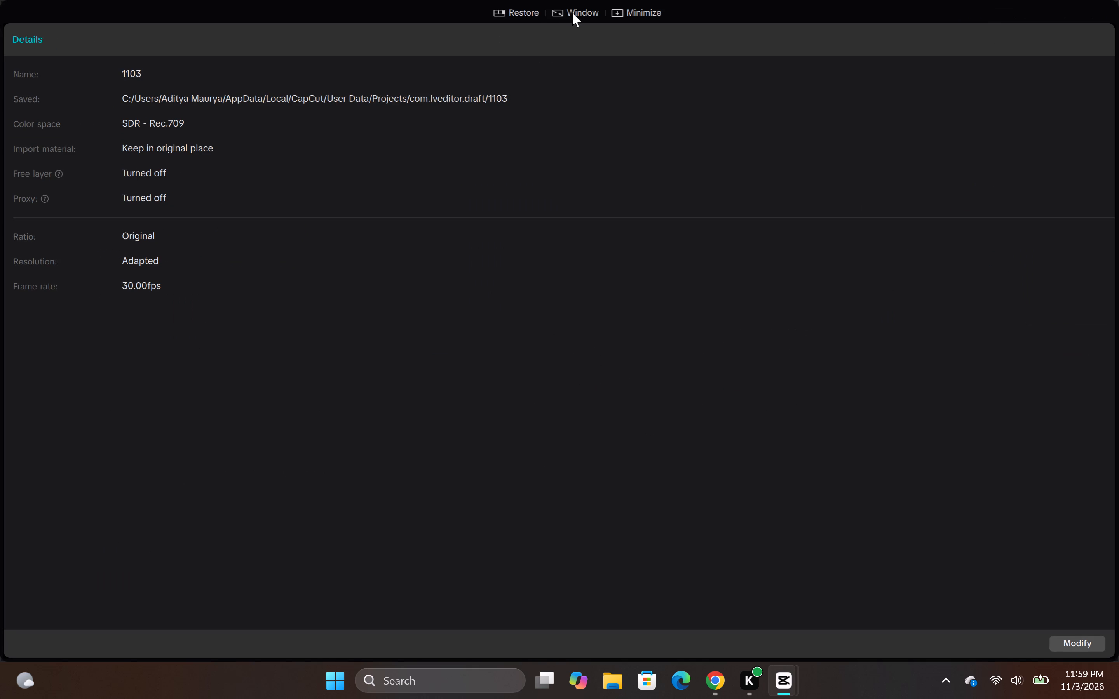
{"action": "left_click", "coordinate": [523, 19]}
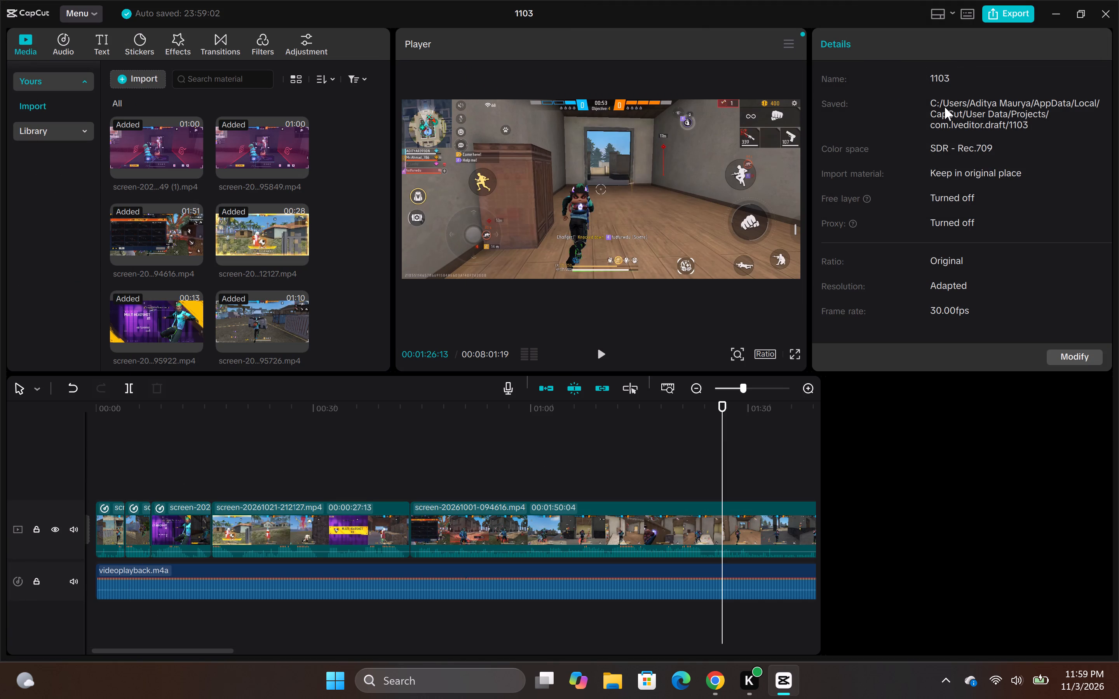
Bring up the speed curve settings of the purple Multi Headshot clip.
{"action": "left_click", "coordinate": [178, 526]}
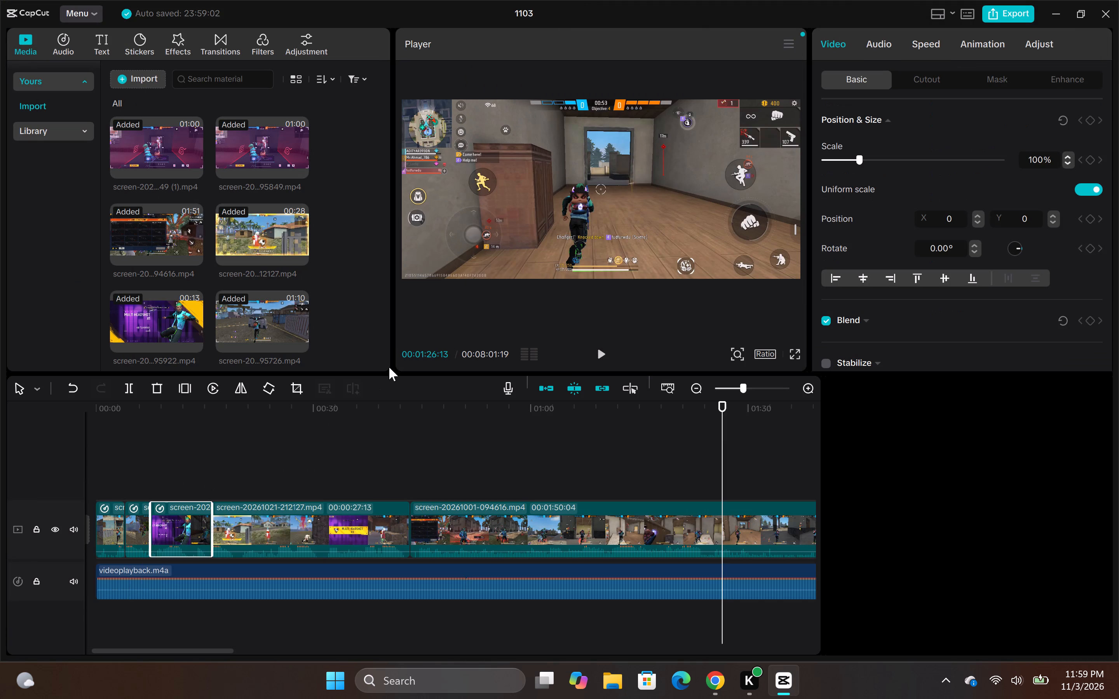
{"action": "left_click", "coordinate": [935, 40]}
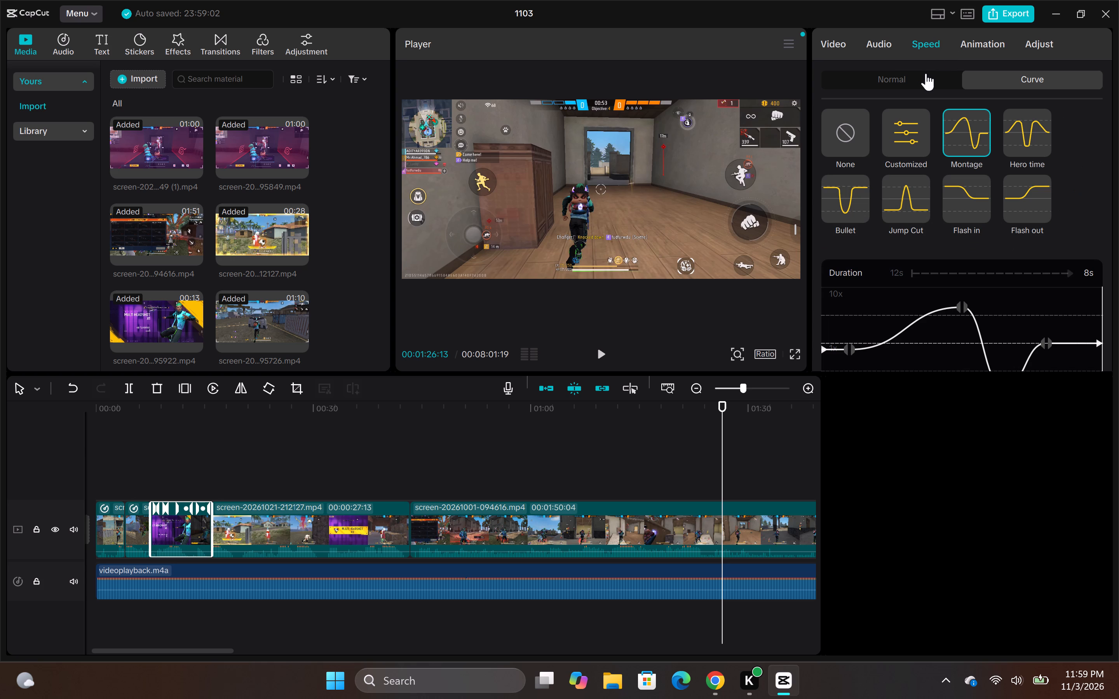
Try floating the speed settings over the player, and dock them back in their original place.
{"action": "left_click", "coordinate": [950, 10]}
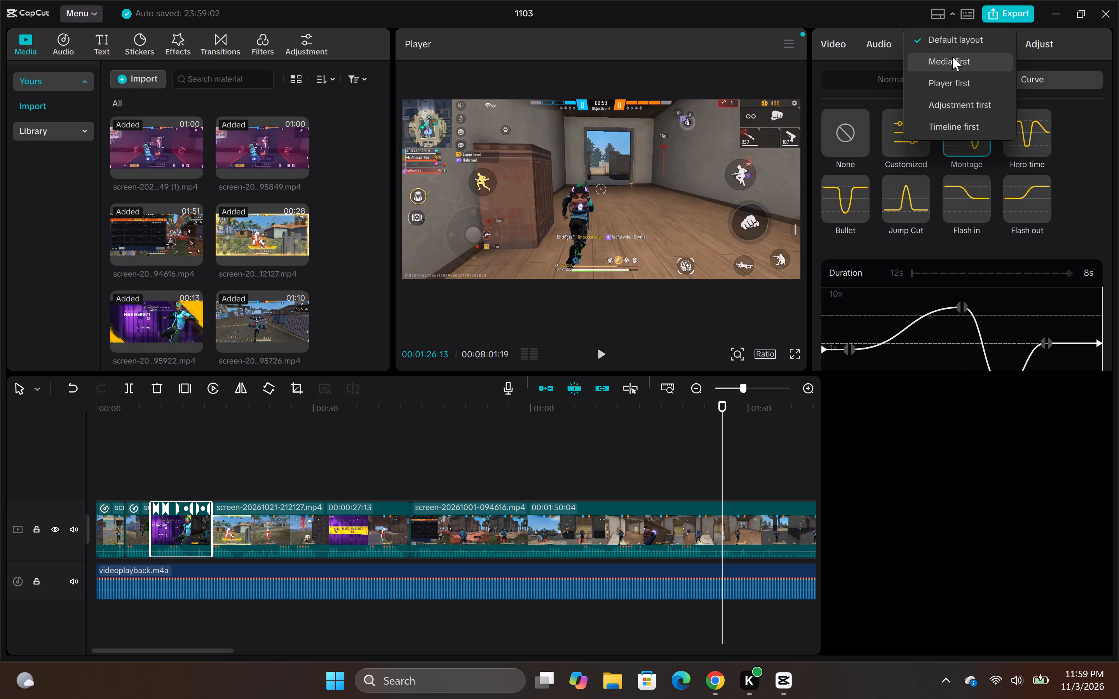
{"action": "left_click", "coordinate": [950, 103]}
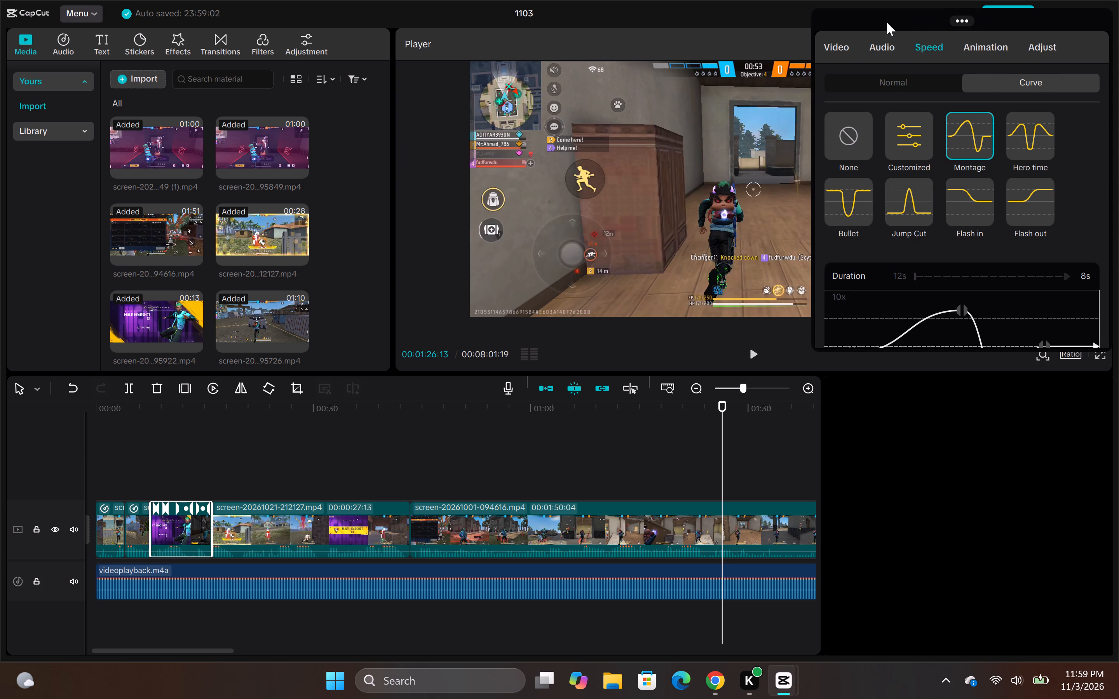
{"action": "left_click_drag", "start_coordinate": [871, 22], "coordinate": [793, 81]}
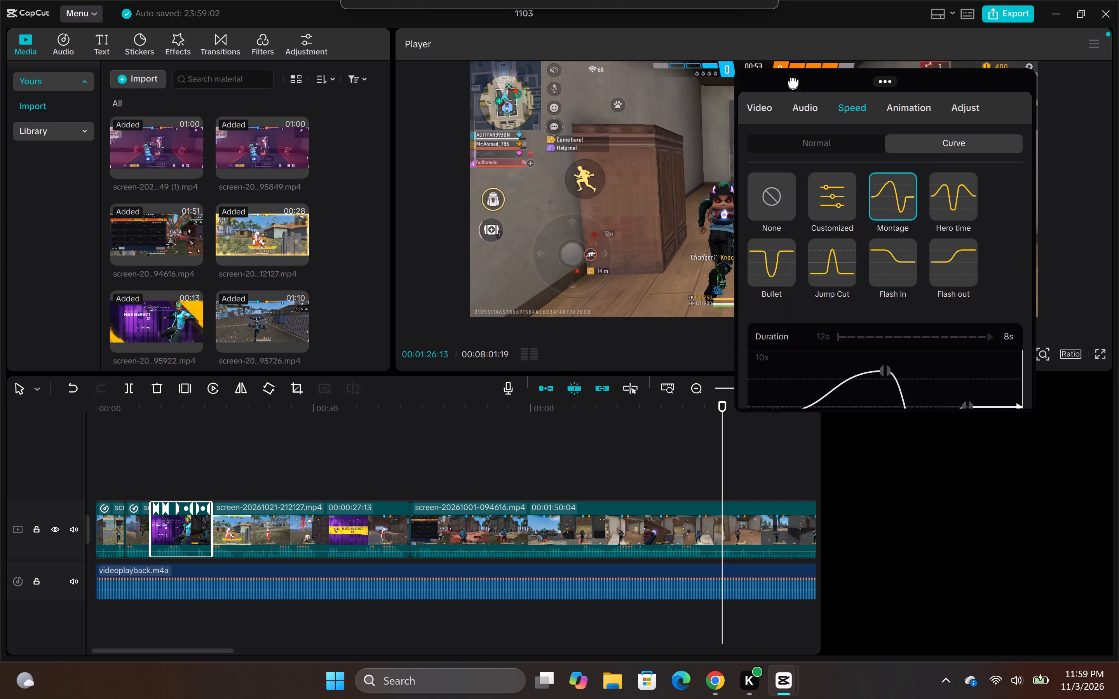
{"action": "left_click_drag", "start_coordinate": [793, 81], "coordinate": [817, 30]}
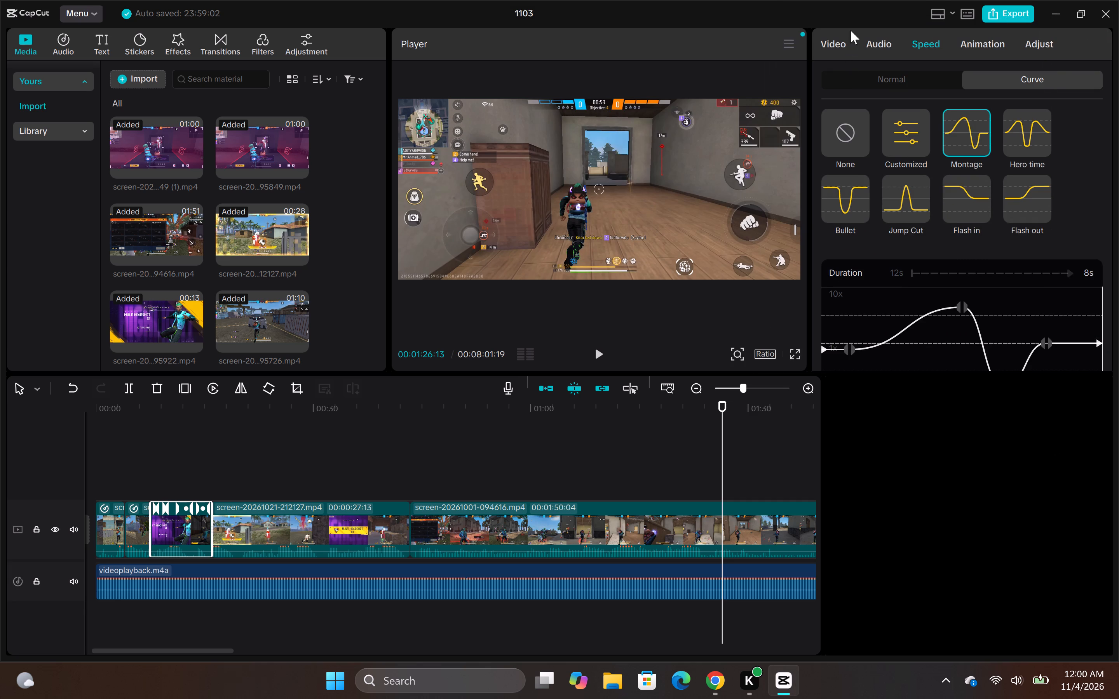
Detach the speed settings into their own full-height window beside the editor so the whole curve graph is accessible.
{"action": "left_click", "coordinate": [950, 17]}
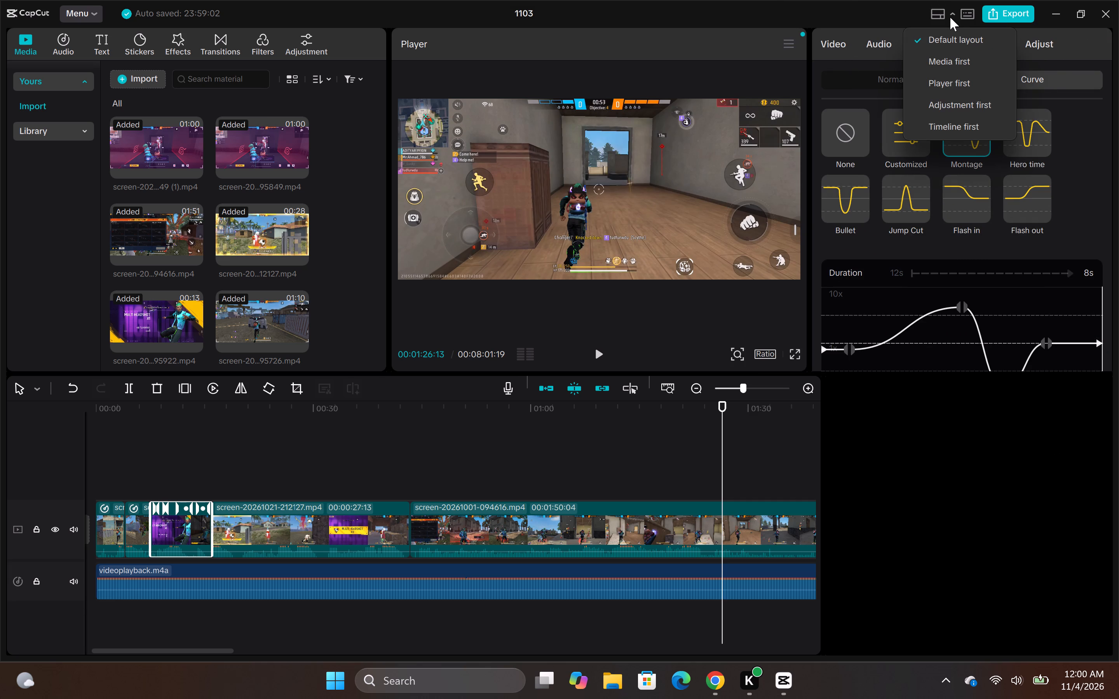
{"action": "left_click", "coordinate": [938, 106]}
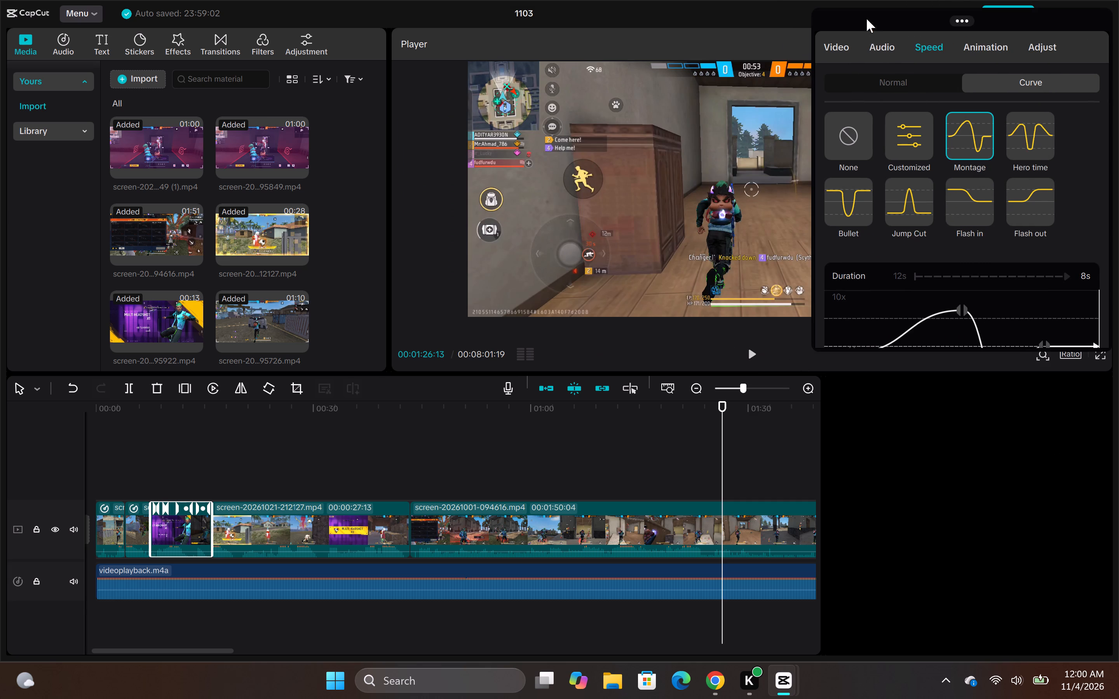
{"action": "left_click_drag", "start_coordinate": [866, 19], "coordinate": [146, 40]}
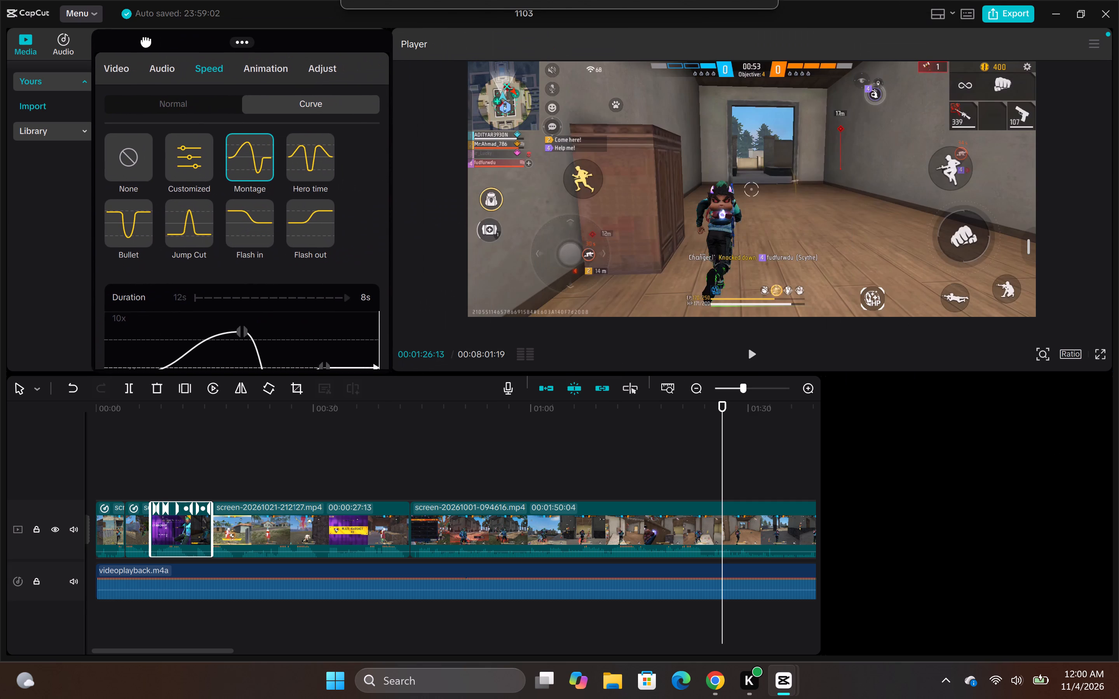
{"action": "left_click_drag", "start_coordinate": [146, 40], "coordinate": [422, 0]}
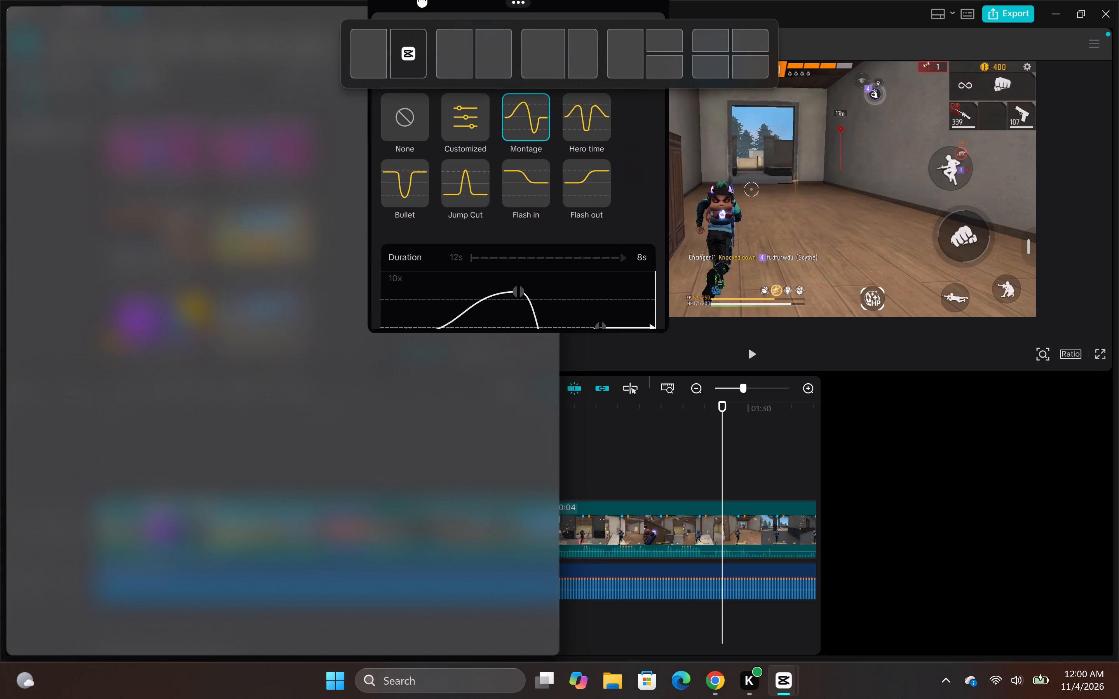
{"action": "left_click_drag", "start_coordinate": [422, 0], "coordinate": [378, 56]}
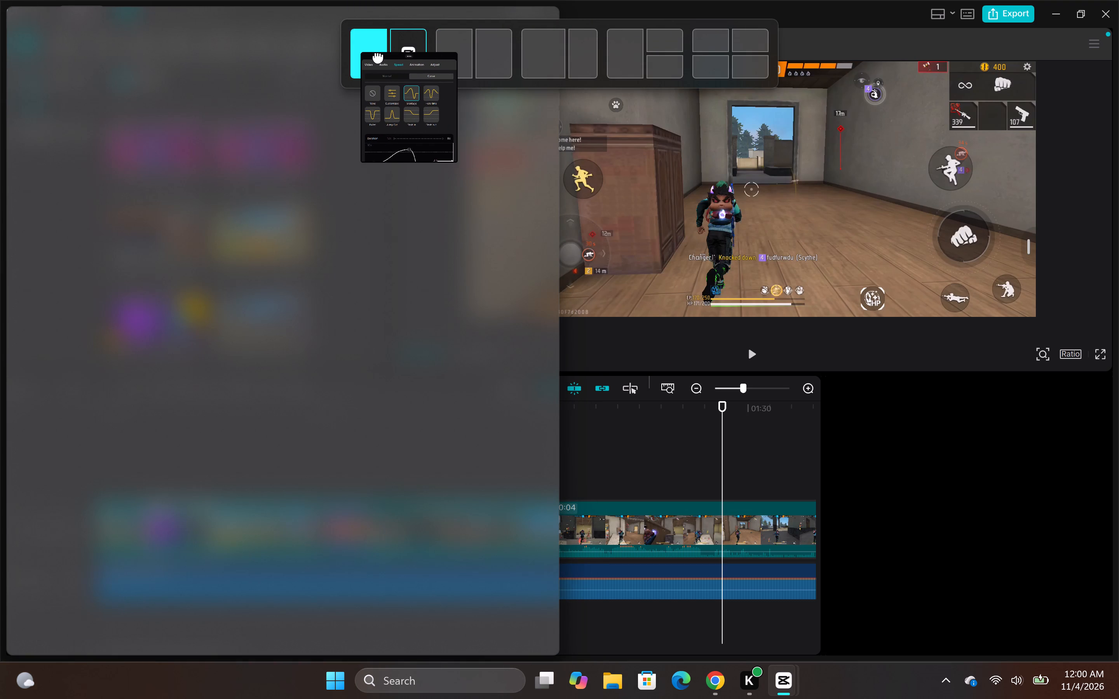
{"action": "left_click_drag", "start_coordinate": [378, 56], "coordinate": [574, 52]}
{"action": "left_click", "coordinate": [424, 239]}
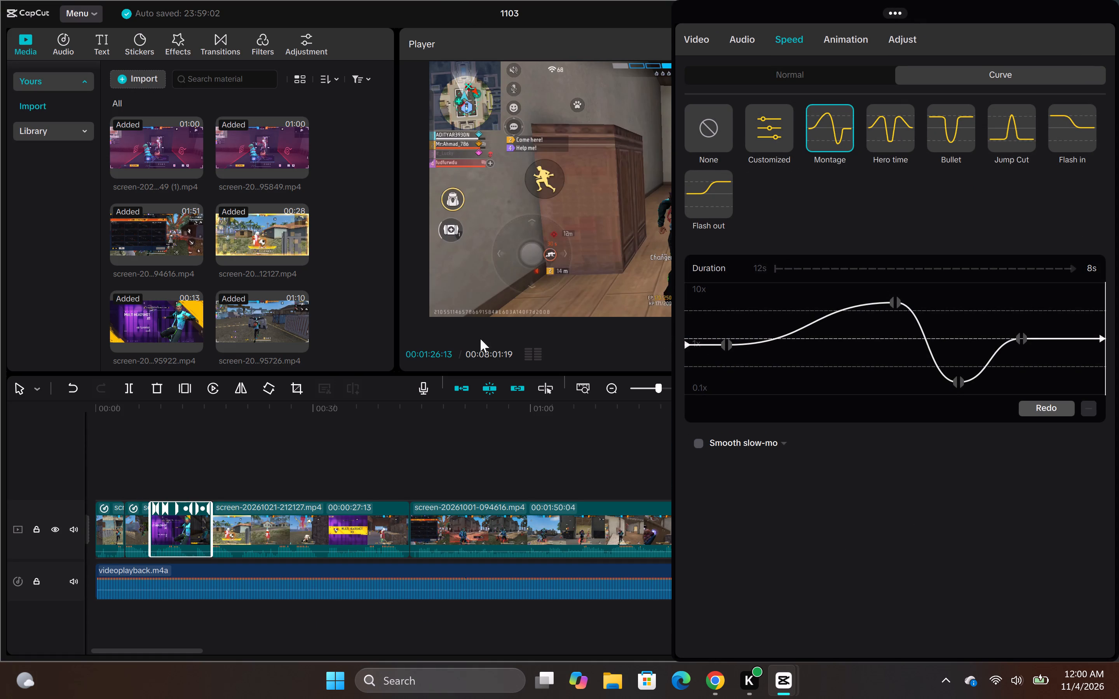
Narrow the detached speed settings window to give the player and timeline more width.
{"action": "scroll", "coordinate": [359, 335], "scroll_direction": "down", "scroll_amount": 8}
{"action": "scroll", "coordinate": [361, 339], "scroll_direction": "up", "scroll_amount": 1}
{"action": "scroll", "coordinate": [361, 339], "scroll_direction": "down", "scroll_amount": 2}
{"action": "scroll", "coordinate": [364, 339], "scroll_direction": "up", "scroll_amount": 13}
{"action": "left_click_drag", "start_coordinate": [672, 357], "coordinate": [889, 361]}
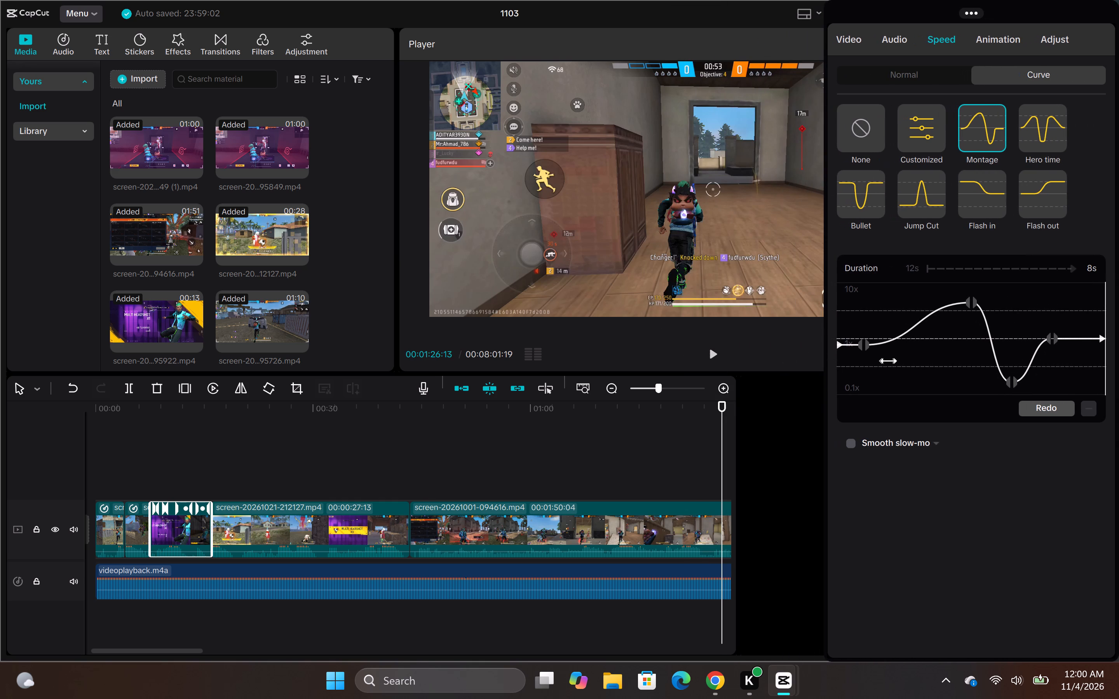
{"action": "left_click_drag", "start_coordinate": [889, 361], "coordinate": [911, 361]}
{"action": "left_click_drag", "start_coordinate": [910, 361], "coordinate": [907, 367]}
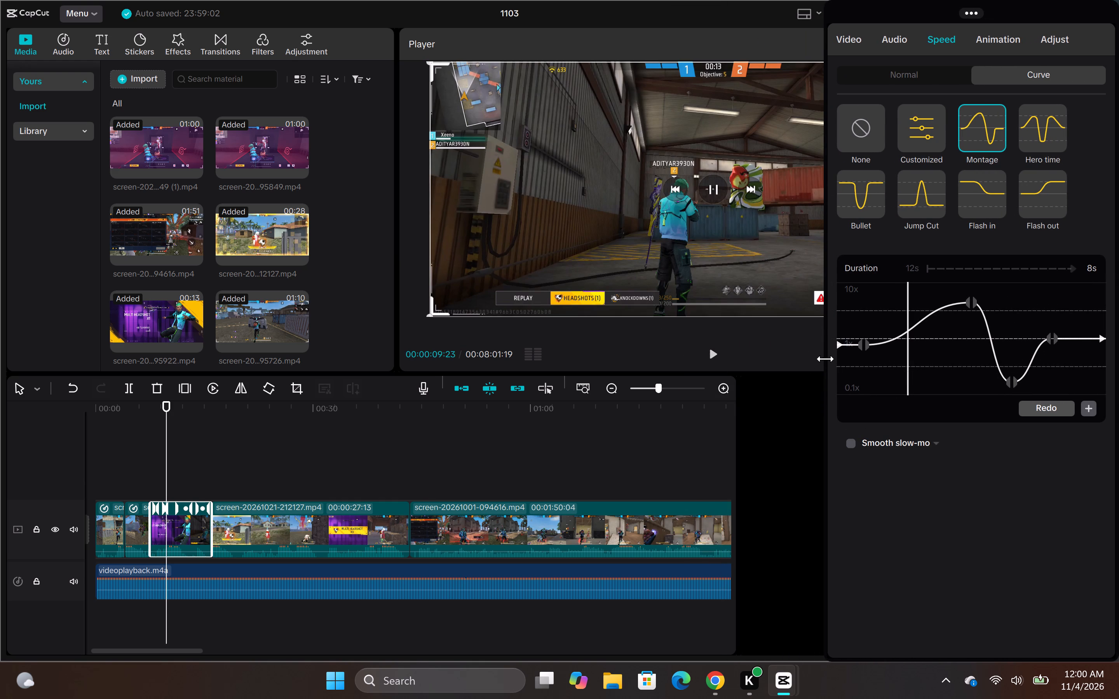
{"action": "left_click_drag", "start_coordinate": [826, 359], "coordinate": [871, 367]}
Play the Multi Headshot clip, including from its start, to check the Montage speed changes against the action.
{"action": "scroll", "coordinate": [471, 195], "scroll_direction": "down", "scroll_amount": 1}
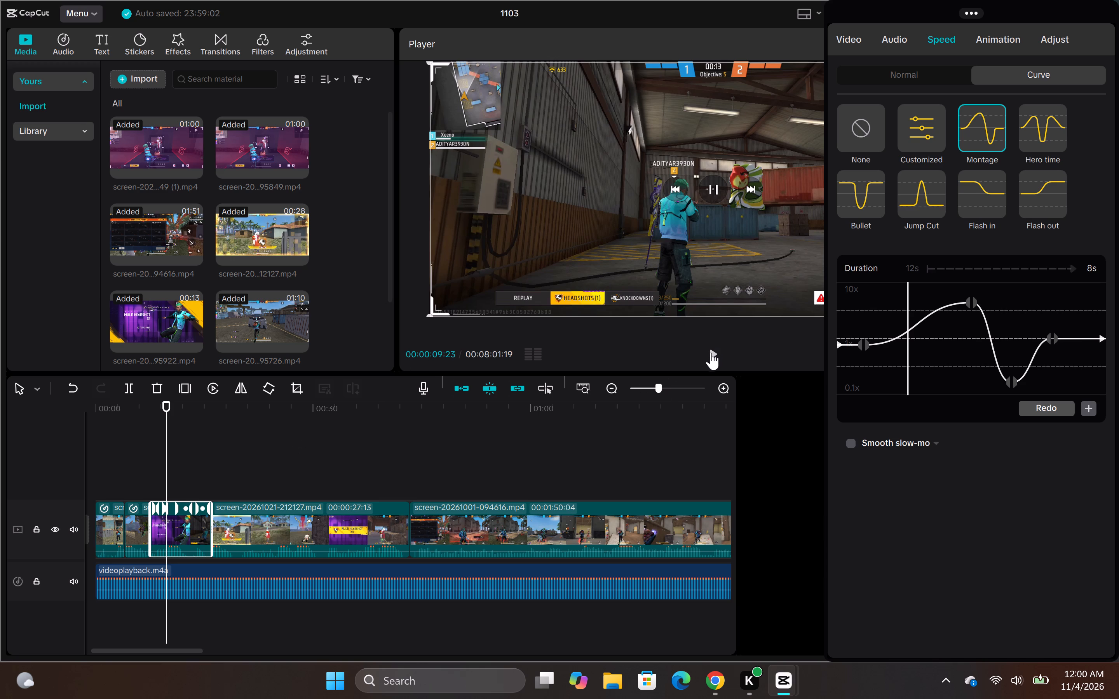
{"action": "left_click", "coordinate": [710, 354]}
{"action": "left_click", "coordinate": [709, 356]}
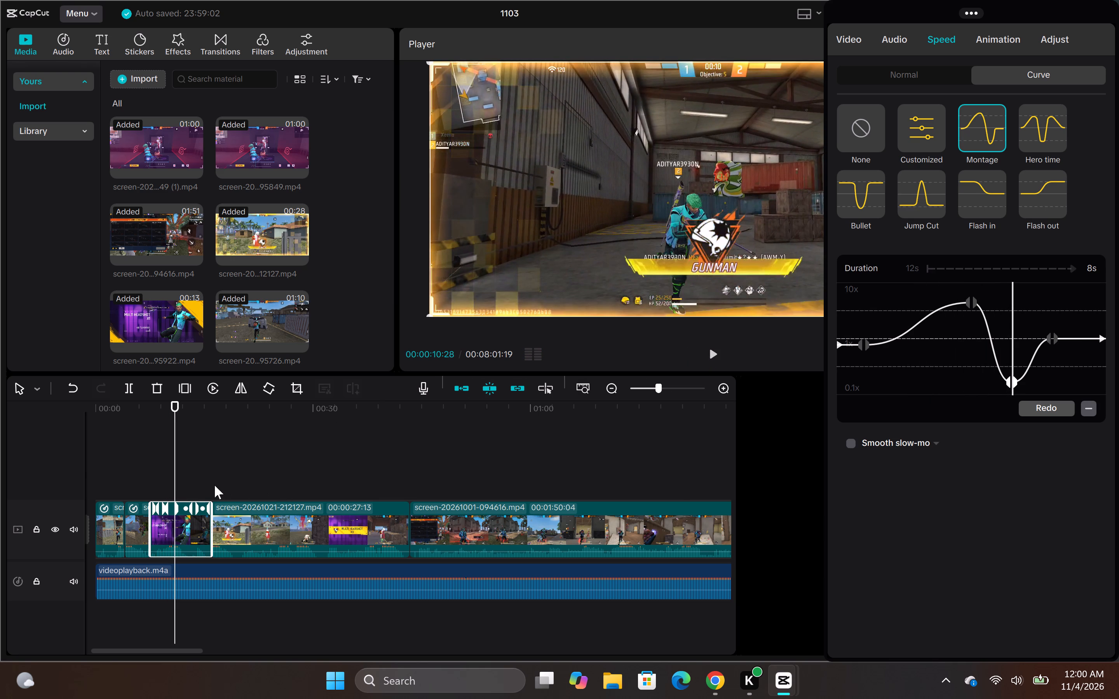
{"action": "left_click_drag", "start_coordinate": [175, 487], "coordinate": [151, 494]}
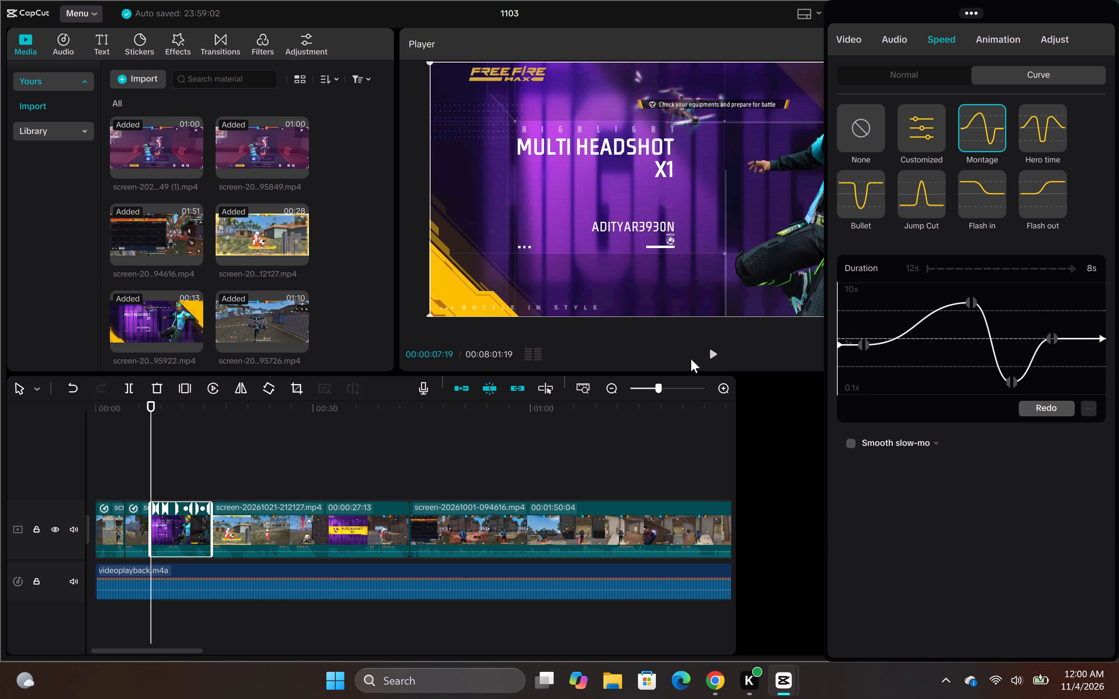
{"action": "left_click", "coordinate": [713, 358]}
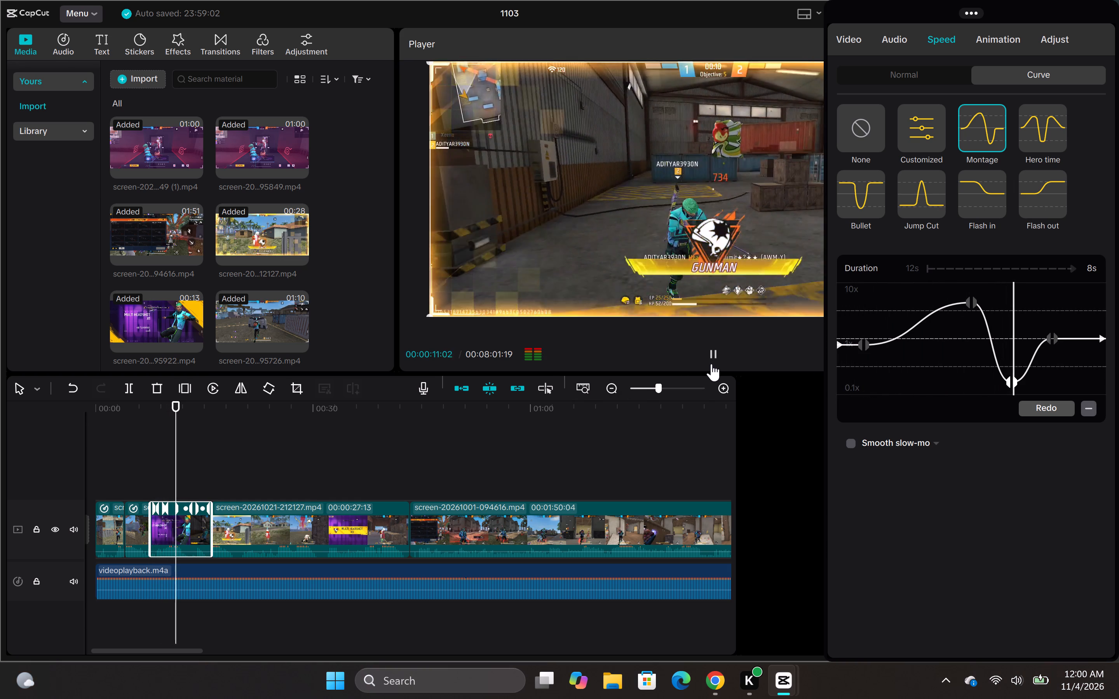
{"action": "left_click", "coordinate": [711, 364]}
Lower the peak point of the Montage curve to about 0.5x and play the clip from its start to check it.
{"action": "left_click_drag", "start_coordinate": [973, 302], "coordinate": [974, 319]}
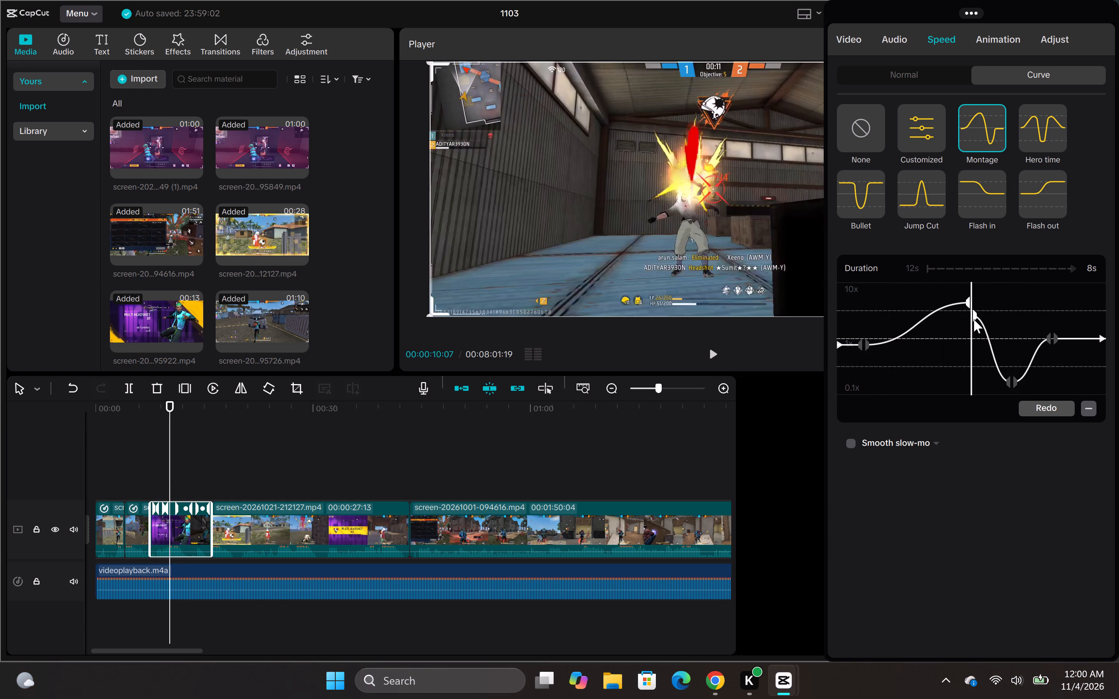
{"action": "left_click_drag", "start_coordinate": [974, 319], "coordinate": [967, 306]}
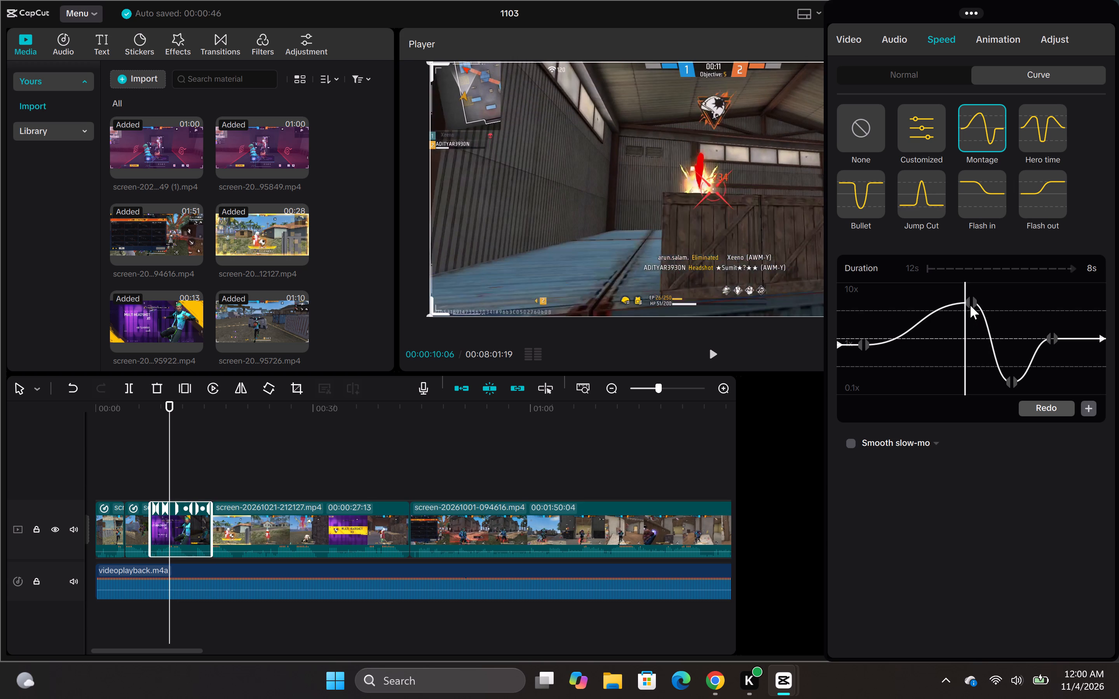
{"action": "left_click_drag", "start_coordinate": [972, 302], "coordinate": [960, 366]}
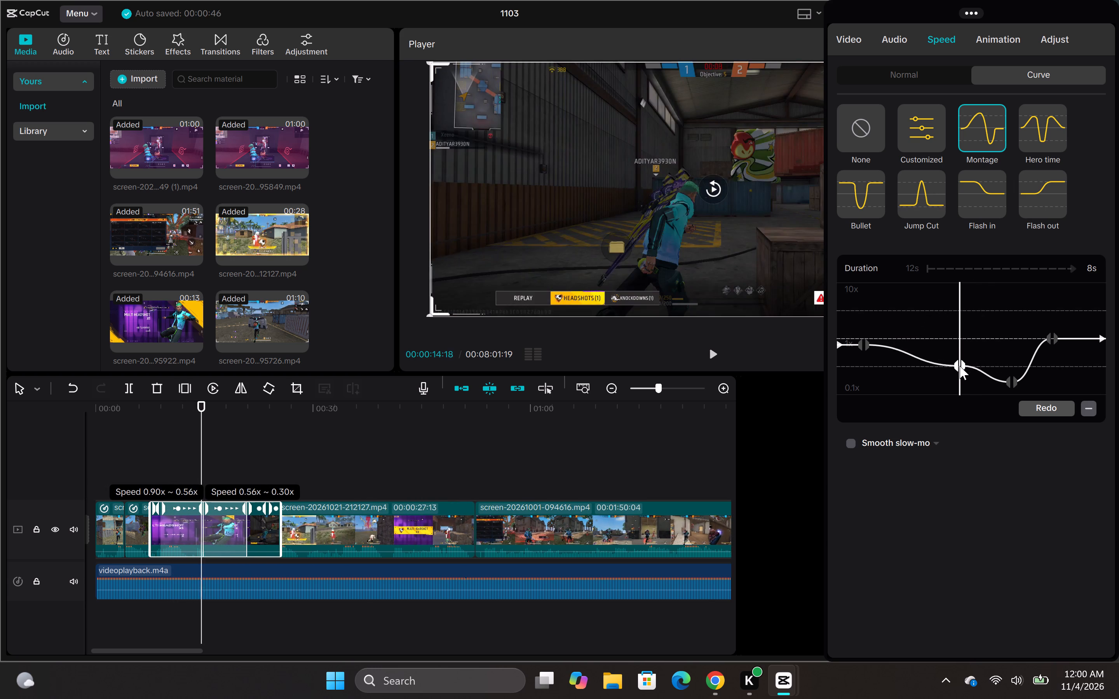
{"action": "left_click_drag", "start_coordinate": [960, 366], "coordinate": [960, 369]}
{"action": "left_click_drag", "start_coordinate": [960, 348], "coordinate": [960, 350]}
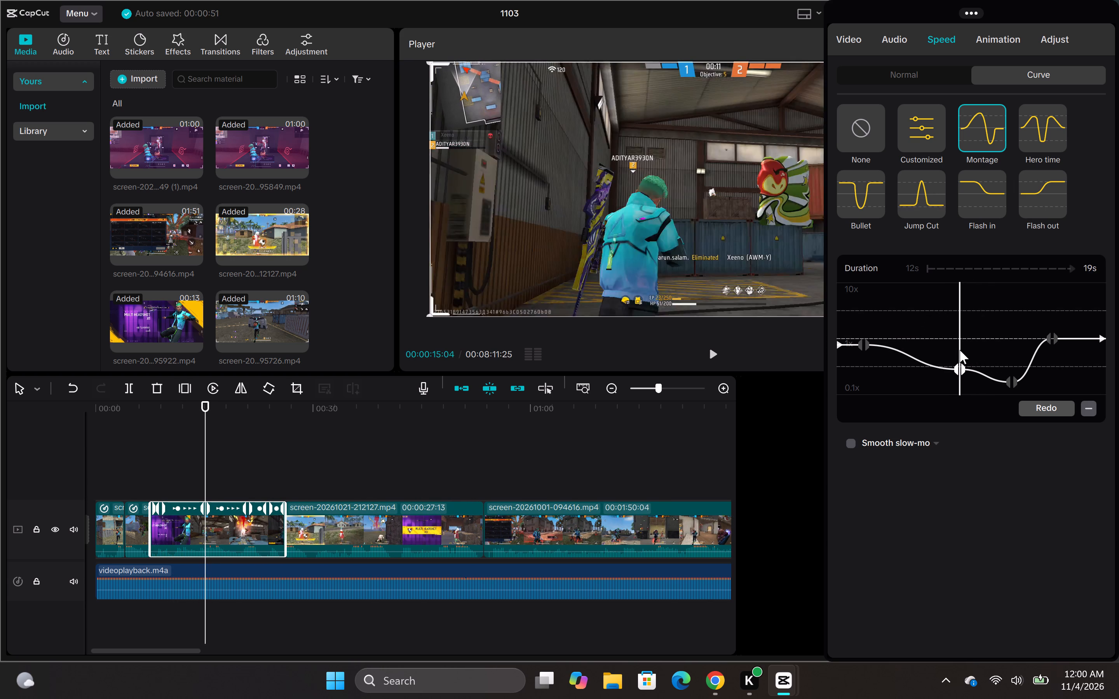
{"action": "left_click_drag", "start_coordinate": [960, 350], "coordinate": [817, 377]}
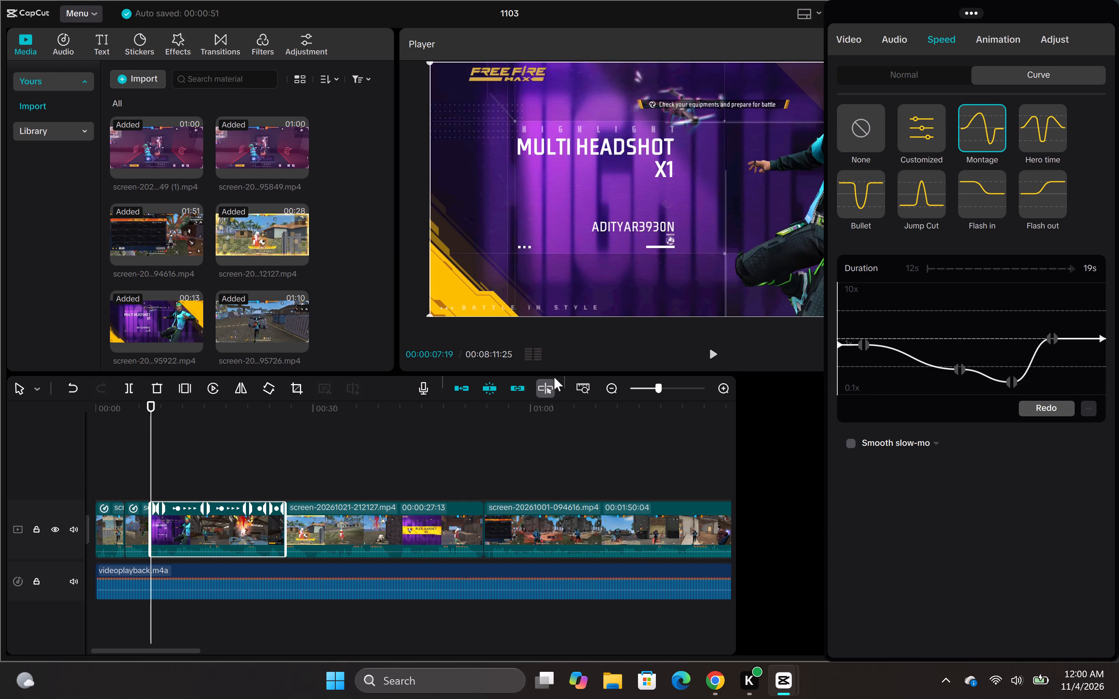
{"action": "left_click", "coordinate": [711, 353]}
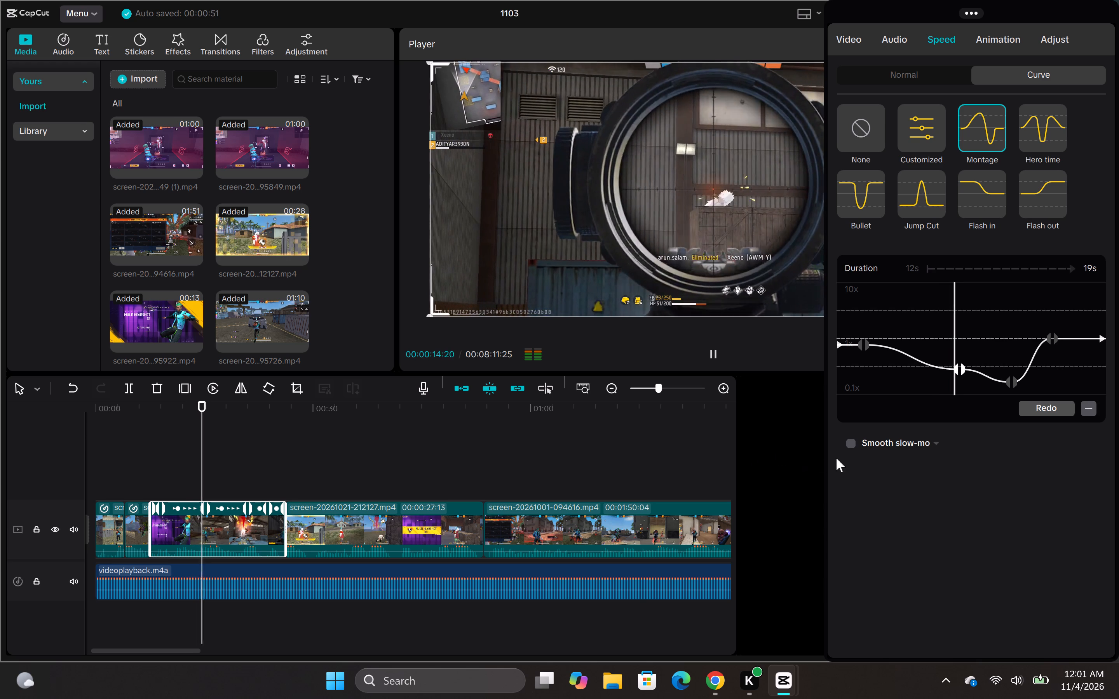
Move the Montage curve's second point earlier in the Multi Headshot clip, raise it to about 4.4x, and play the result.
{"action": "left_click_drag", "start_coordinate": [960, 369], "coordinate": [943, 368]}
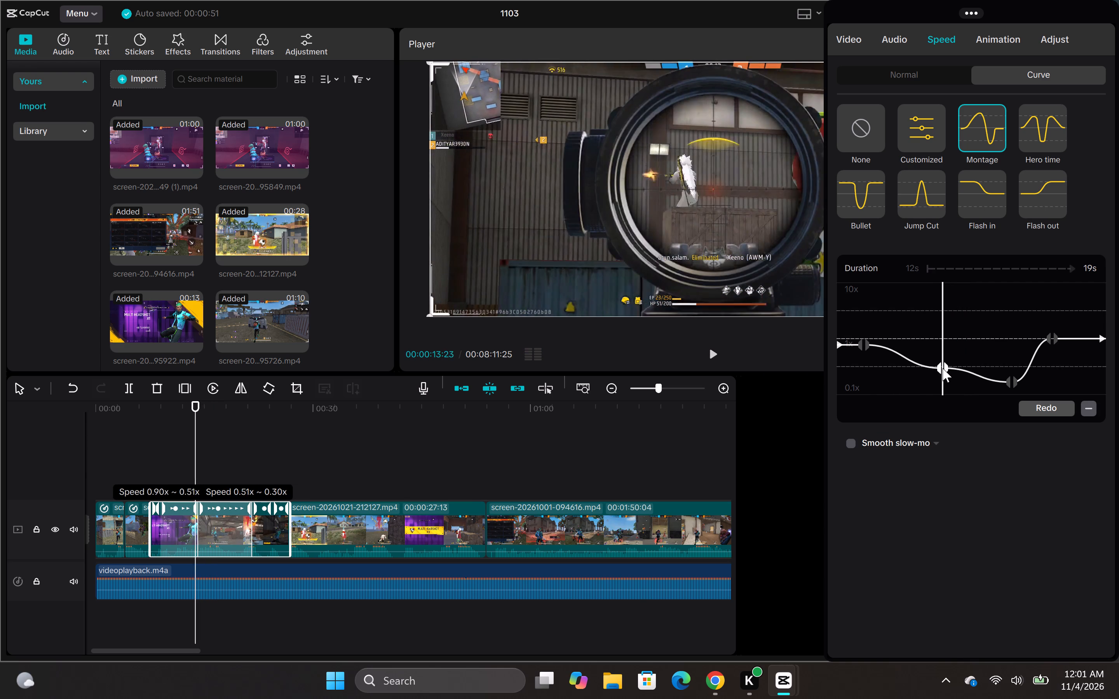
{"action": "left_click_drag", "start_coordinate": [943, 368], "coordinate": [924, 335]}
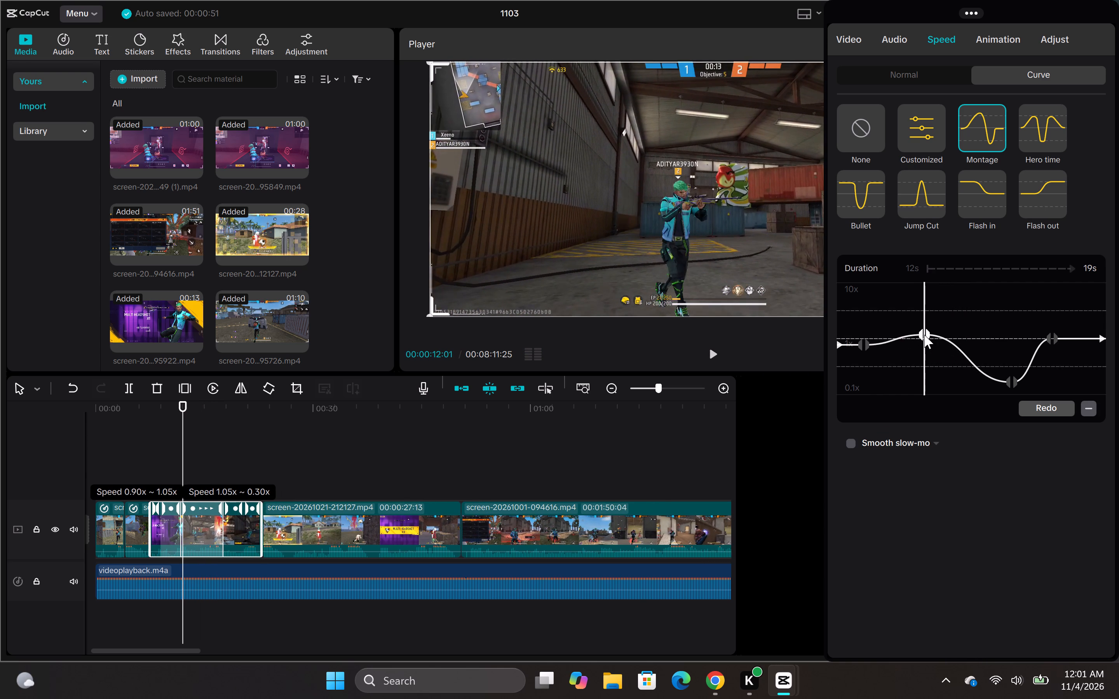
{"action": "left_click_drag", "start_coordinate": [924, 335], "coordinate": [920, 329]}
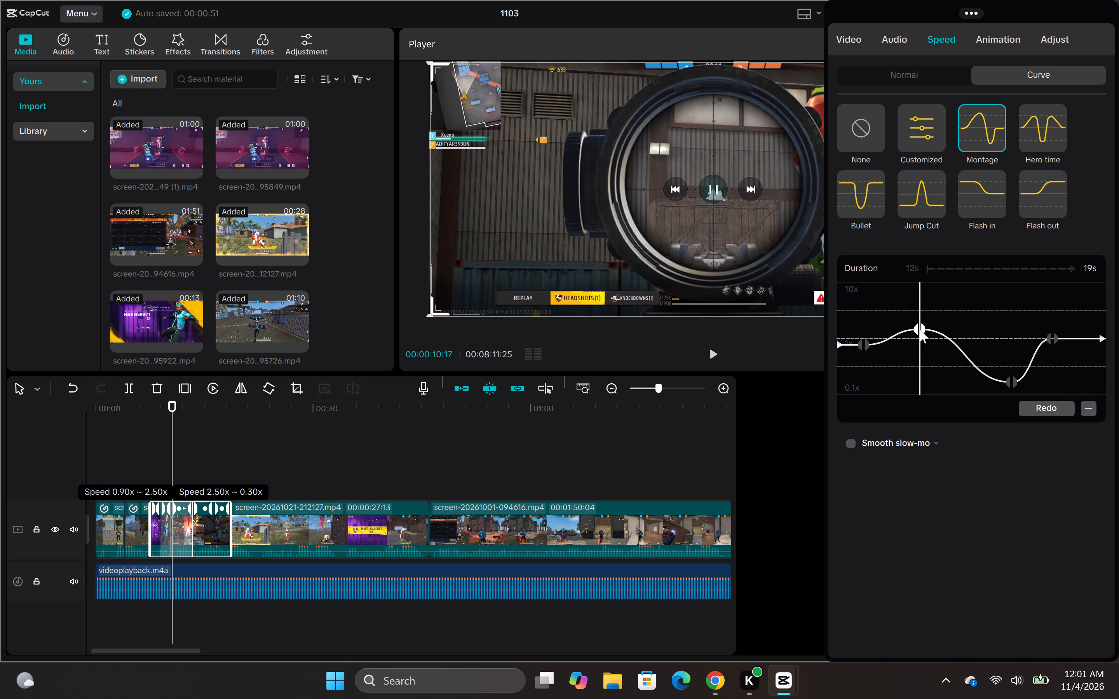
{"action": "left_click_drag", "start_coordinate": [920, 329], "coordinate": [920, 329]}
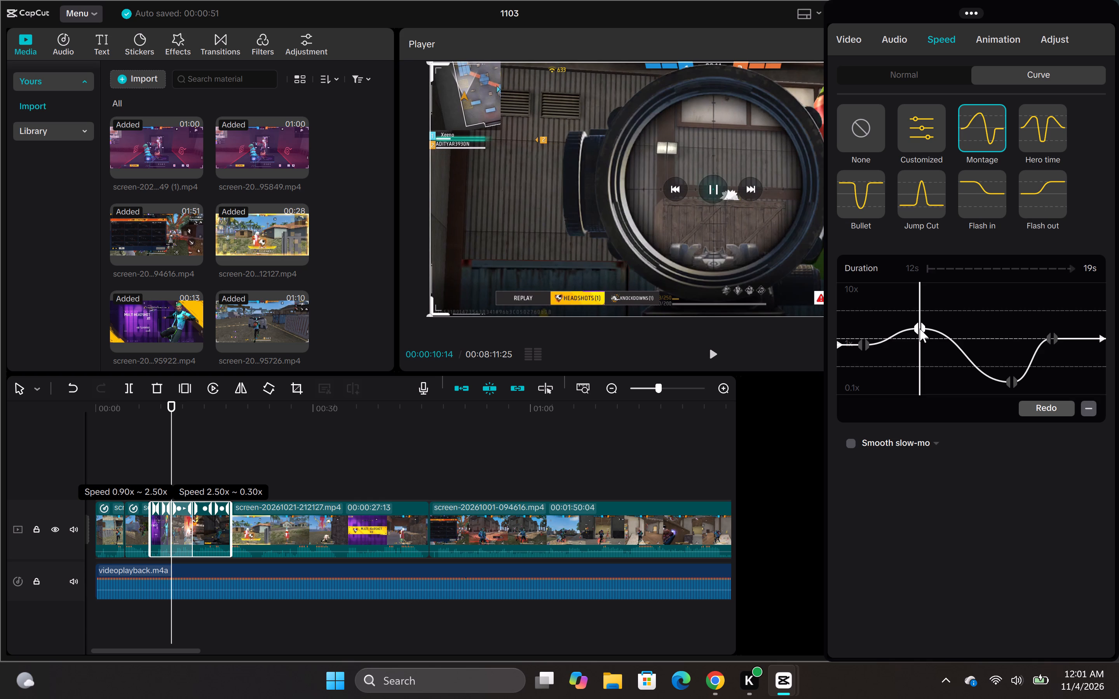
{"action": "left_click_drag", "start_coordinate": [920, 329], "coordinate": [920, 320]}
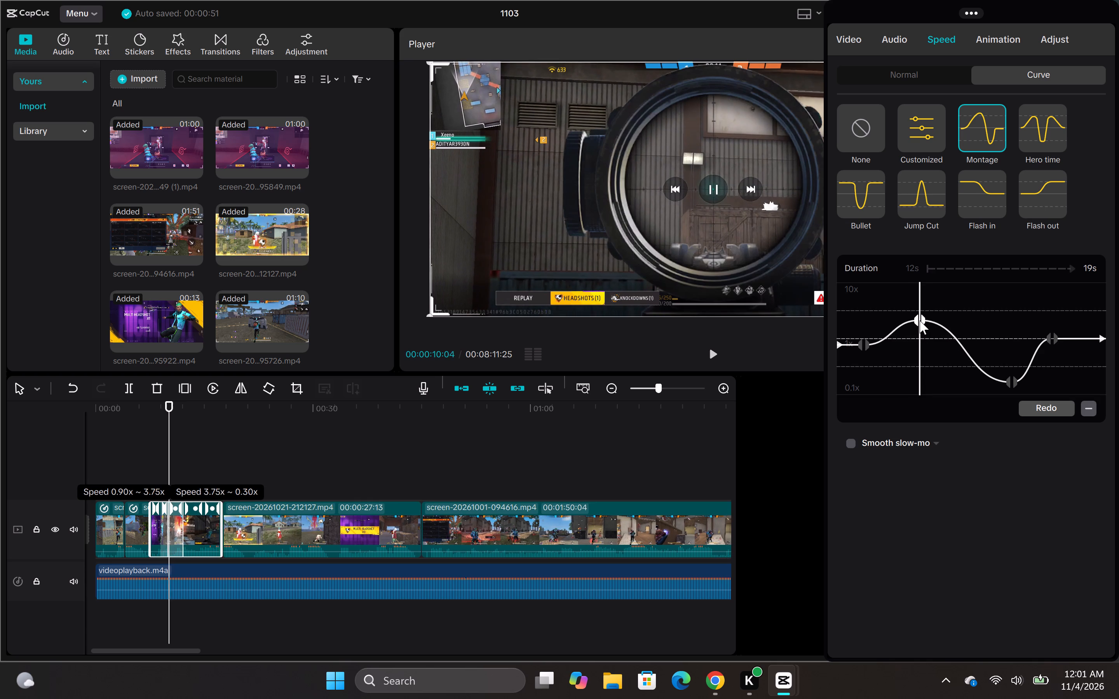
{"action": "left_click_drag", "start_coordinate": [920, 320], "coordinate": [933, 317]}
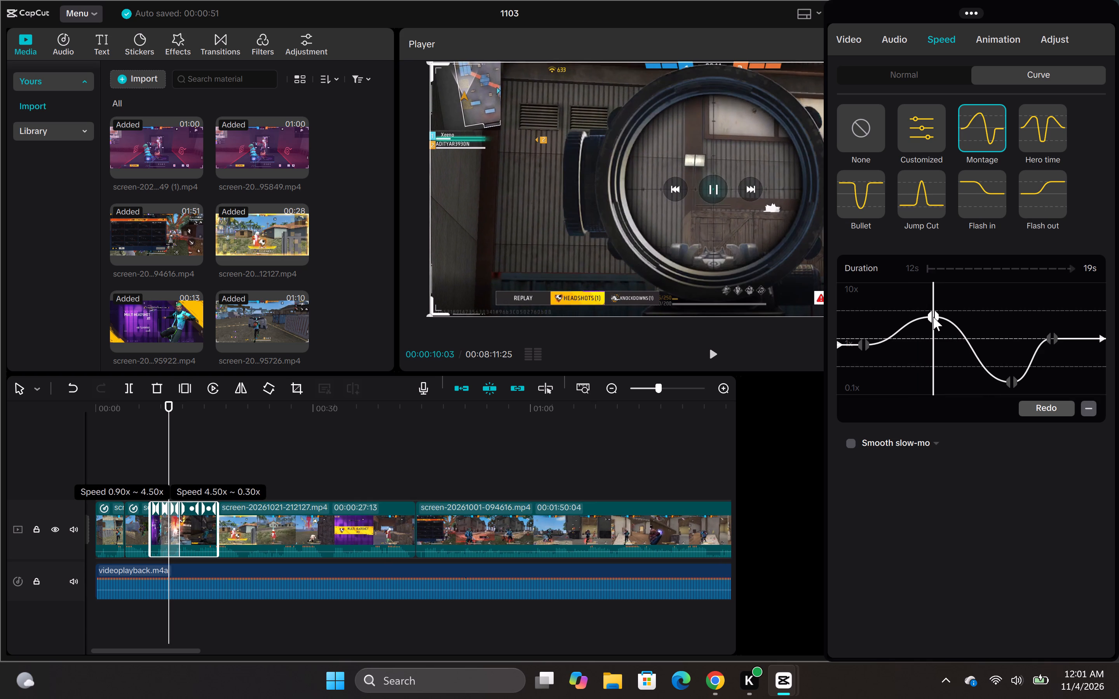
{"action": "left_click_drag", "start_coordinate": [933, 317], "coordinate": [964, 313]}
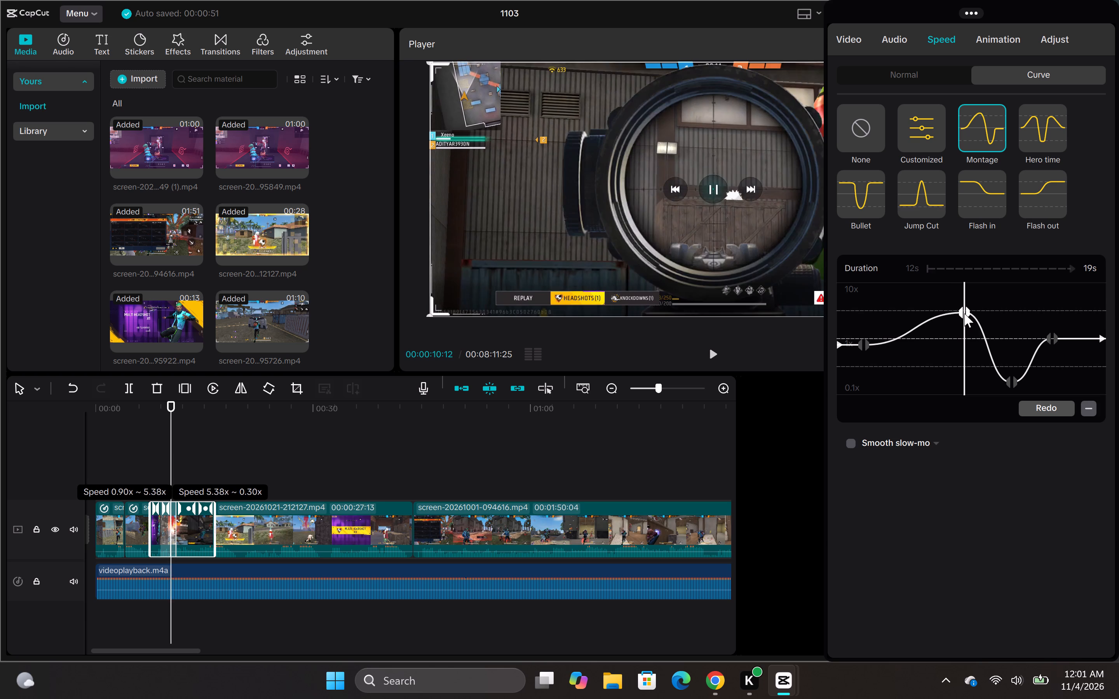
{"action": "left_click_drag", "start_coordinate": [964, 313], "coordinate": [970, 319]}
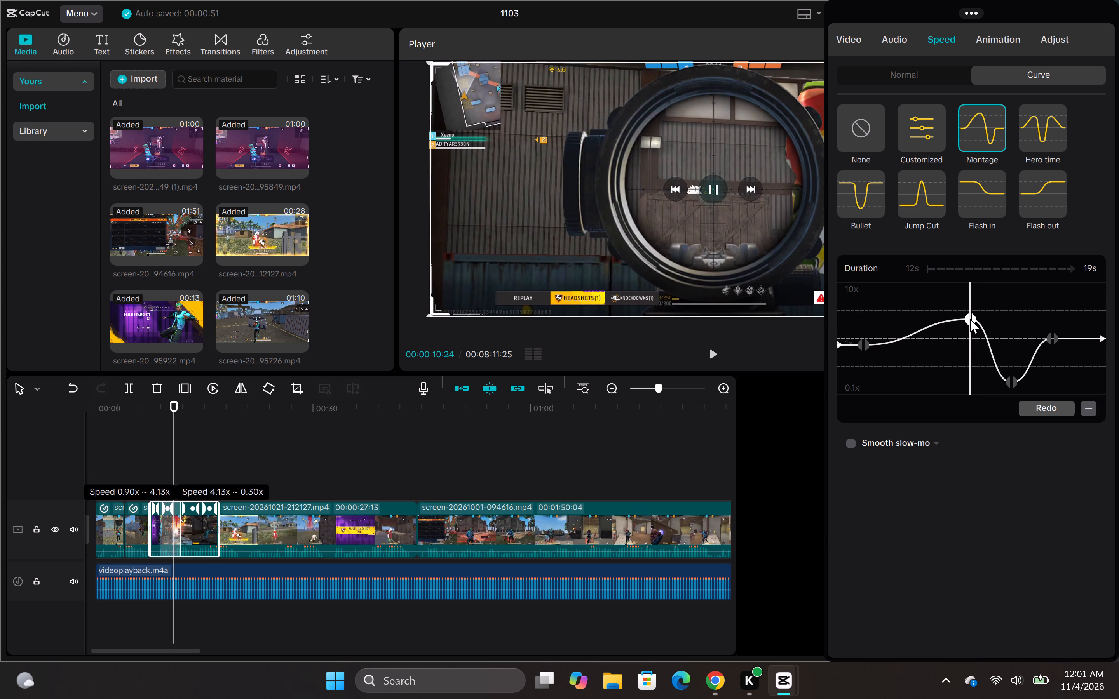
{"action": "left_click_drag", "start_coordinate": [970, 319], "coordinate": [984, 322]}
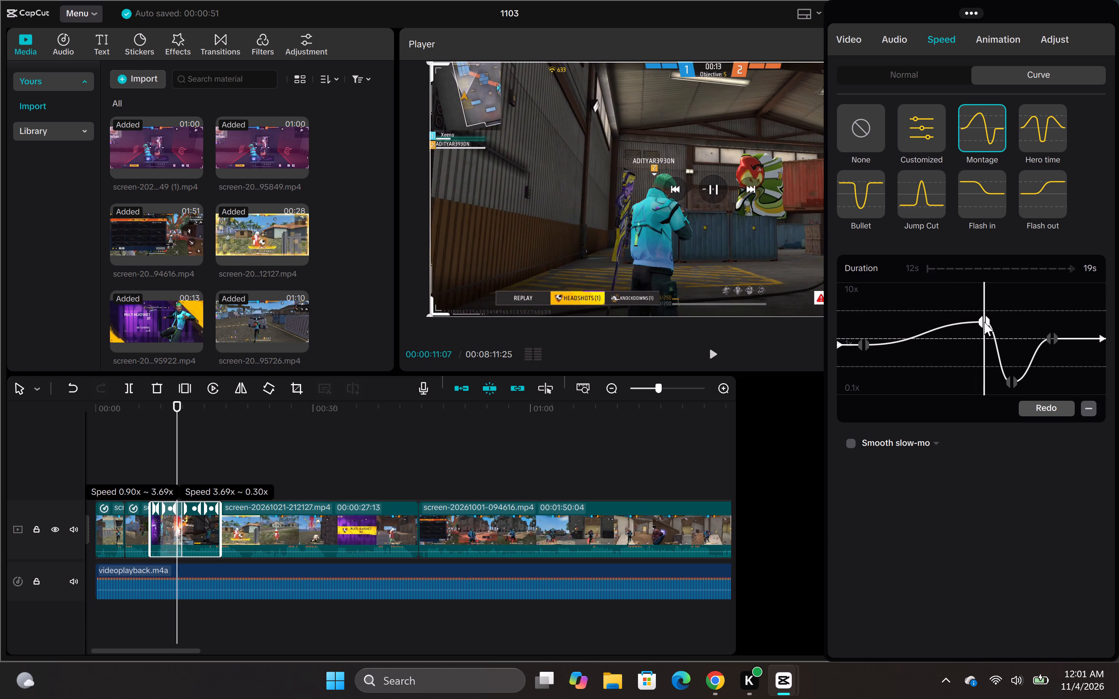
{"action": "left_click_drag", "start_coordinate": [984, 322], "coordinate": [1004, 324]}
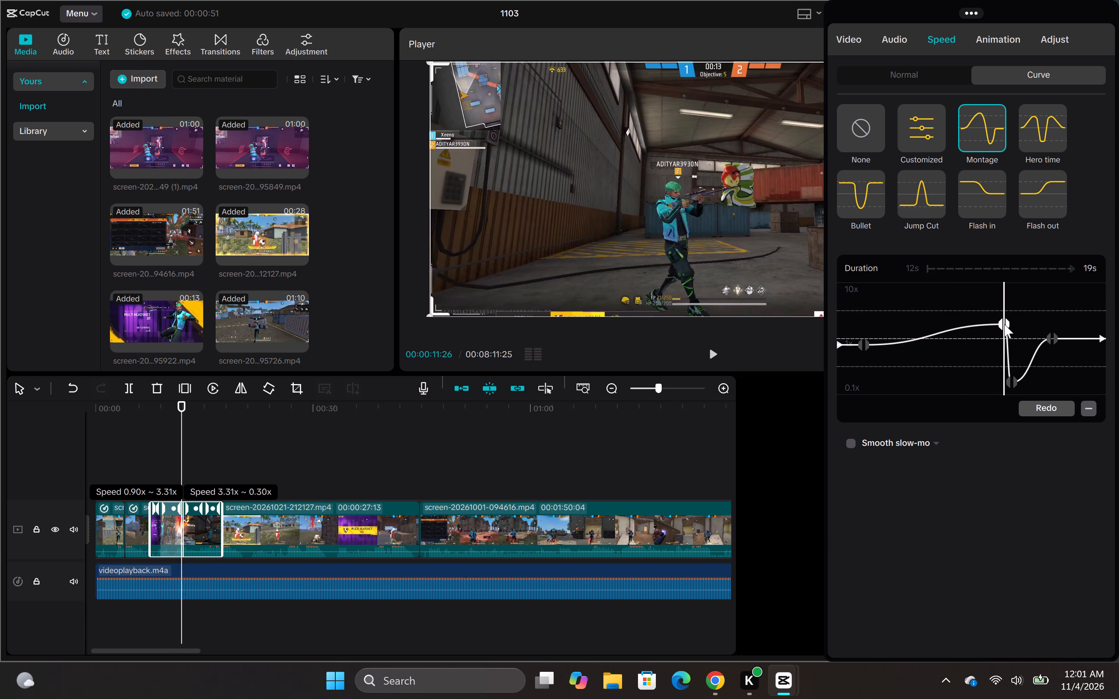
{"action": "left_click_drag", "start_coordinate": [1004, 324], "coordinate": [981, 322]}
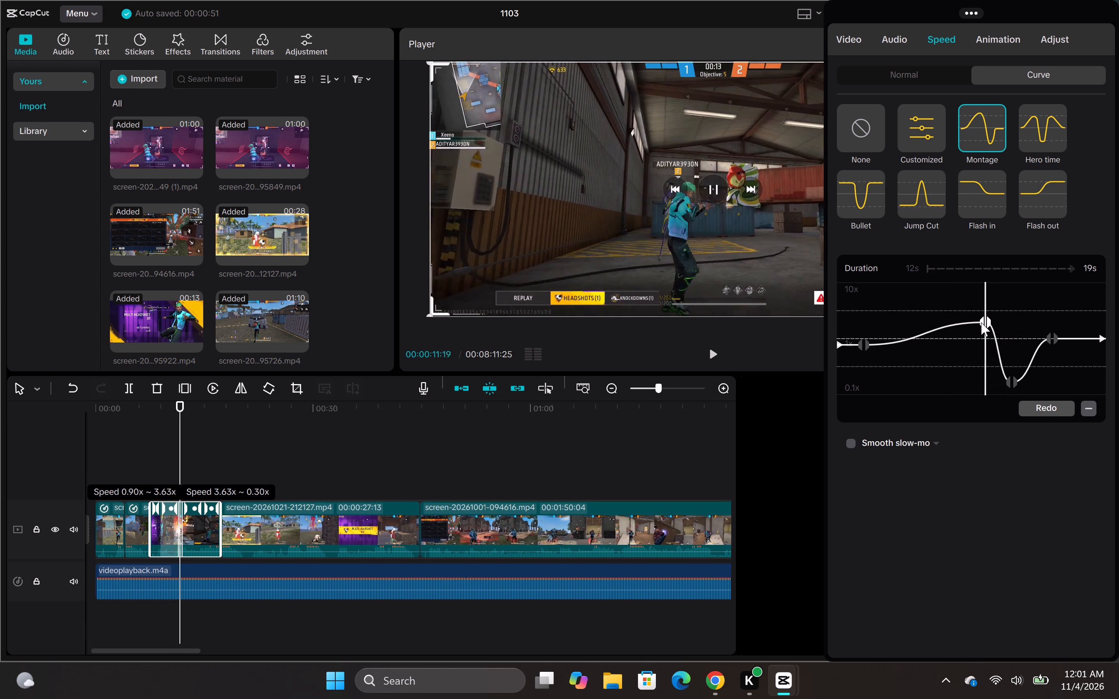
{"action": "left_click_drag", "start_coordinate": [981, 322], "coordinate": [975, 330]}
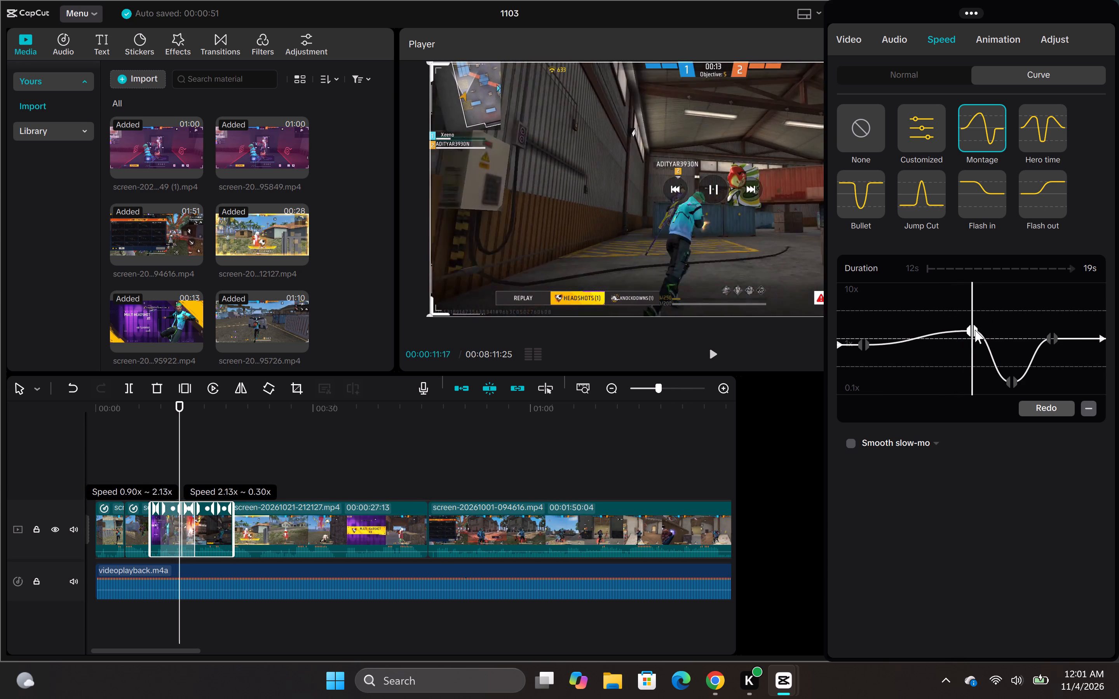
{"action": "left_click_drag", "start_coordinate": [975, 330], "coordinate": [934, 332]}
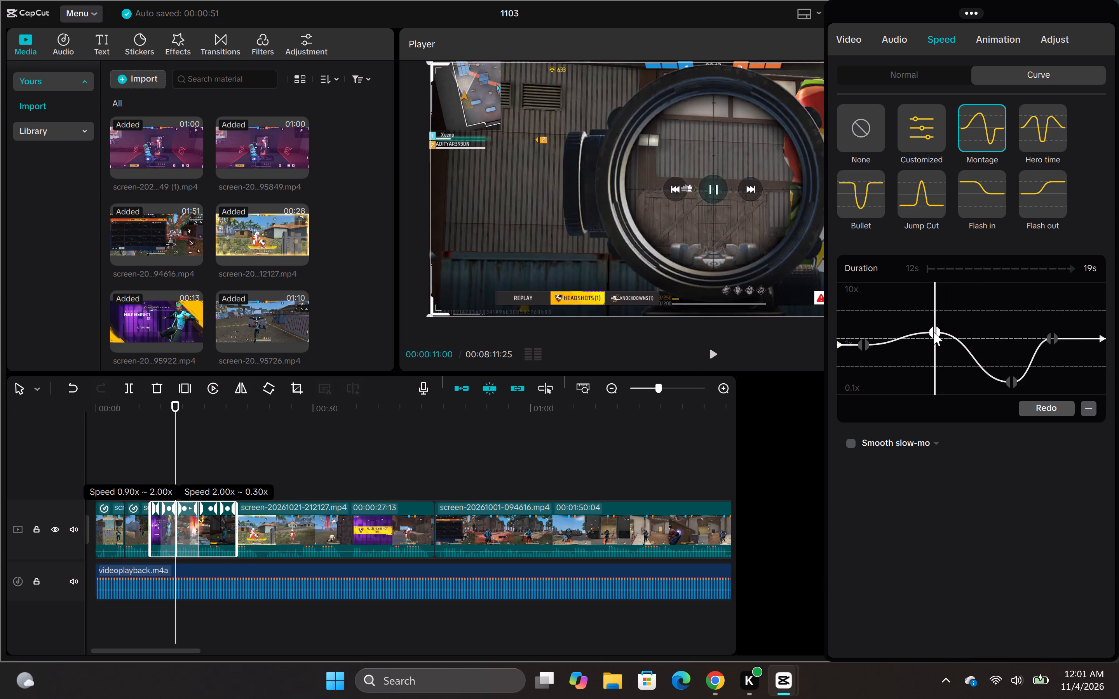
{"action": "left_click_drag", "start_coordinate": [934, 332], "coordinate": [916, 317]}
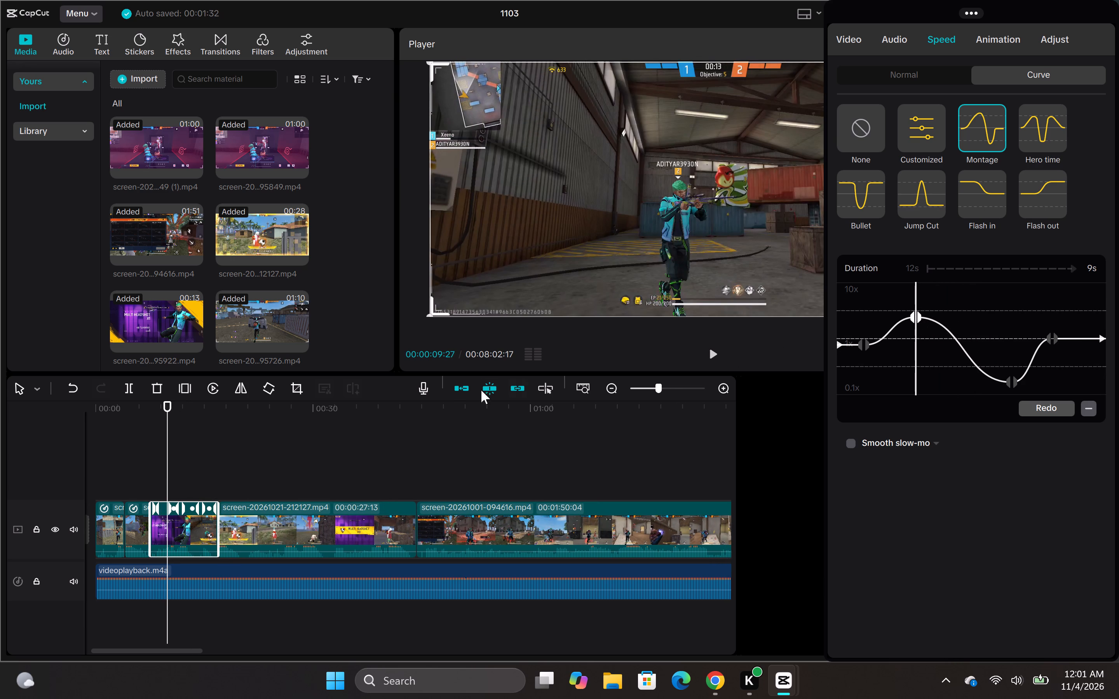
{"action": "left_click", "coordinate": [709, 353]}
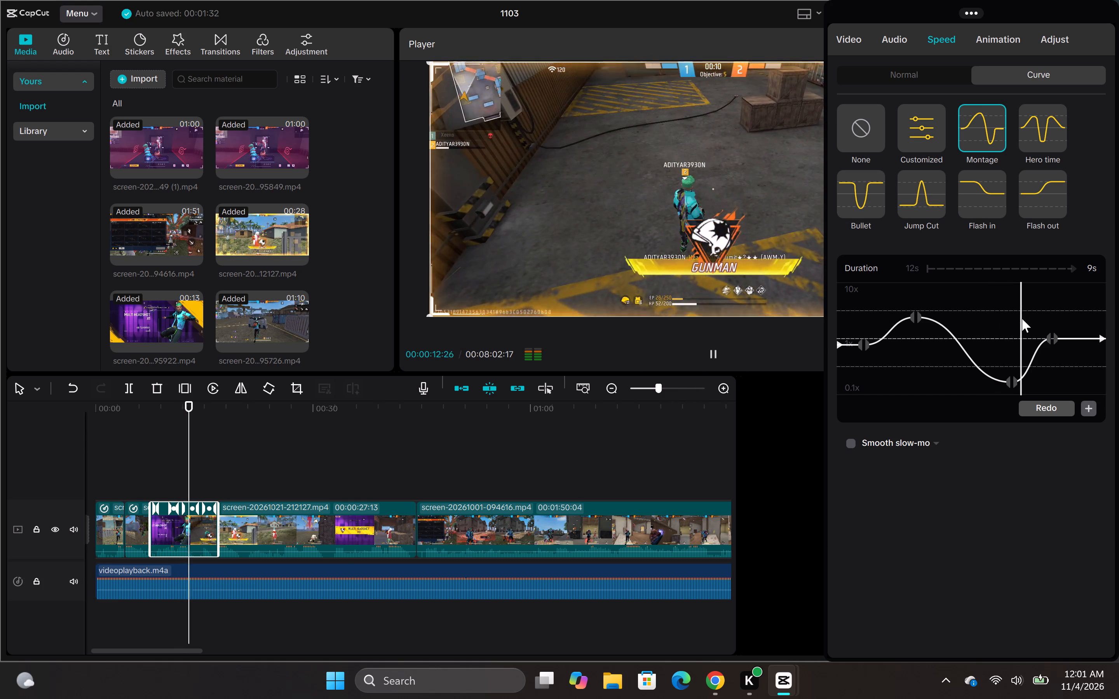
Find the frame just before the second headshot in the clip and add a new speed point there on the curve.
{"action": "left_click_drag", "start_coordinate": [1023, 319], "coordinate": [1000, 325]}
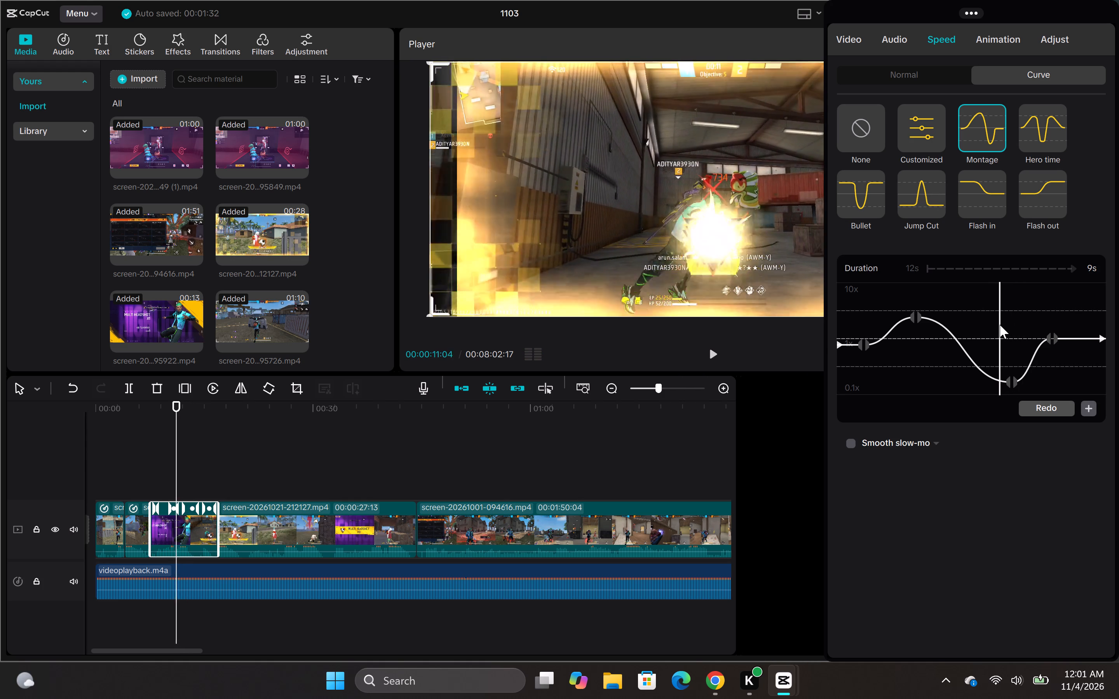
{"action": "left_click_drag", "start_coordinate": [1000, 325], "coordinate": [987, 328]}
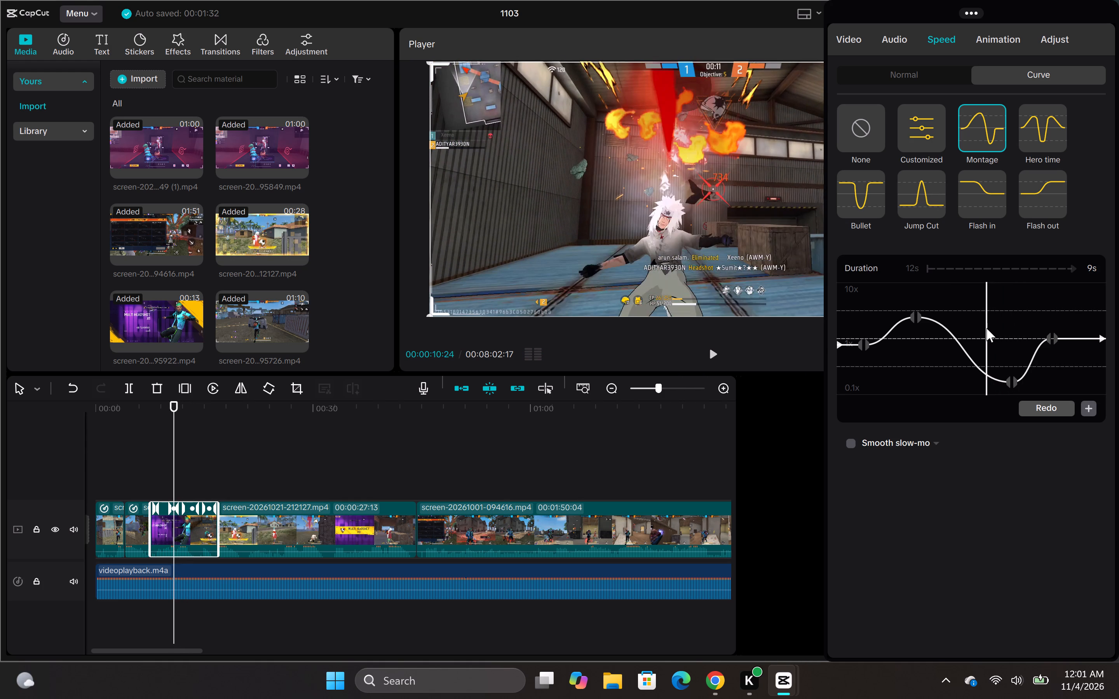
{"action": "left_click_drag", "start_coordinate": [987, 328], "coordinate": [978, 328]}
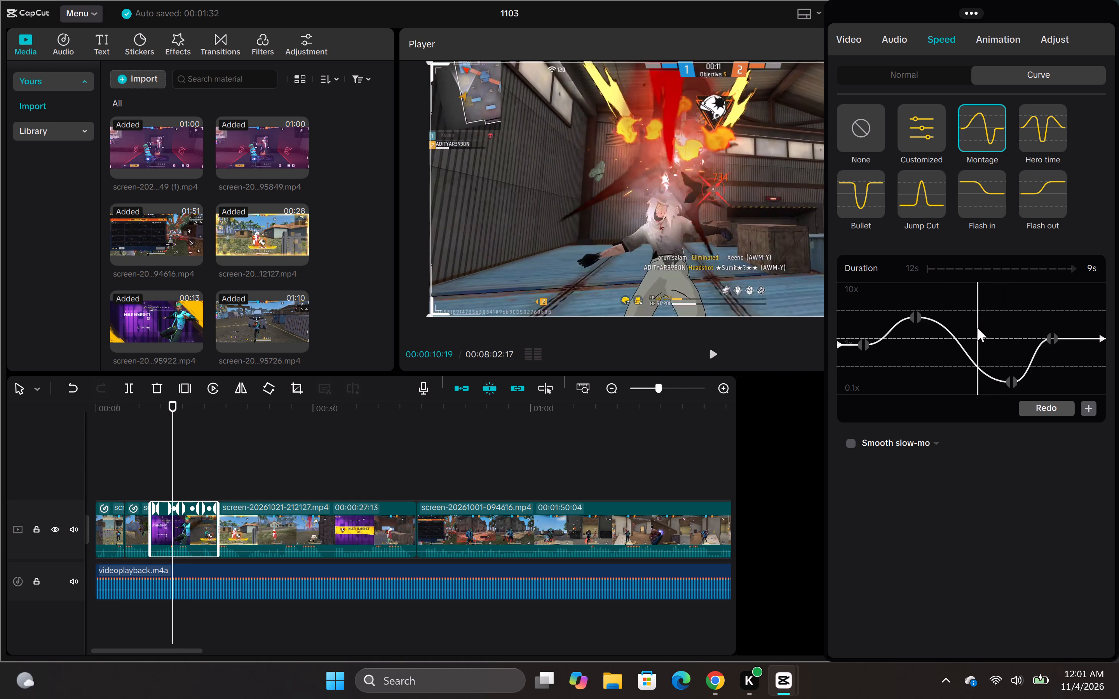
{"action": "left_click_drag", "start_coordinate": [978, 328], "coordinate": [971, 328]}
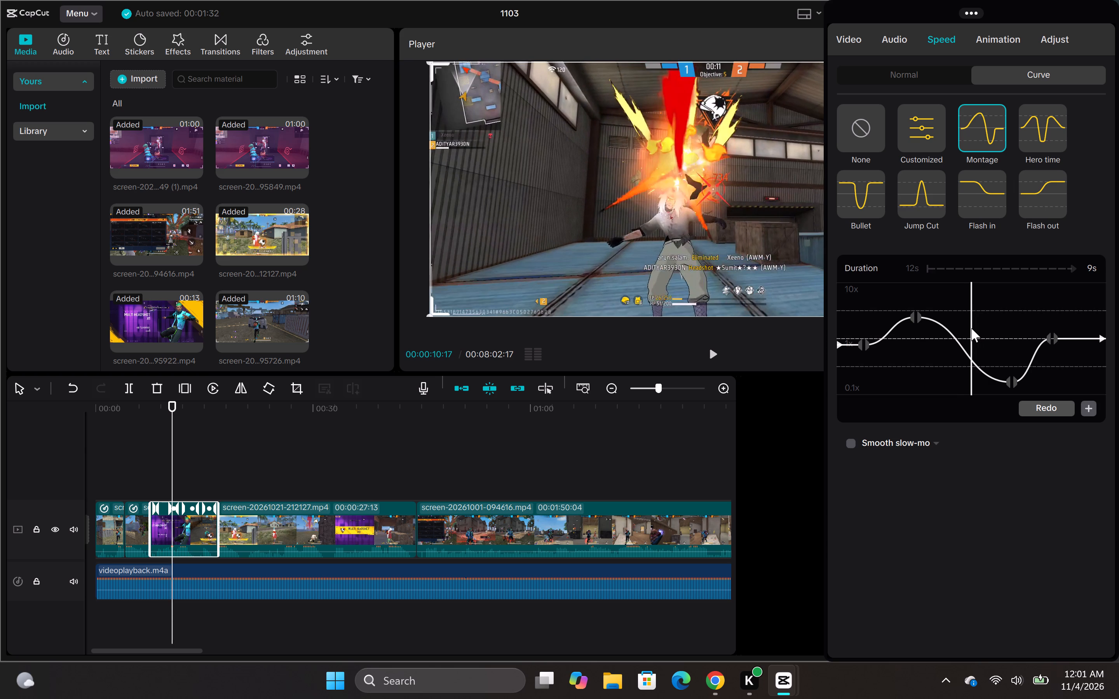
{"action": "left_click_drag", "start_coordinate": [971, 328], "coordinate": [959, 328]}
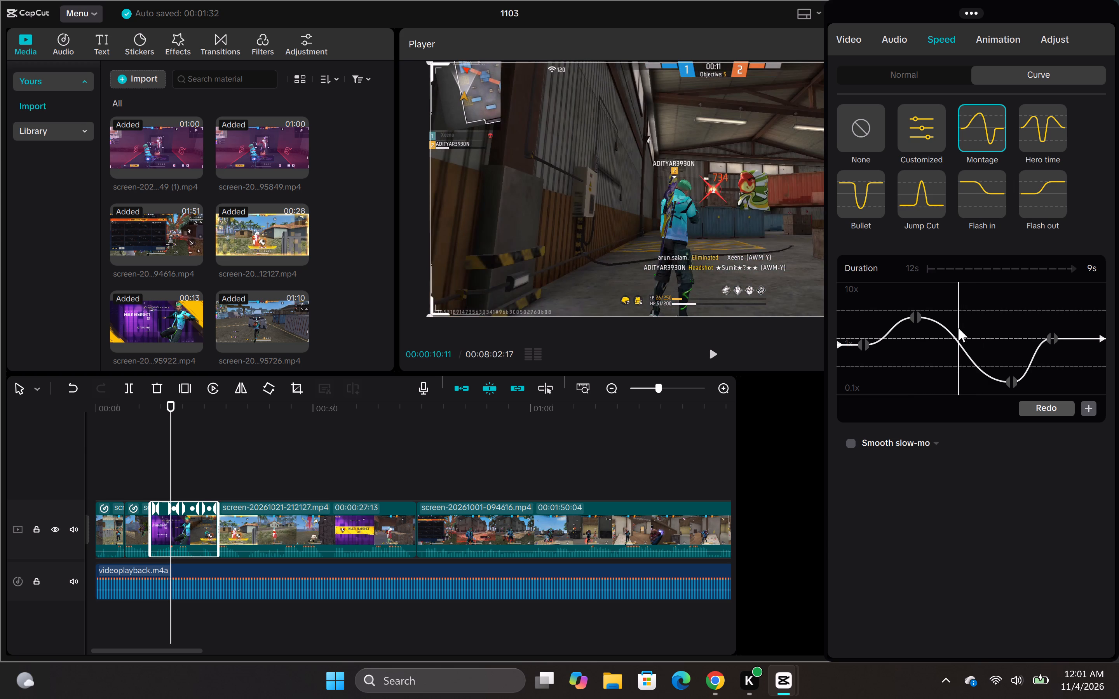
{"action": "left_click_drag", "start_coordinate": [959, 328], "coordinate": [956, 328]}
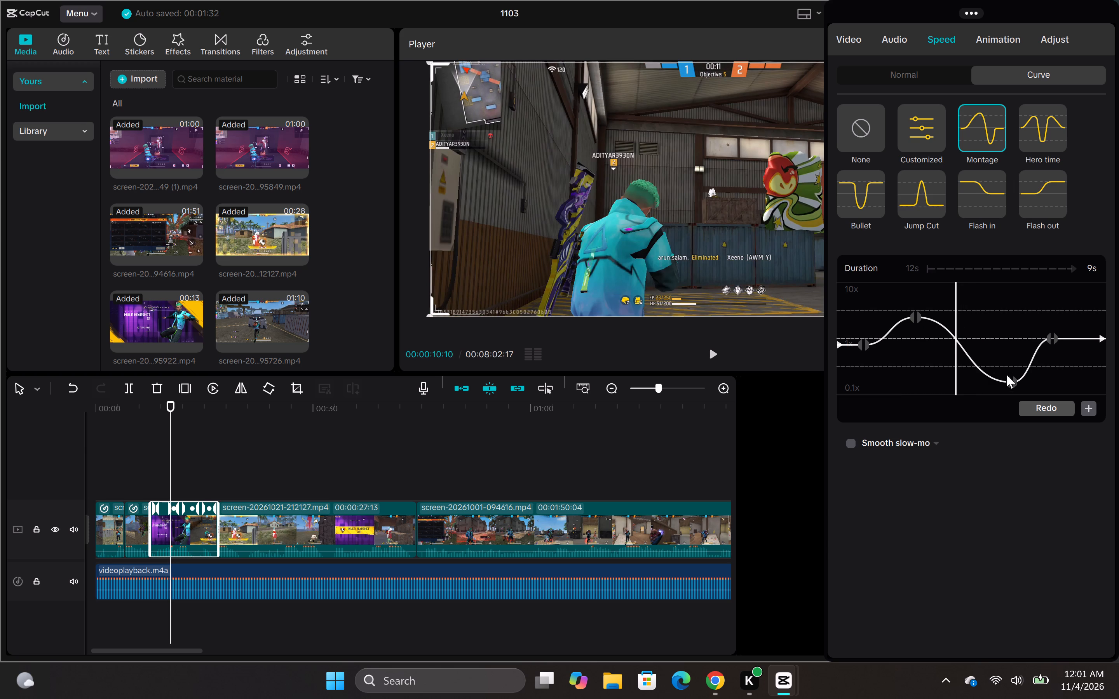
{"action": "left_click", "coordinate": [1081, 412]}
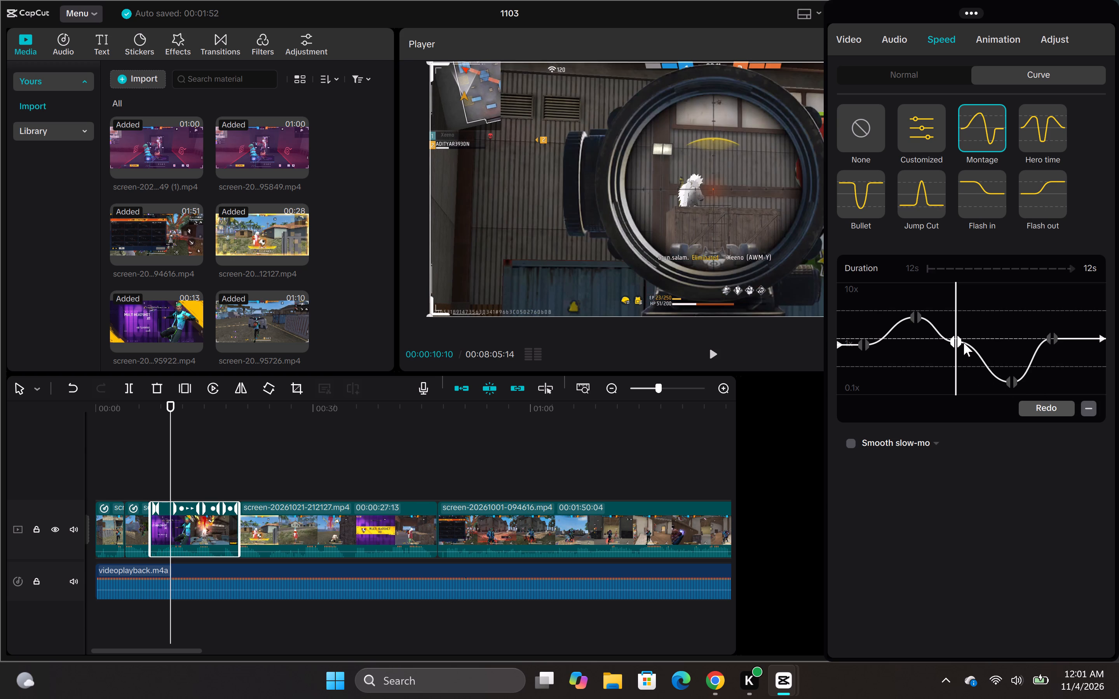
Drop the outgoing side of the new speed point to about 0.3x, level with the curve's low point, and play the slow-motion section.
{"action": "left_click_drag", "start_coordinate": [964, 343], "coordinate": [967, 351]}
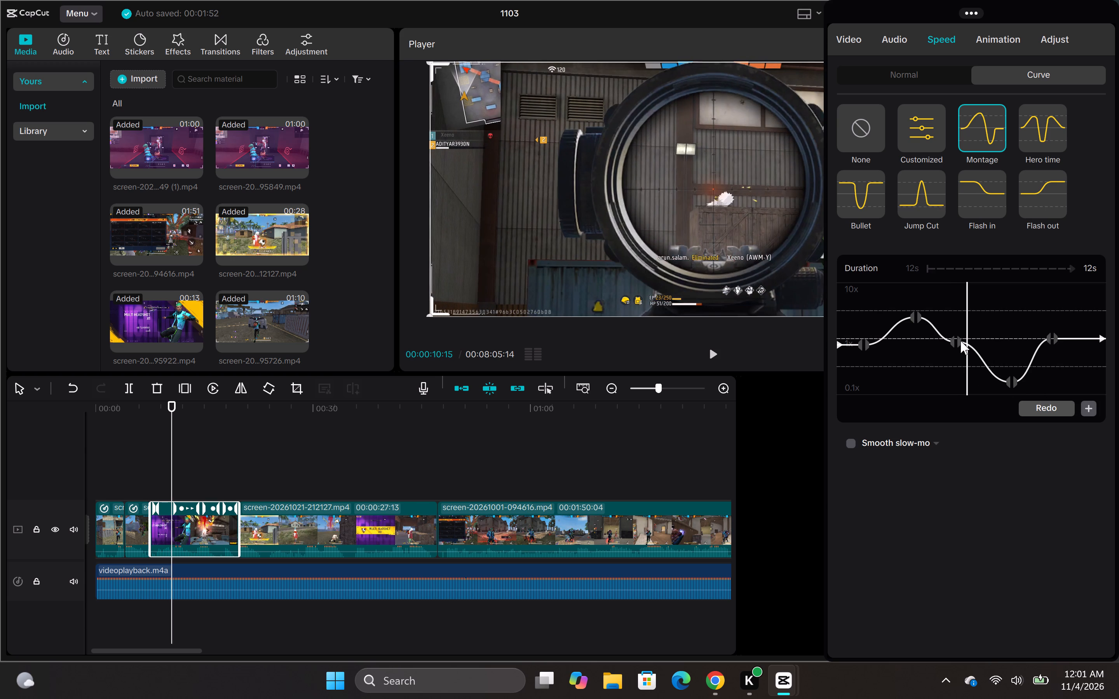
{"action": "left_click", "coordinate": [960, 341]}
{"action": "left_click_drag", "start_coordinate": [960, 341], "coordinate": [966, 367]}
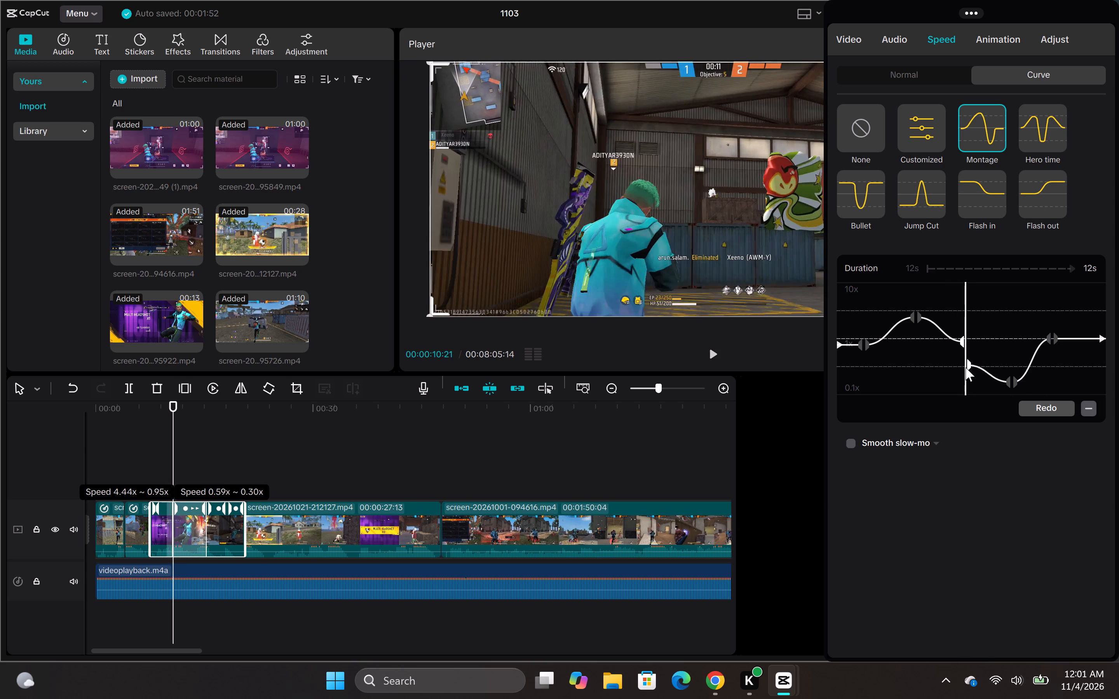
{"action": "left_click_drag", "start_coordinate": [966, 367], "coordinate": [957, 381]}
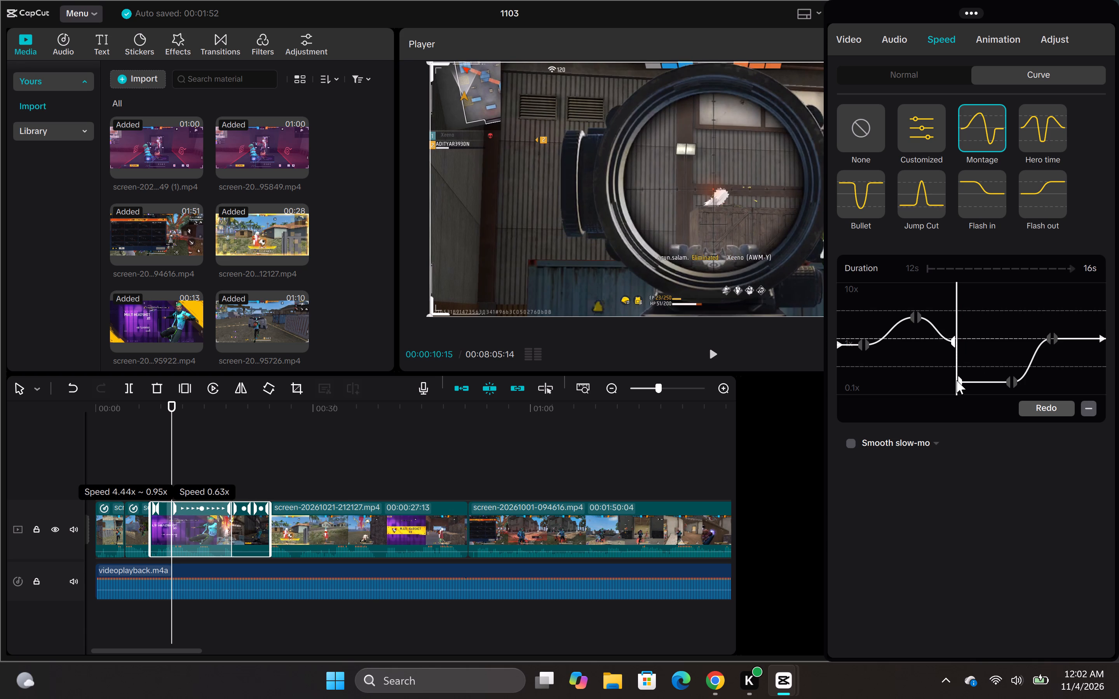
{"action": "left_click", "coordinate": [709, 356]}
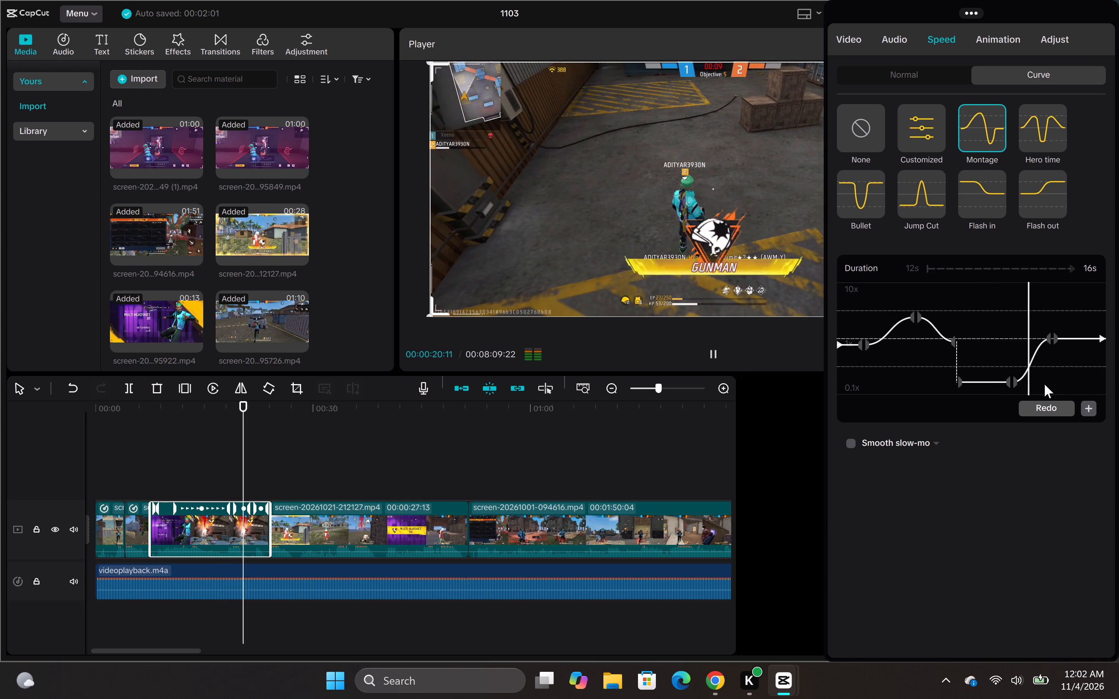
Raise the outgoing side of the curve's low point to about 2x and play the clip from its start.
{"action": "left_click_drag", "start_coordinate": [1018, 382], "coordinate": [1021, 379]}
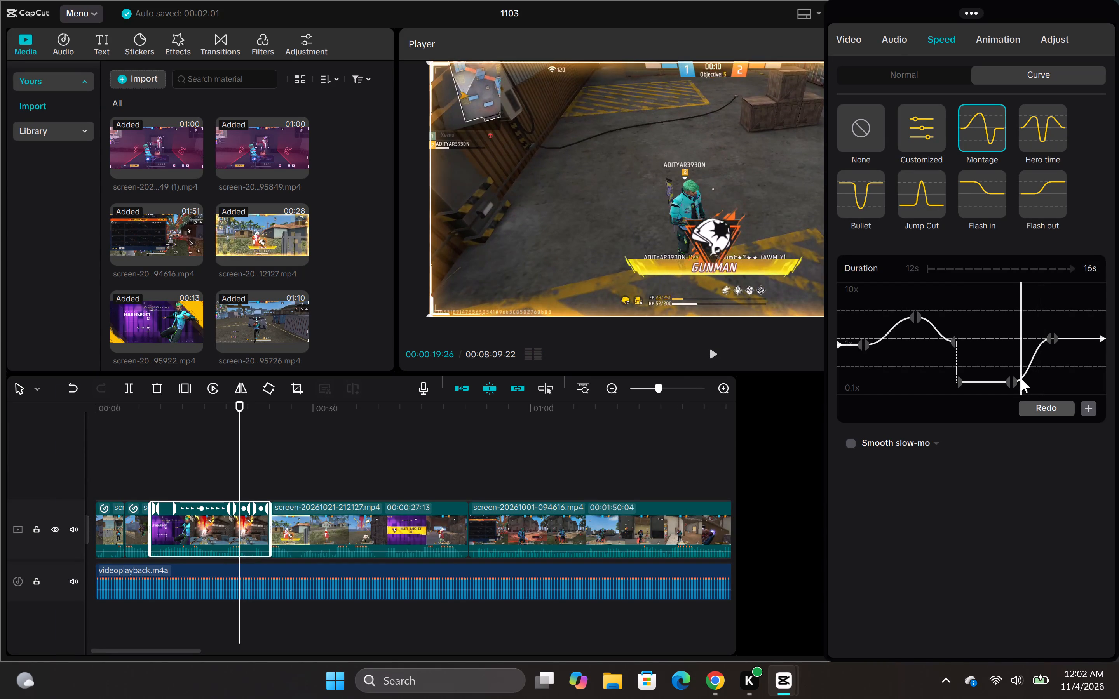
{"action": "left_click", "coordinate": [1014, 379]}
{"action": "left_click_drag", "start_coordinate": [1018, 381], "coordinate": [1015, 373]}
{"action": "left_click_drag", "start_coordinate": [1014, 379], "coordinate": [1014, 363]}
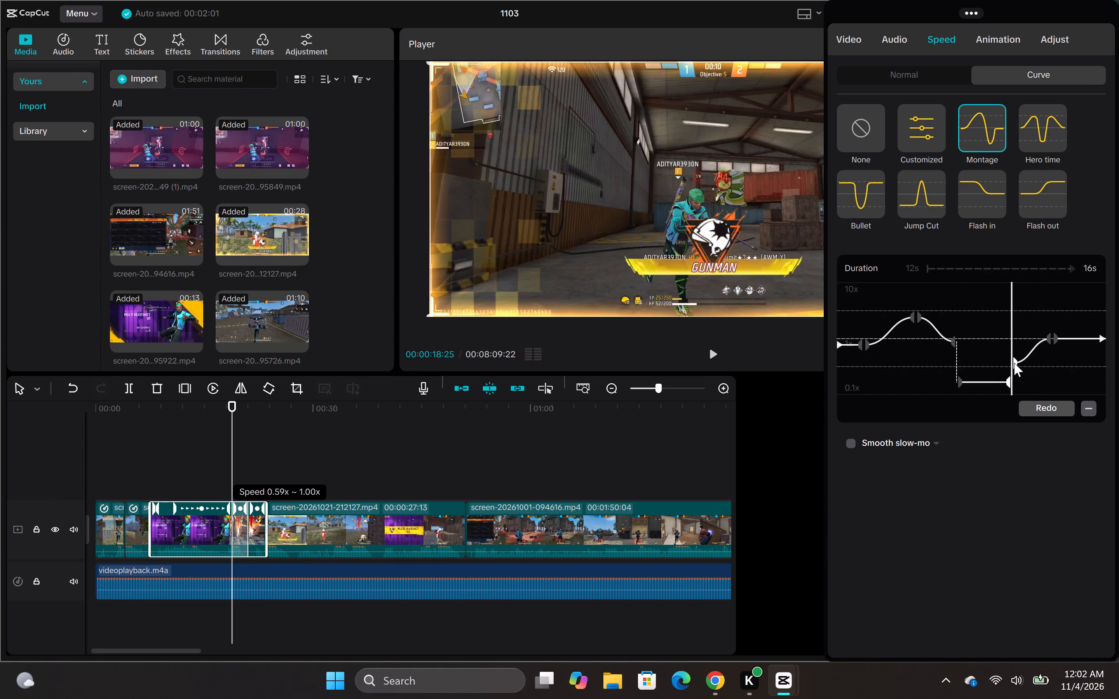
{"action": "left_click_drag", "start_coordinate": [1014, 363], "coordinate": [1007, 326]}
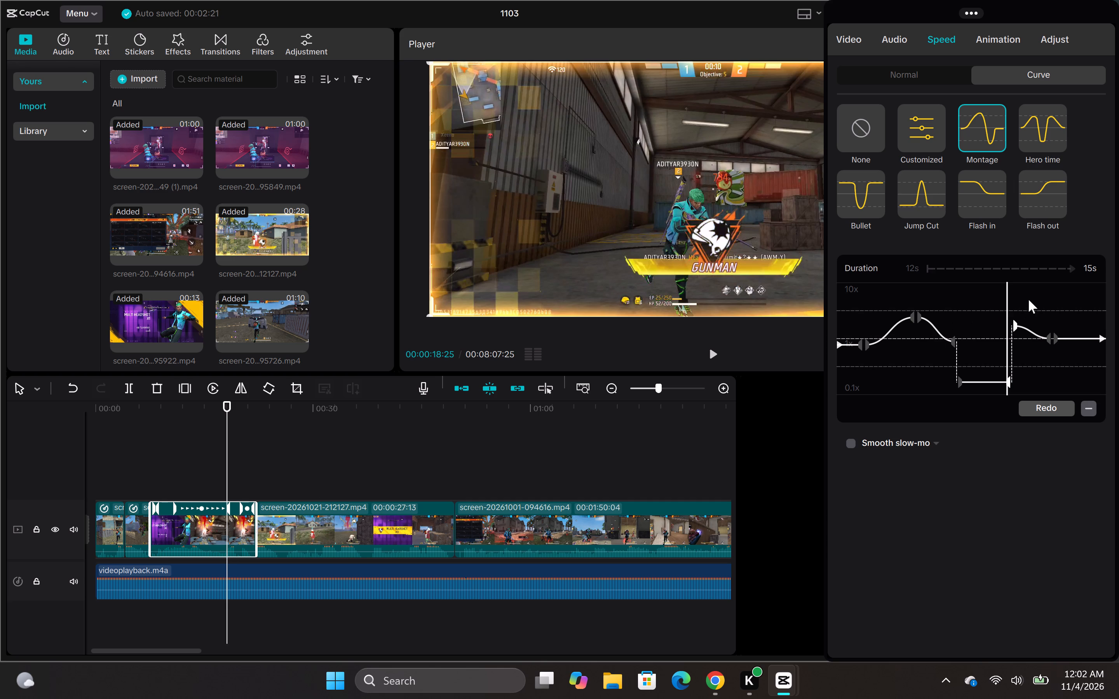
{"action": "left_click_drag", "start_coordinate": [987, 294], "coordinate": [826, 300]}
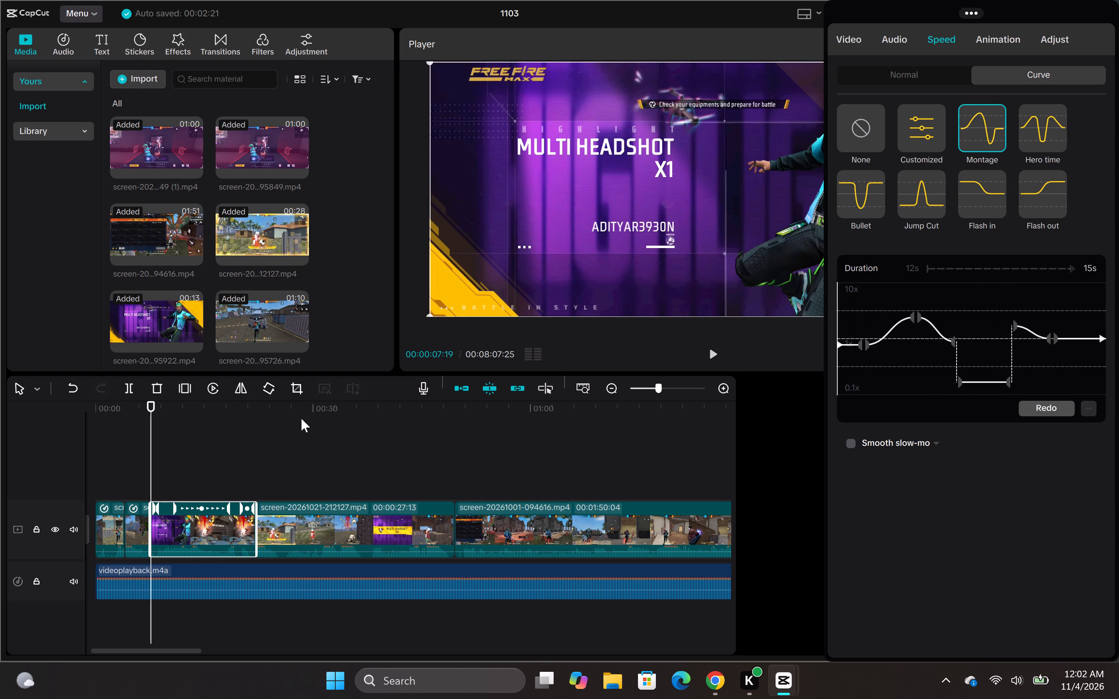
{"action": "left_click", "coordinate": [715, 351]}
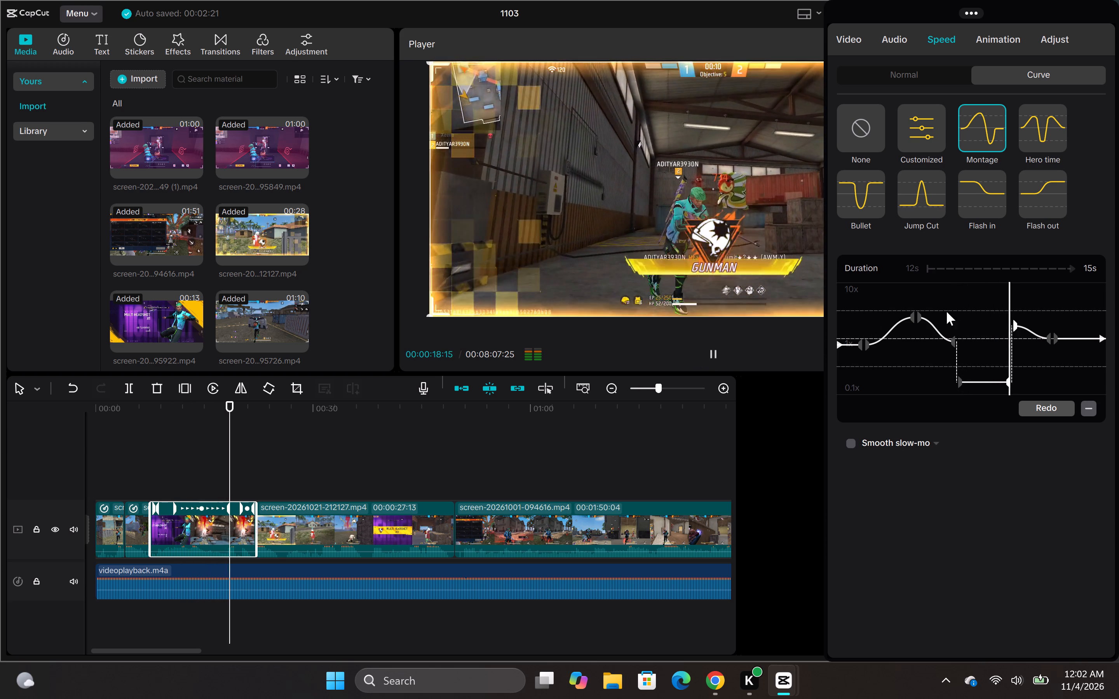
Raise both sides of the last inner point and the curve's end to the same high speed, and replay the clip from its start.
{"action": "left_click_drag", "start_coordinate": [1058, 333], "coordinate": [1061, 314]}
{"action": "left_click", "coordinate": [1054, 339]}
{"action": "left_click_drag", "start_coordinate": [1054, 339], "coordinate": [1048, 308]}
{"action": "left_click_drag", "start_coordinate": [1046, 334], "coordinate": [1049, 308]}
{"action": "left_click", "coordinate": [1048, 336]}
{"action": "left_click_drag", "start_coordinate": [1048, 336], "coordinate": [1048, 320]}
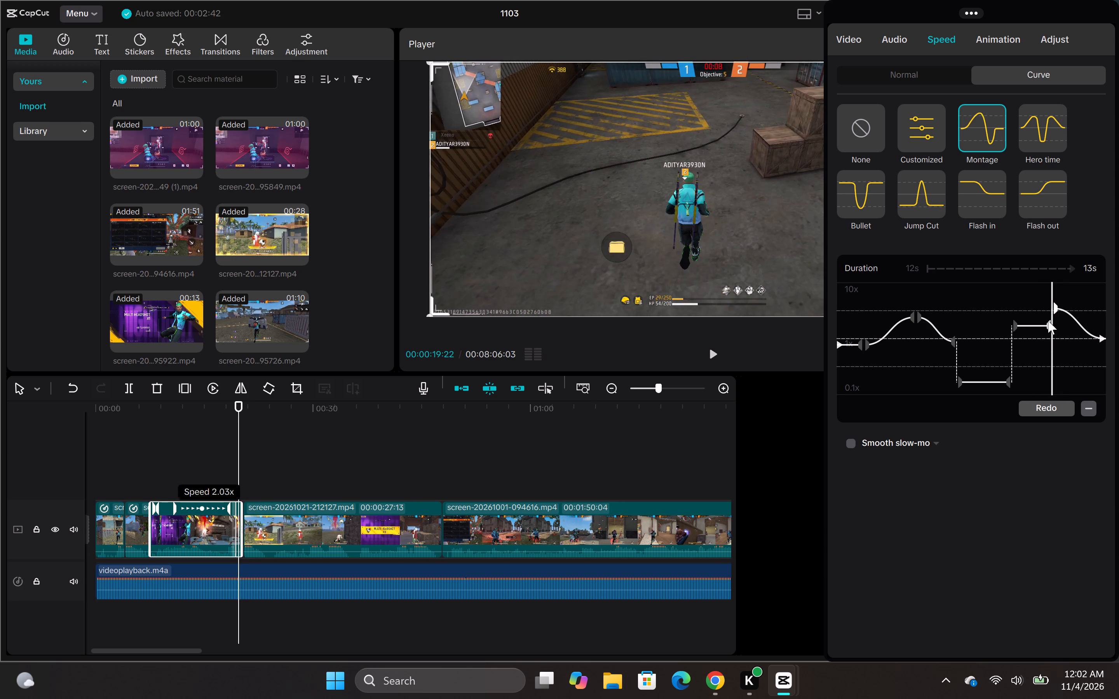
{"action": "left_click_drag", "start_coordinate": [1048, 320], "coordinate": [1049, 310]}
{"action": "left_click_drag", "start_coordinate": [1101, 336], "coordinate": [1095, 312]}
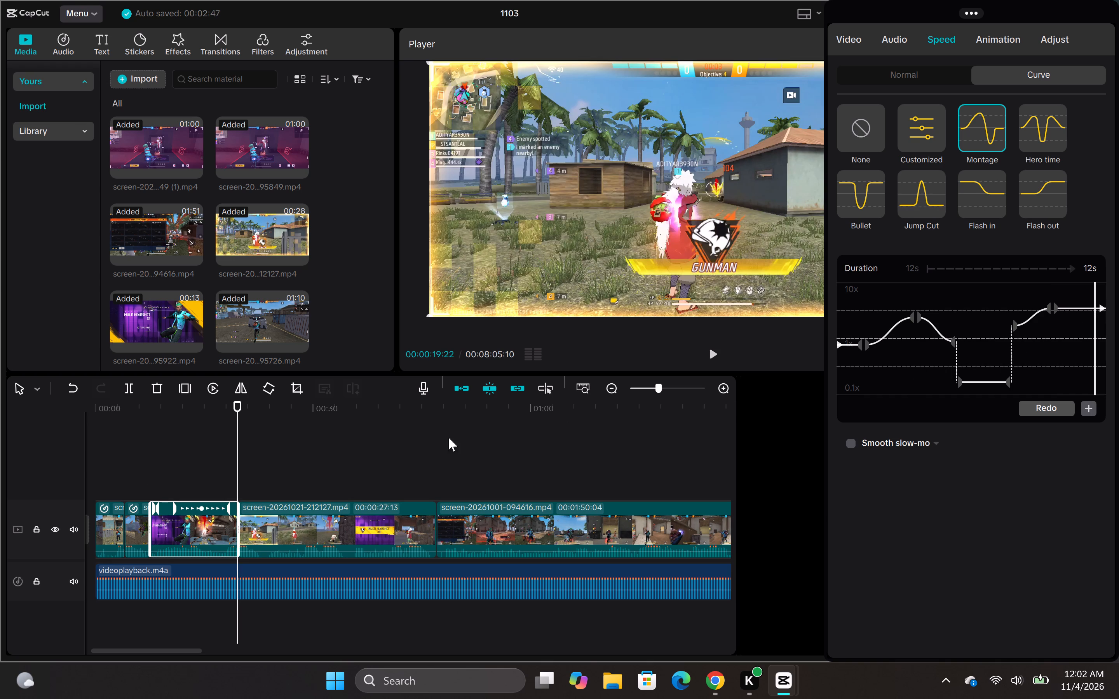
{"action": "left_click_drag", "start_coordinate": [239, 471], "coordinate": [151, 487]}
{"action": "left_click", "coordinate": [716, 357]}
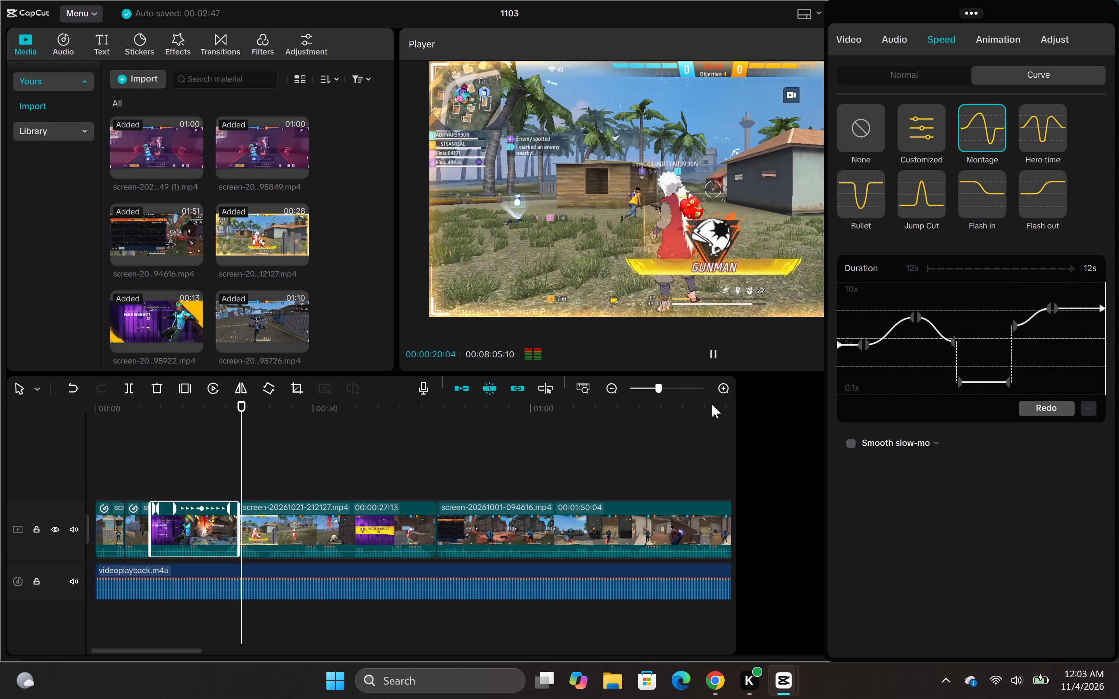
{"action": "left_click_drag", "start_coordinate": [249, 448], "coordinate": [244, 451]}
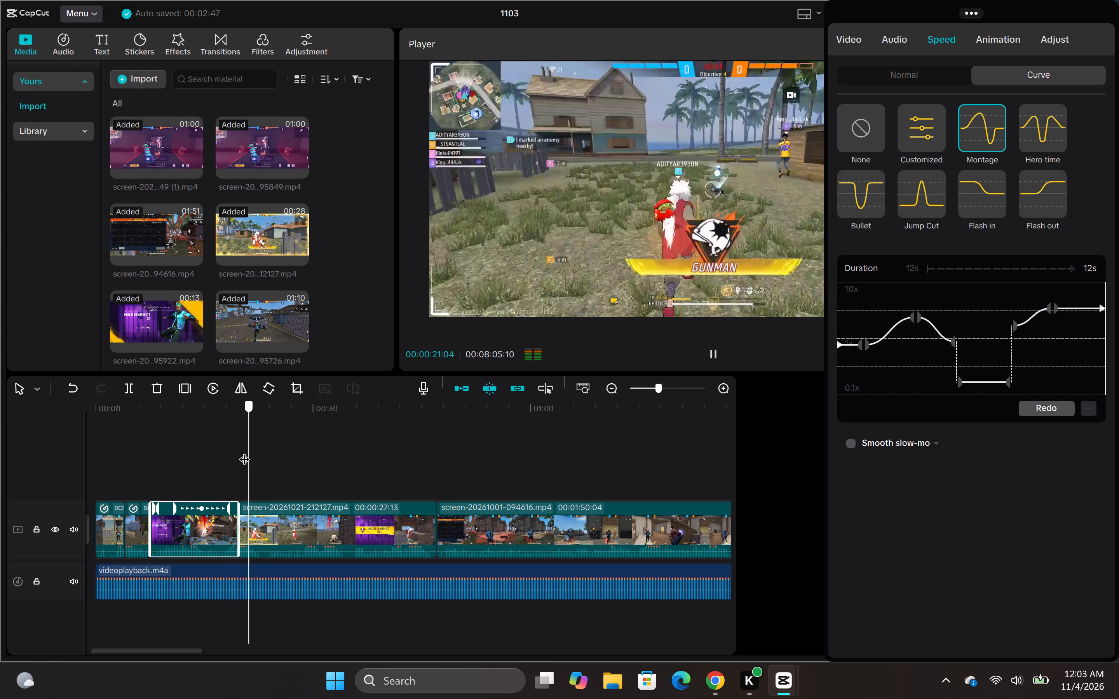
{"action": "left_click_drag", "start_coordinate": [244, 451], "coordinate": [237, 453]}
{"action": "left_click", "coordinate": [713, 354]}
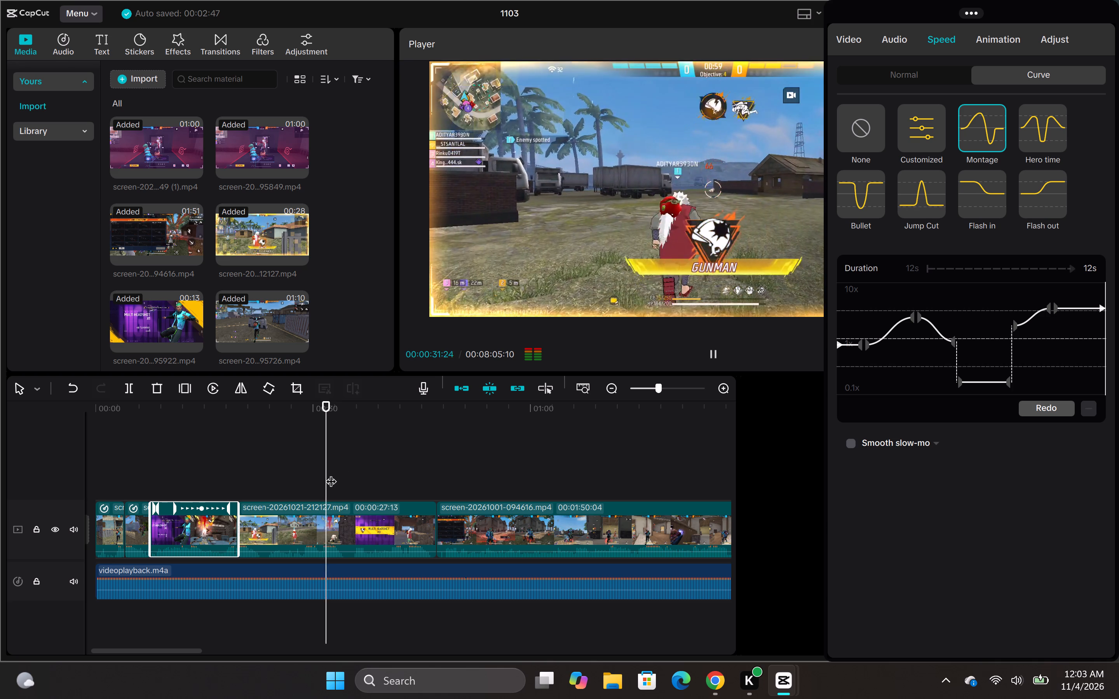
{"action": "left_click_drag", "start_coordinate": [331, 473], "coordinate": [294, 476]}
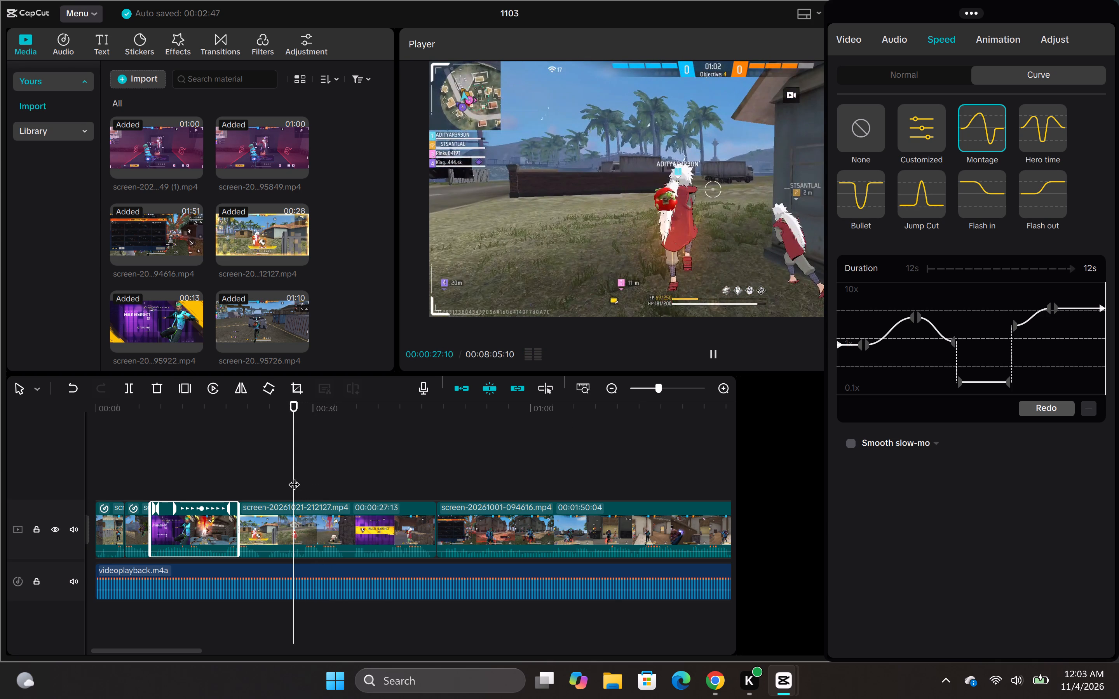
{"action": "left_click", "coordinate": [129, 389]}
{"action": "left_click", "coordinate": [260, 527]}
{"action": "right_click", "coordinate": [258, 528]}
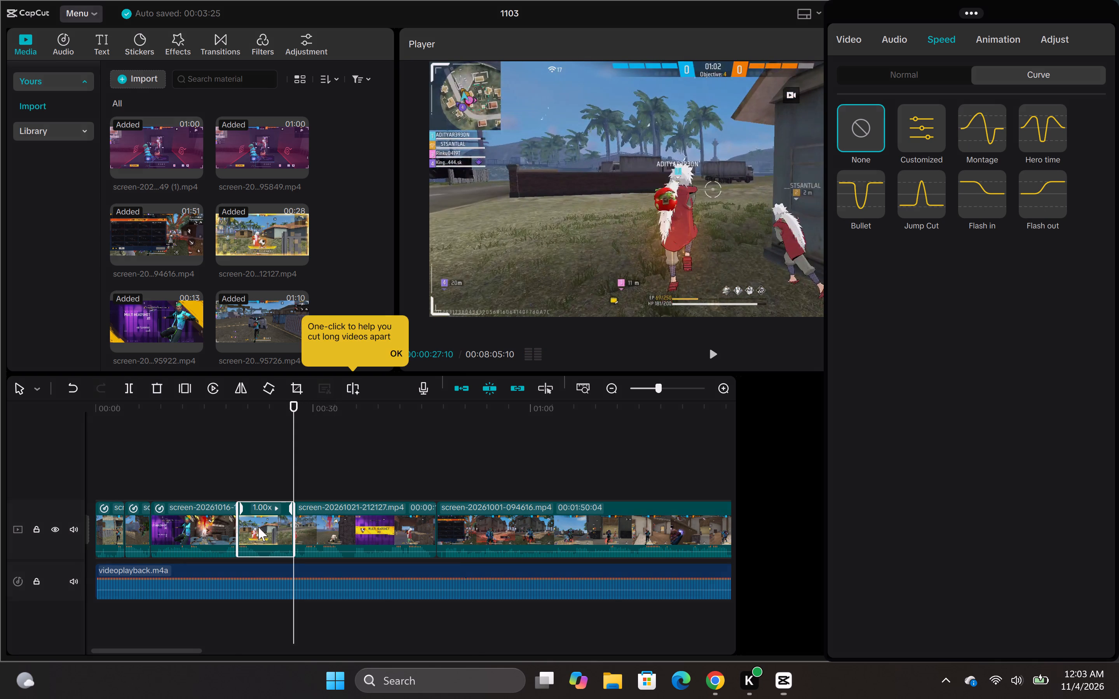
{"action": "left_click", "coordinate": [320, 270]}
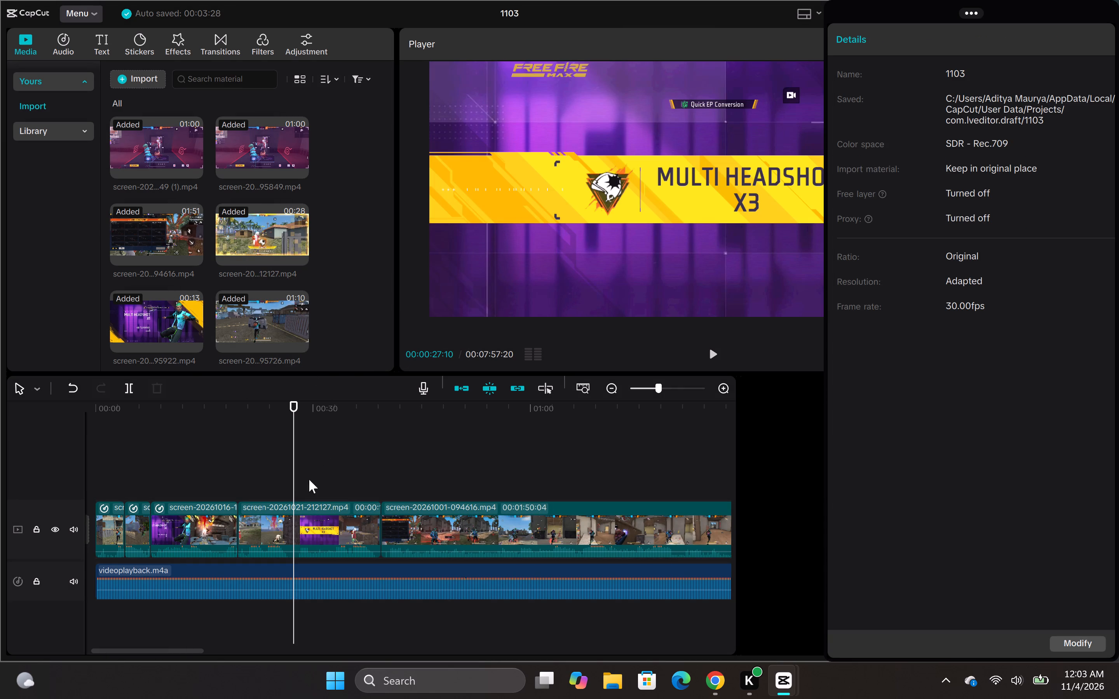
Play the trimmed clip from its start in short bursts and split it at 00:00:23:22, where the GUNMAN badge appears.
{"action": "left_click", "coordinate": [267, 523]}
{"action": "left_click_drag", "start_coordinate": [295, 492], "coordinate": [239, 500]}
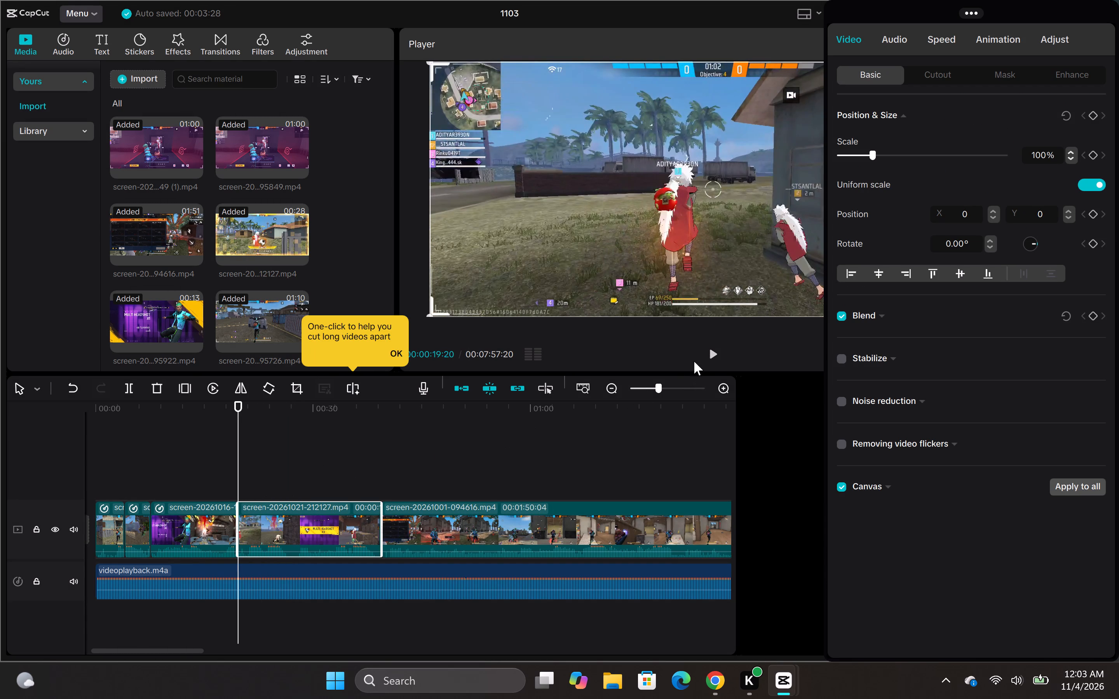
{"action": "left_click", "coordinate": [710, 352]}
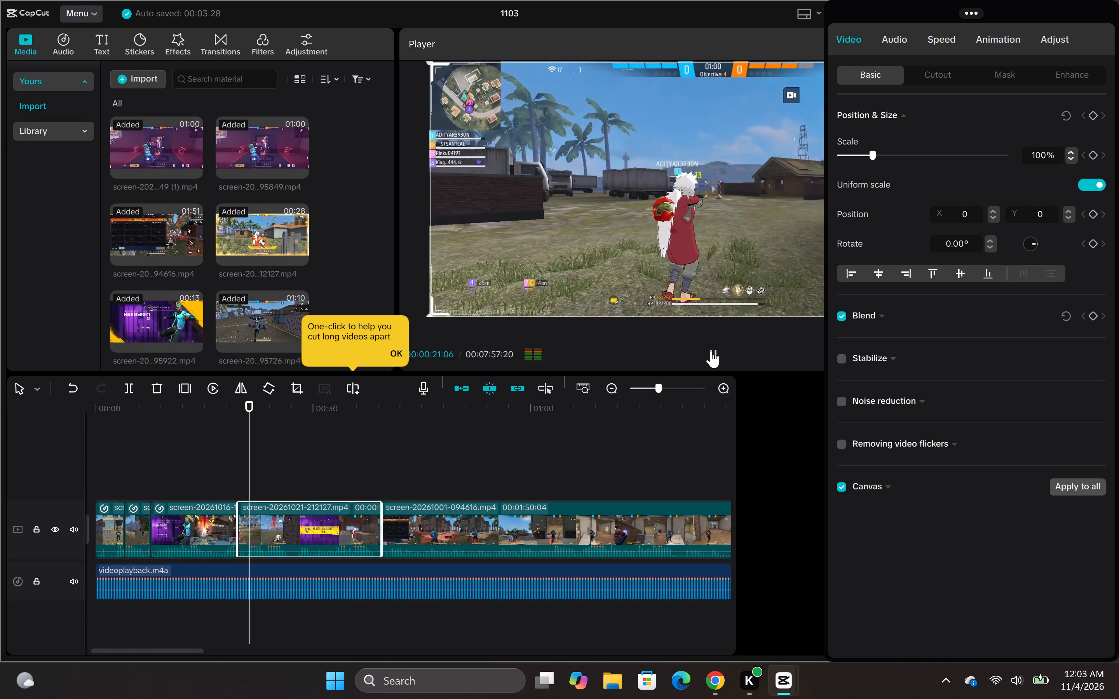
{"action": "left_click", "coordinate": [711, 351]}
{"action": "left_click", "coordinate": [711, 352]}
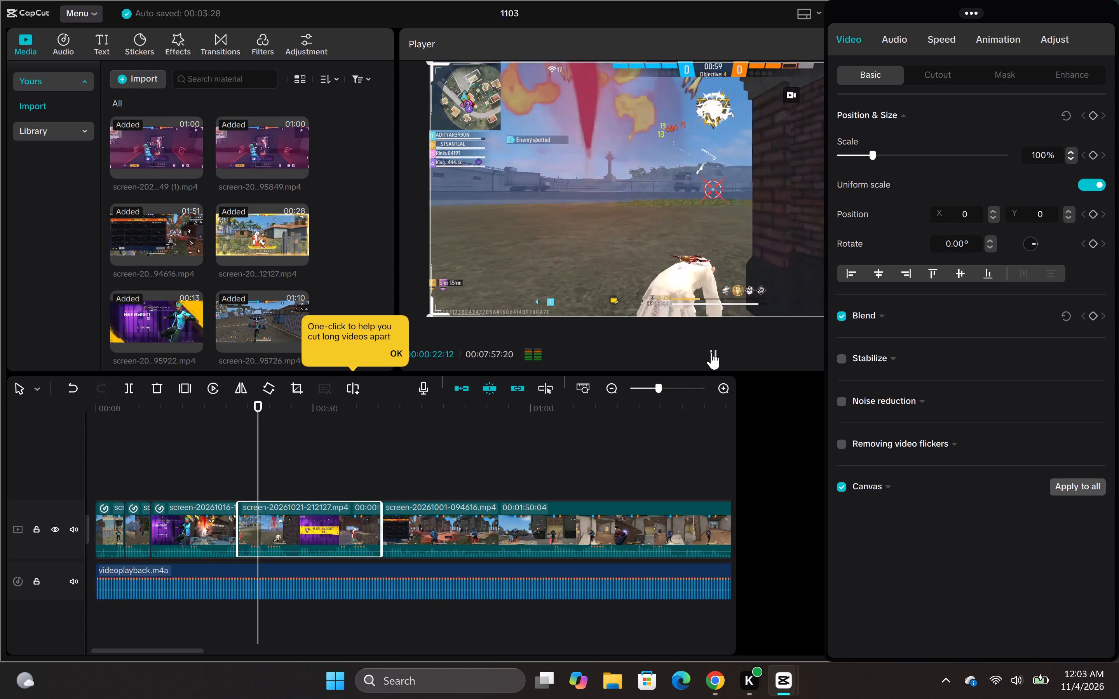
{"action": "left_click", "coordinate": [711, 352]}
{"action": "left_click", "coordinate": [711, 355]}
{"action": "left_click", "coordinate": [711, 355]}
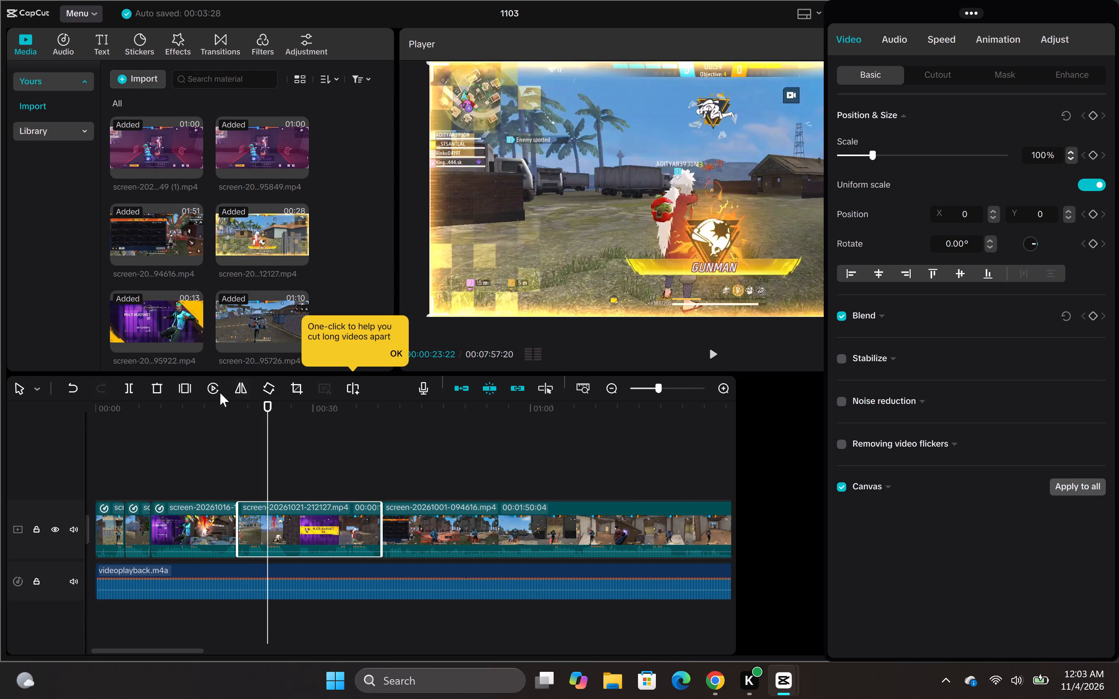
{"action": "left_click", "coordinate": [126, 392]}
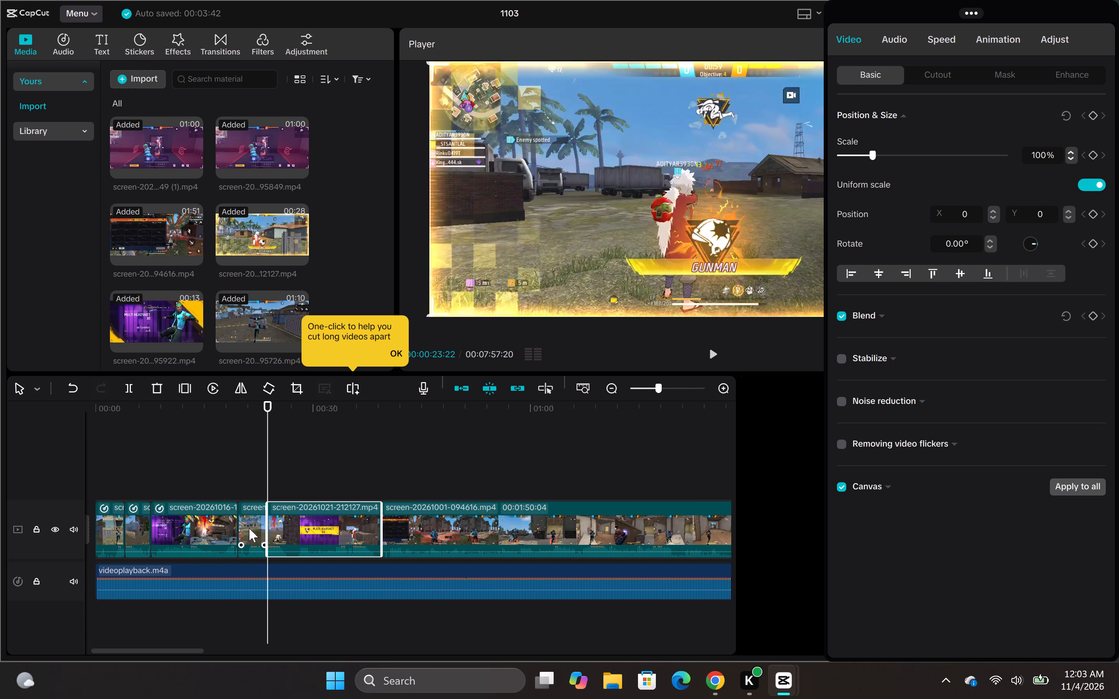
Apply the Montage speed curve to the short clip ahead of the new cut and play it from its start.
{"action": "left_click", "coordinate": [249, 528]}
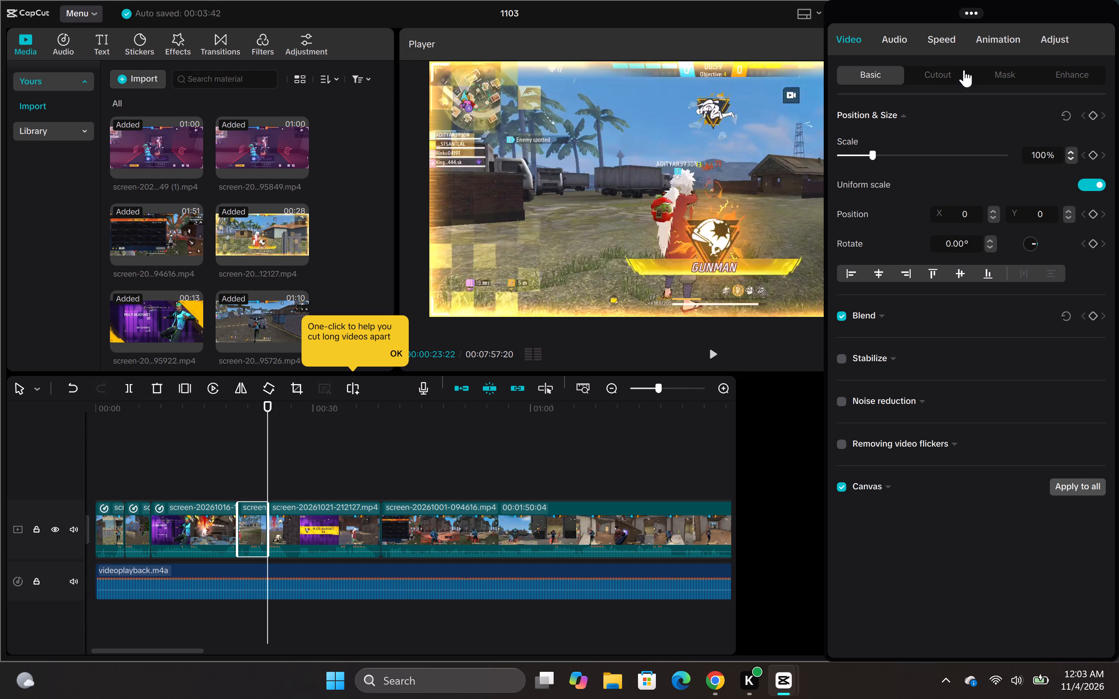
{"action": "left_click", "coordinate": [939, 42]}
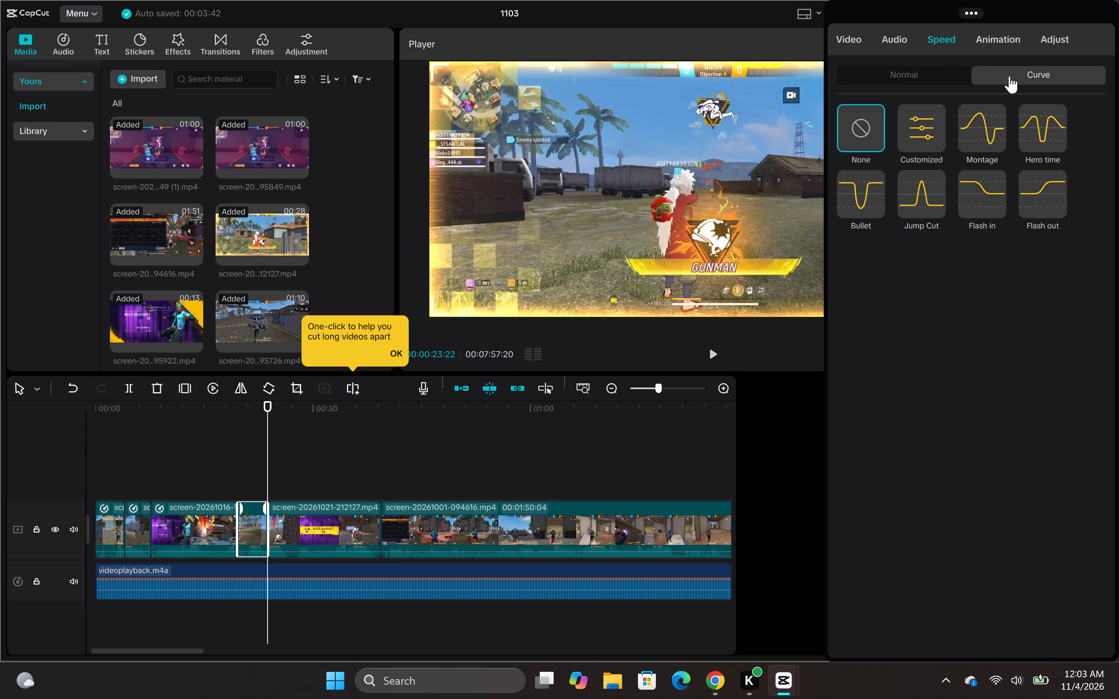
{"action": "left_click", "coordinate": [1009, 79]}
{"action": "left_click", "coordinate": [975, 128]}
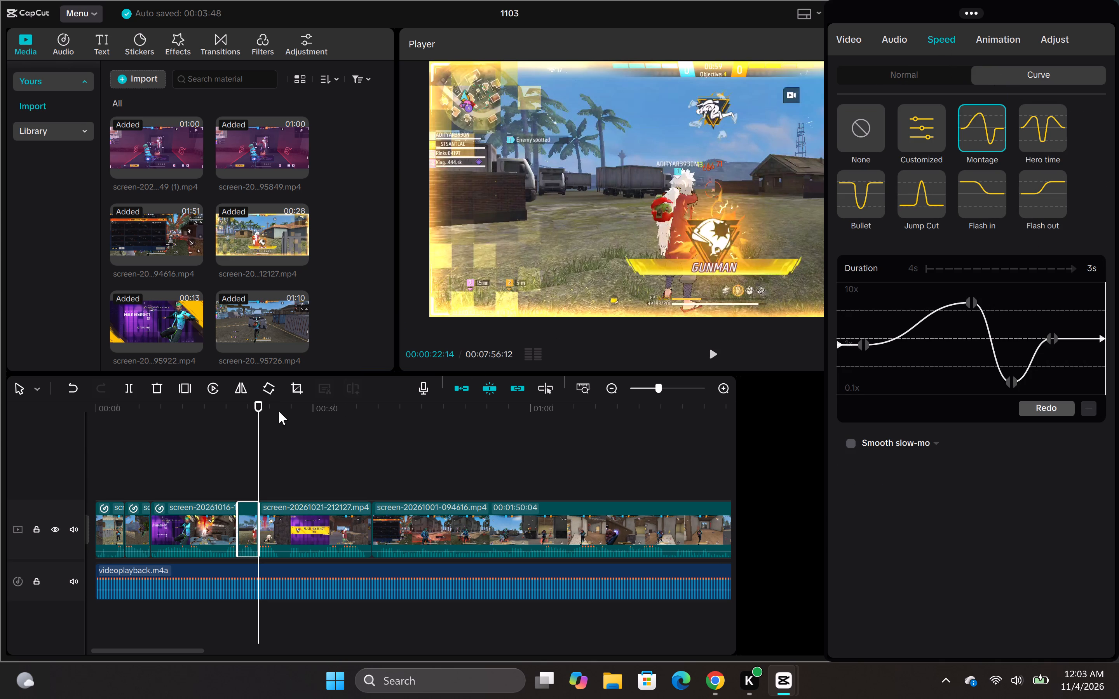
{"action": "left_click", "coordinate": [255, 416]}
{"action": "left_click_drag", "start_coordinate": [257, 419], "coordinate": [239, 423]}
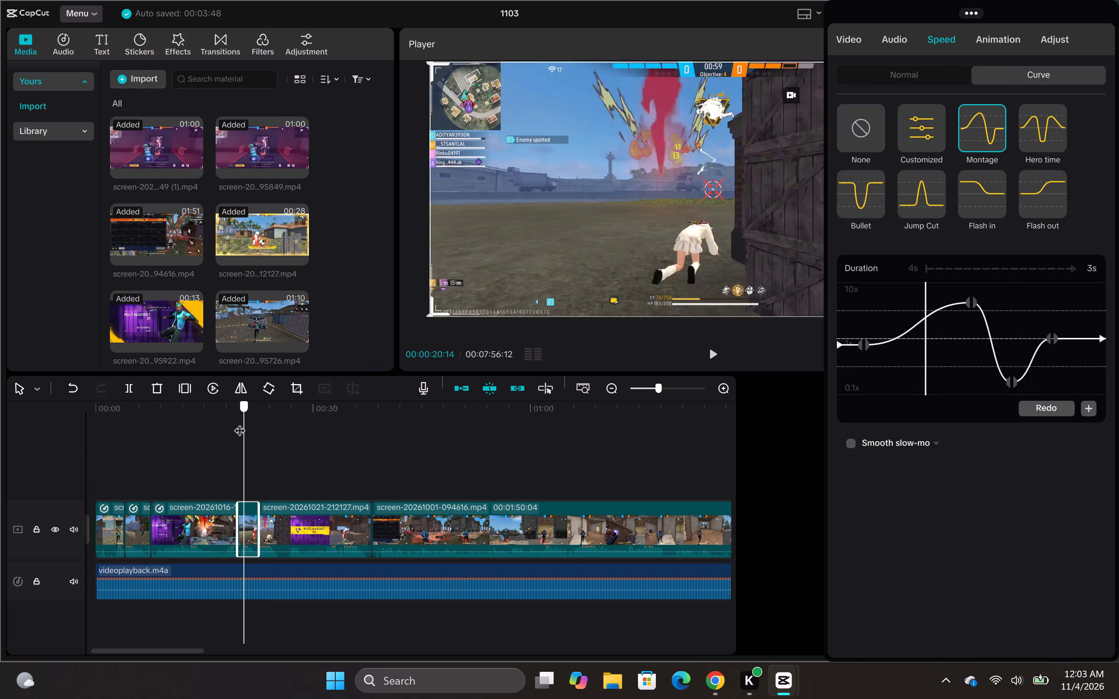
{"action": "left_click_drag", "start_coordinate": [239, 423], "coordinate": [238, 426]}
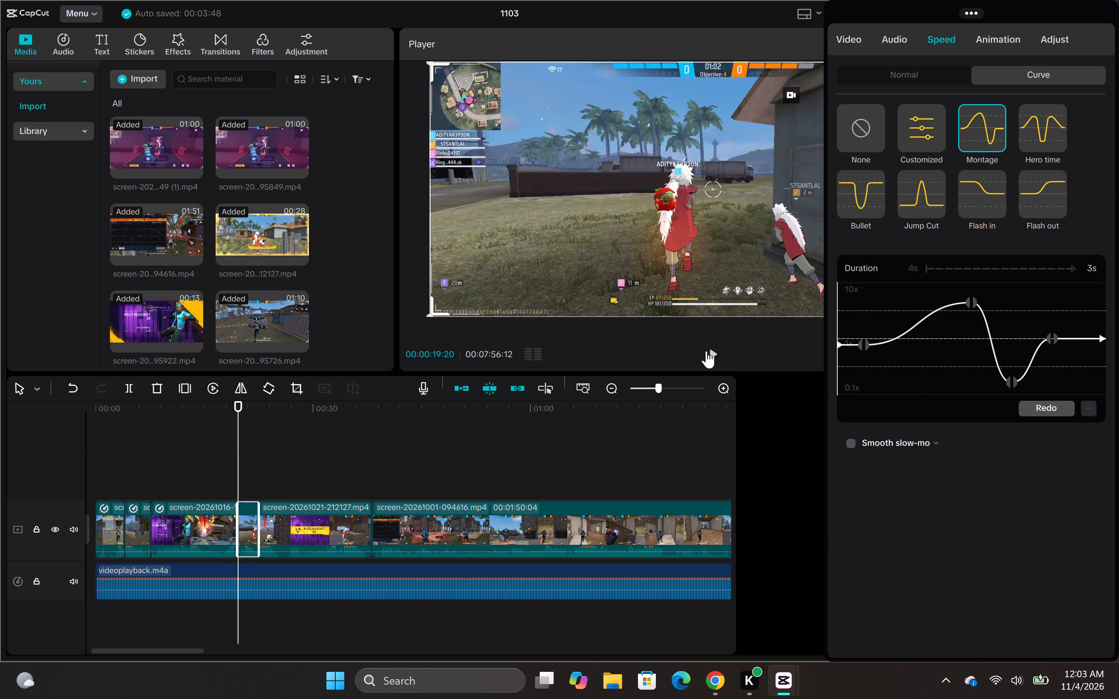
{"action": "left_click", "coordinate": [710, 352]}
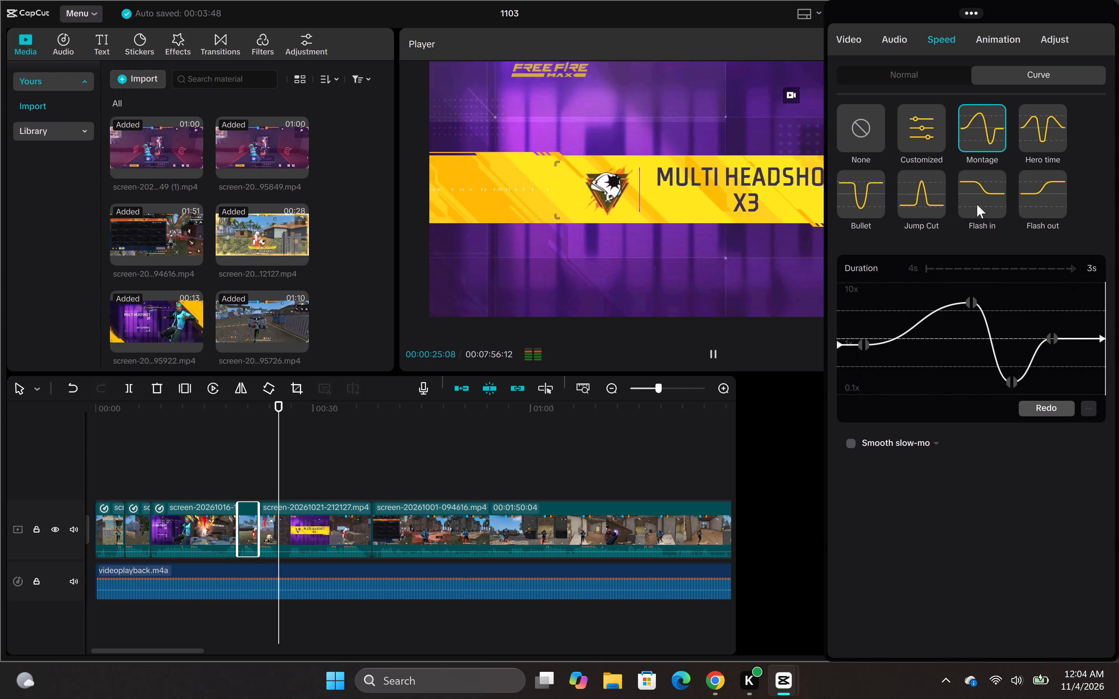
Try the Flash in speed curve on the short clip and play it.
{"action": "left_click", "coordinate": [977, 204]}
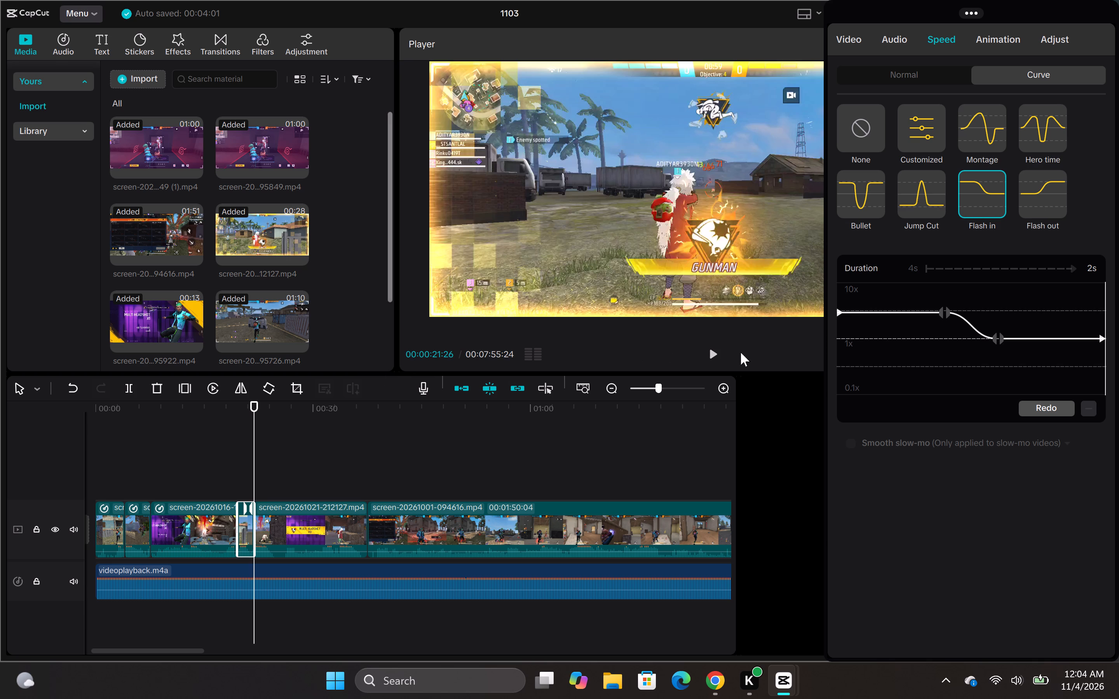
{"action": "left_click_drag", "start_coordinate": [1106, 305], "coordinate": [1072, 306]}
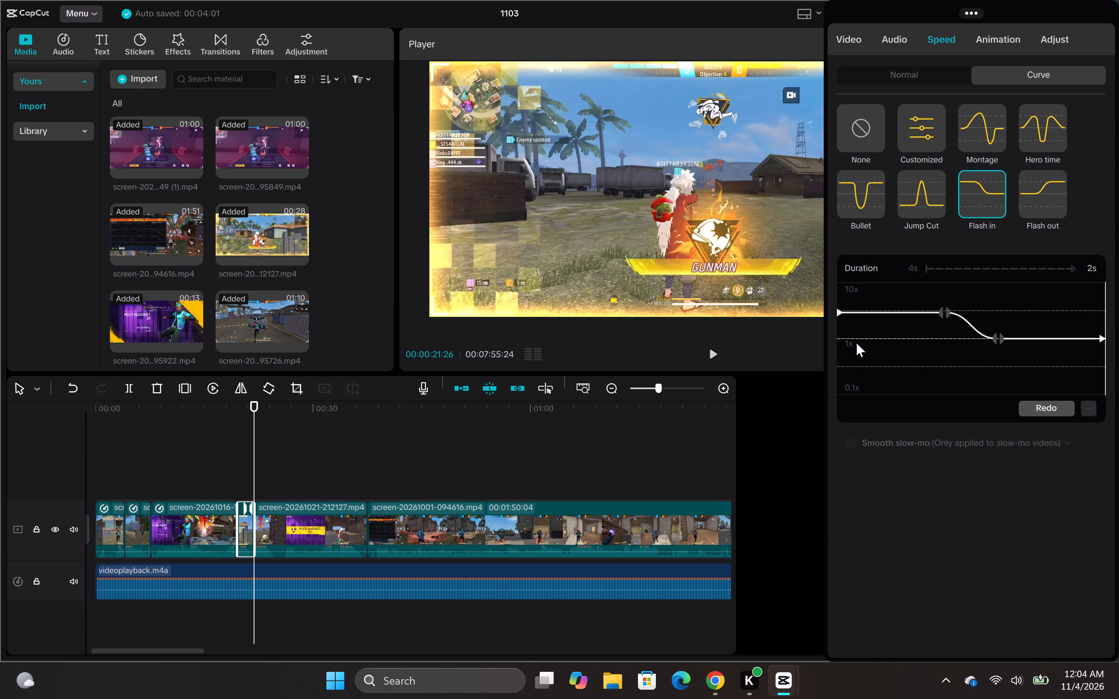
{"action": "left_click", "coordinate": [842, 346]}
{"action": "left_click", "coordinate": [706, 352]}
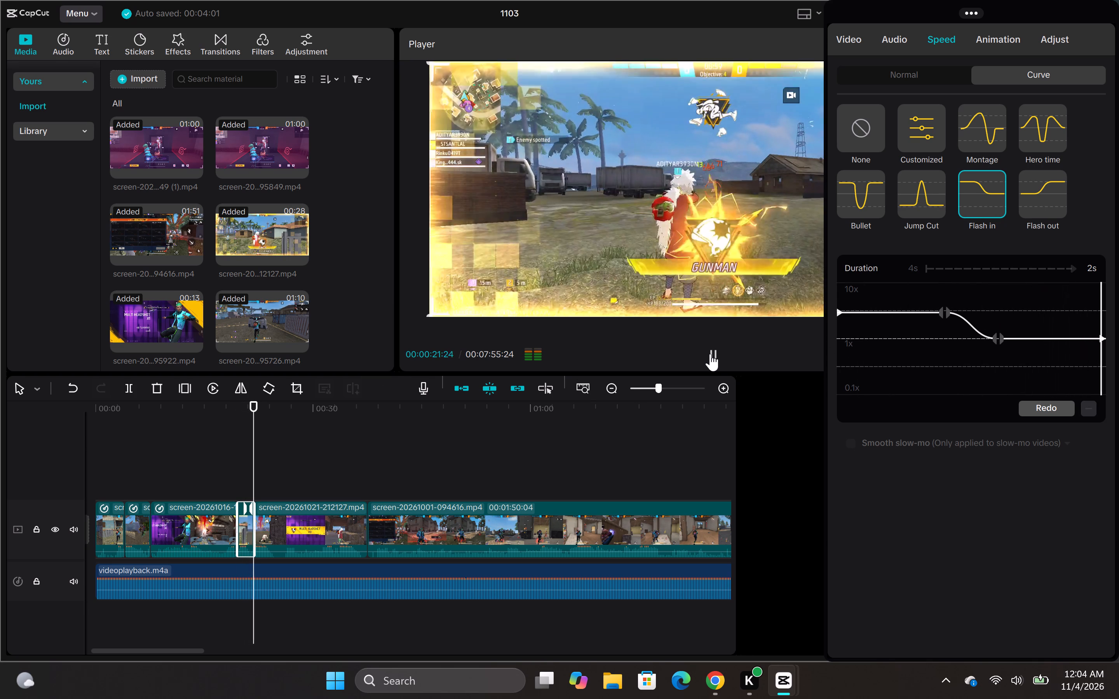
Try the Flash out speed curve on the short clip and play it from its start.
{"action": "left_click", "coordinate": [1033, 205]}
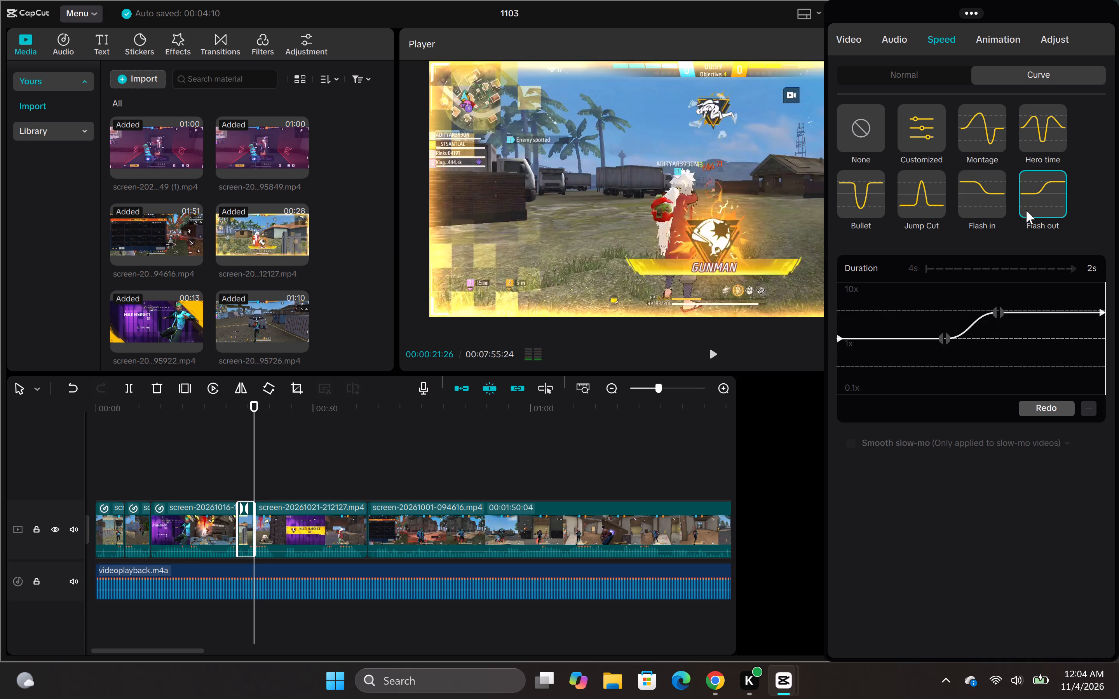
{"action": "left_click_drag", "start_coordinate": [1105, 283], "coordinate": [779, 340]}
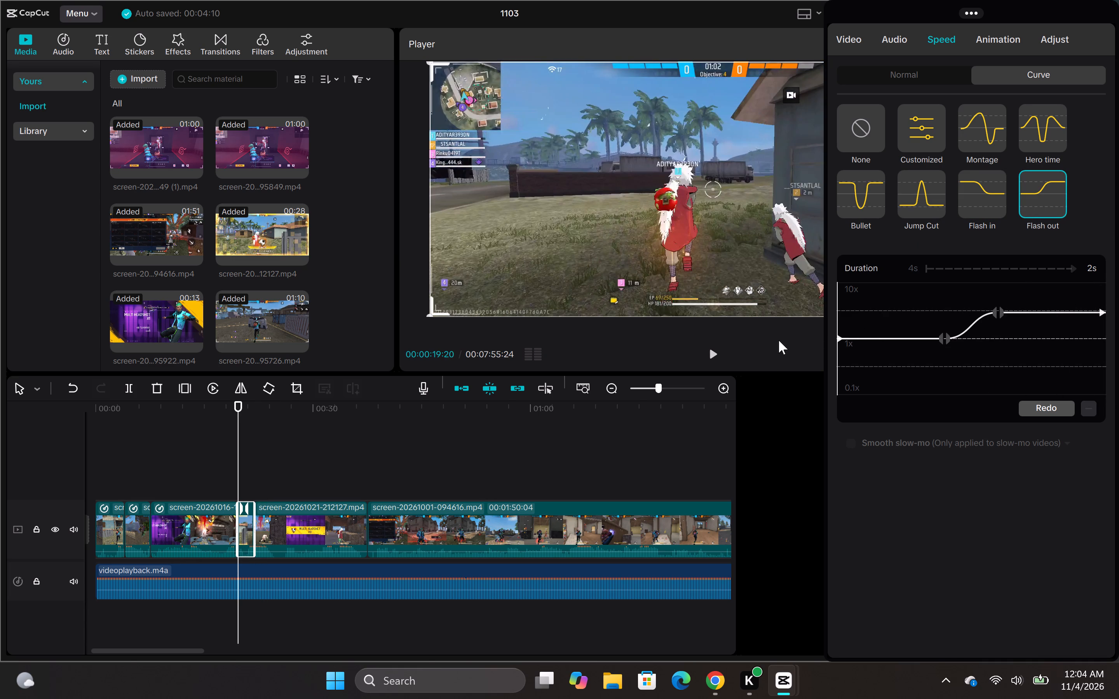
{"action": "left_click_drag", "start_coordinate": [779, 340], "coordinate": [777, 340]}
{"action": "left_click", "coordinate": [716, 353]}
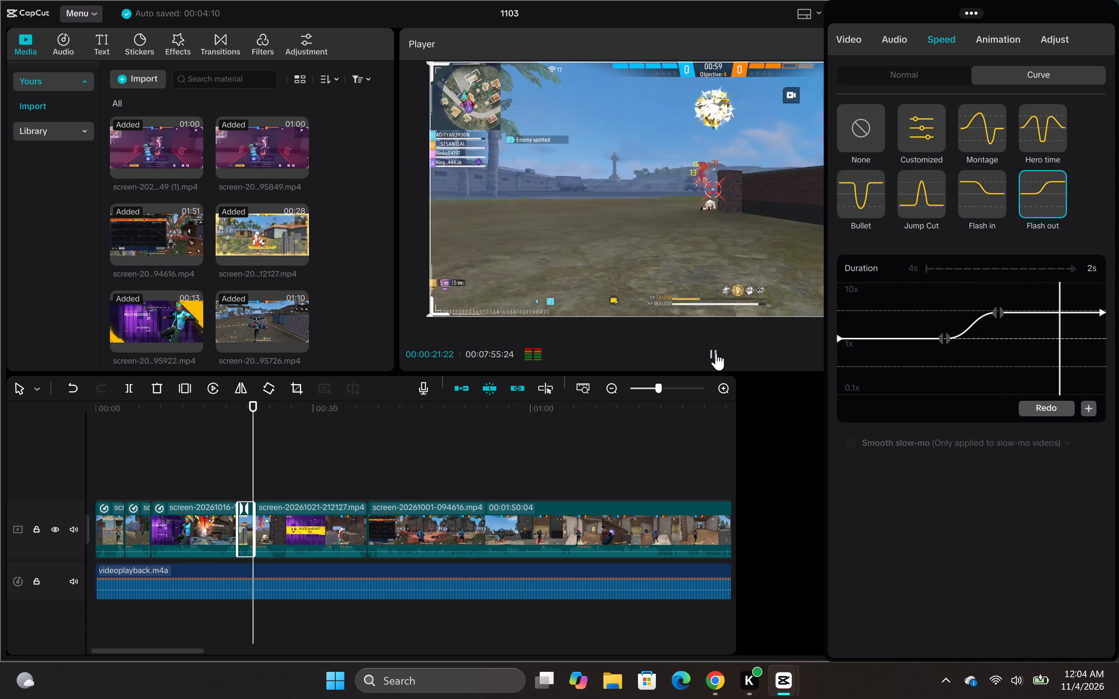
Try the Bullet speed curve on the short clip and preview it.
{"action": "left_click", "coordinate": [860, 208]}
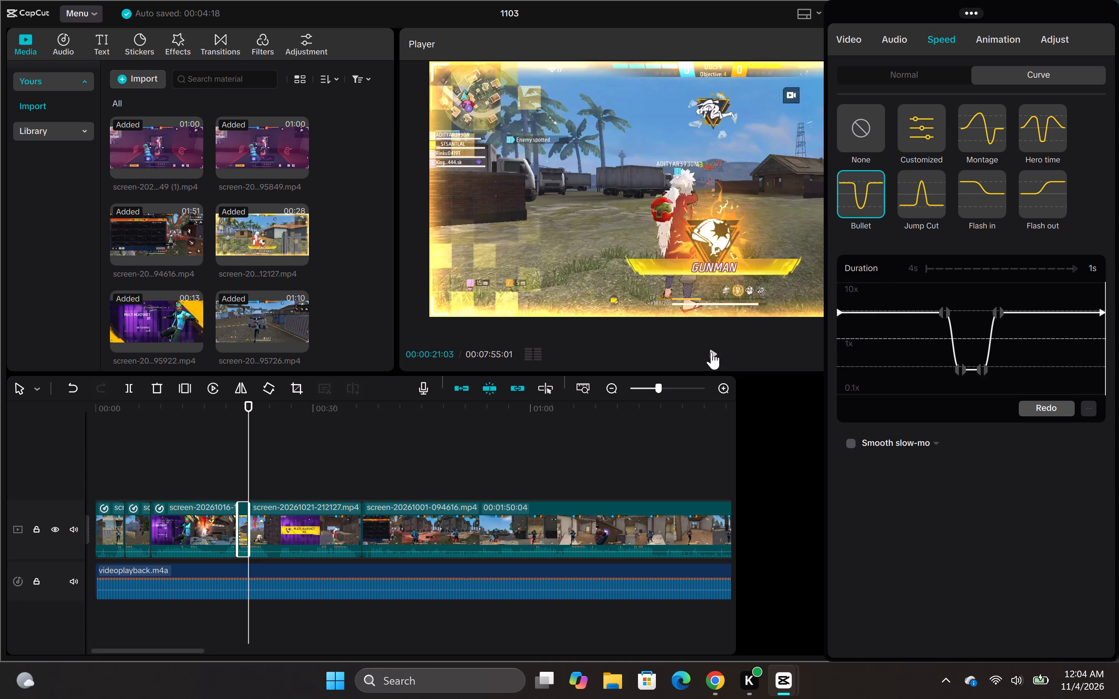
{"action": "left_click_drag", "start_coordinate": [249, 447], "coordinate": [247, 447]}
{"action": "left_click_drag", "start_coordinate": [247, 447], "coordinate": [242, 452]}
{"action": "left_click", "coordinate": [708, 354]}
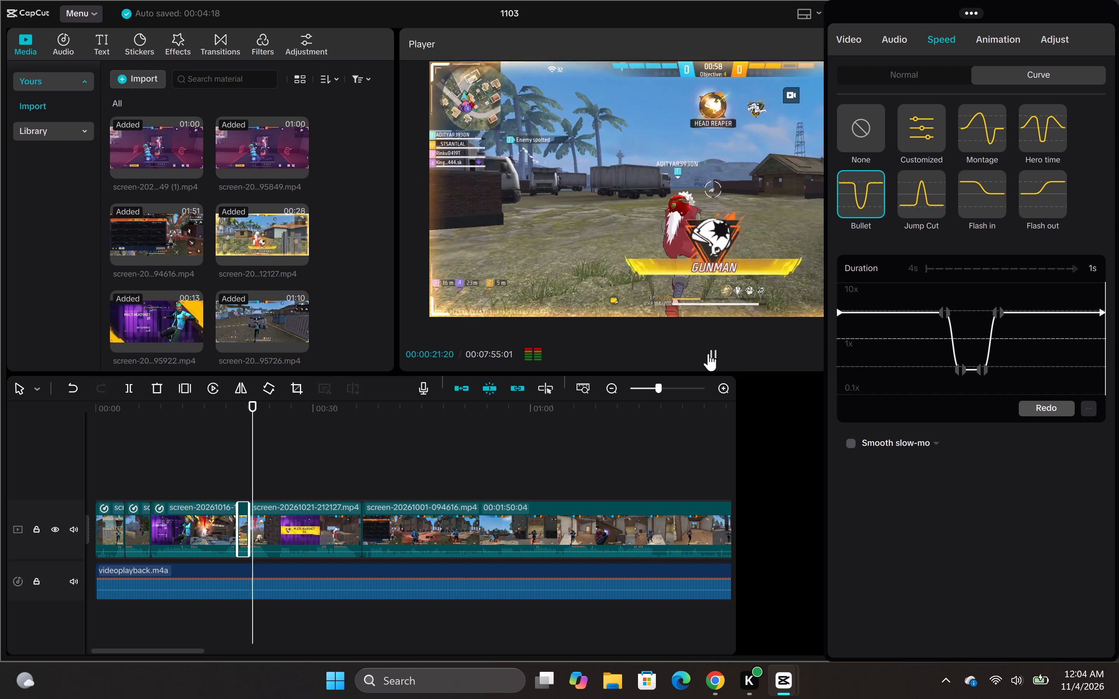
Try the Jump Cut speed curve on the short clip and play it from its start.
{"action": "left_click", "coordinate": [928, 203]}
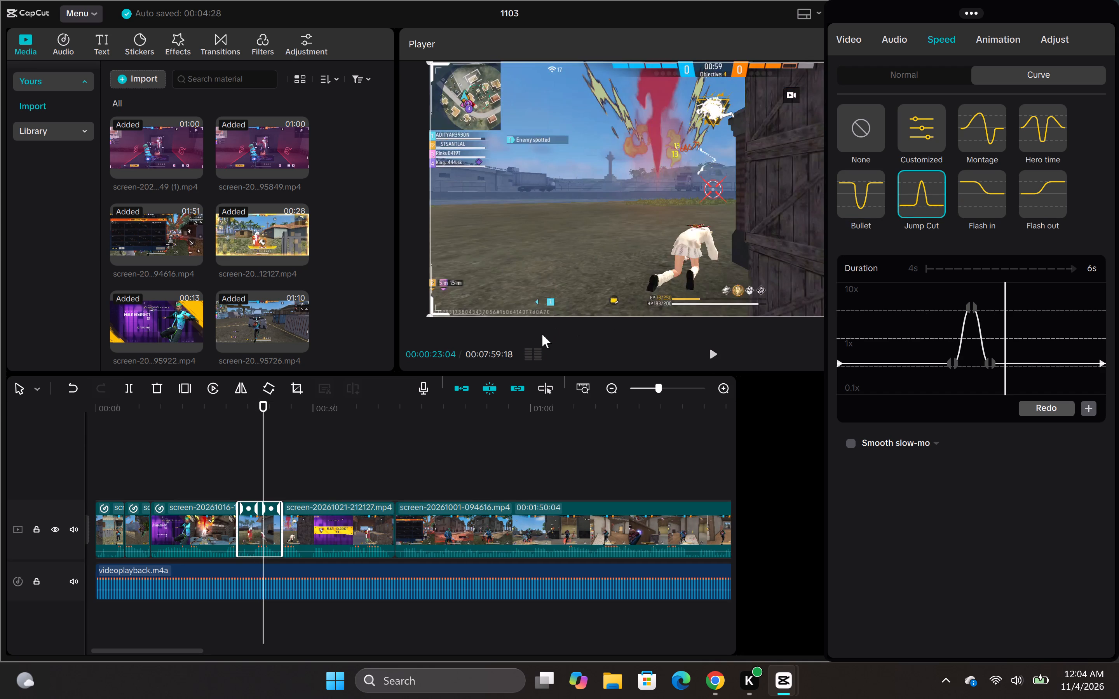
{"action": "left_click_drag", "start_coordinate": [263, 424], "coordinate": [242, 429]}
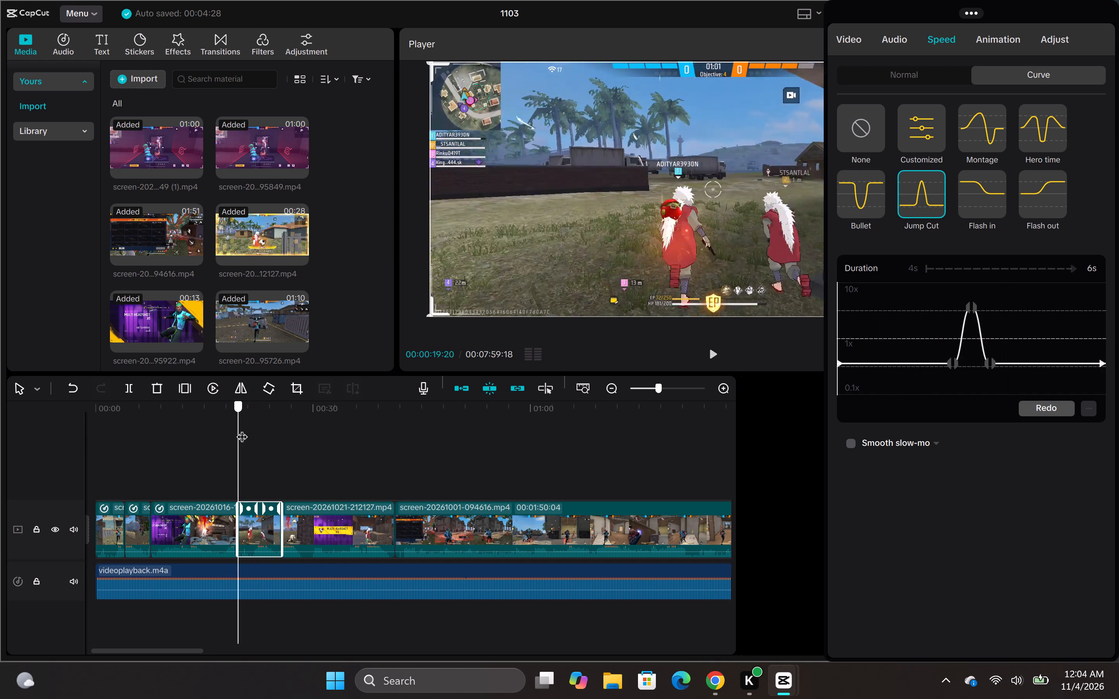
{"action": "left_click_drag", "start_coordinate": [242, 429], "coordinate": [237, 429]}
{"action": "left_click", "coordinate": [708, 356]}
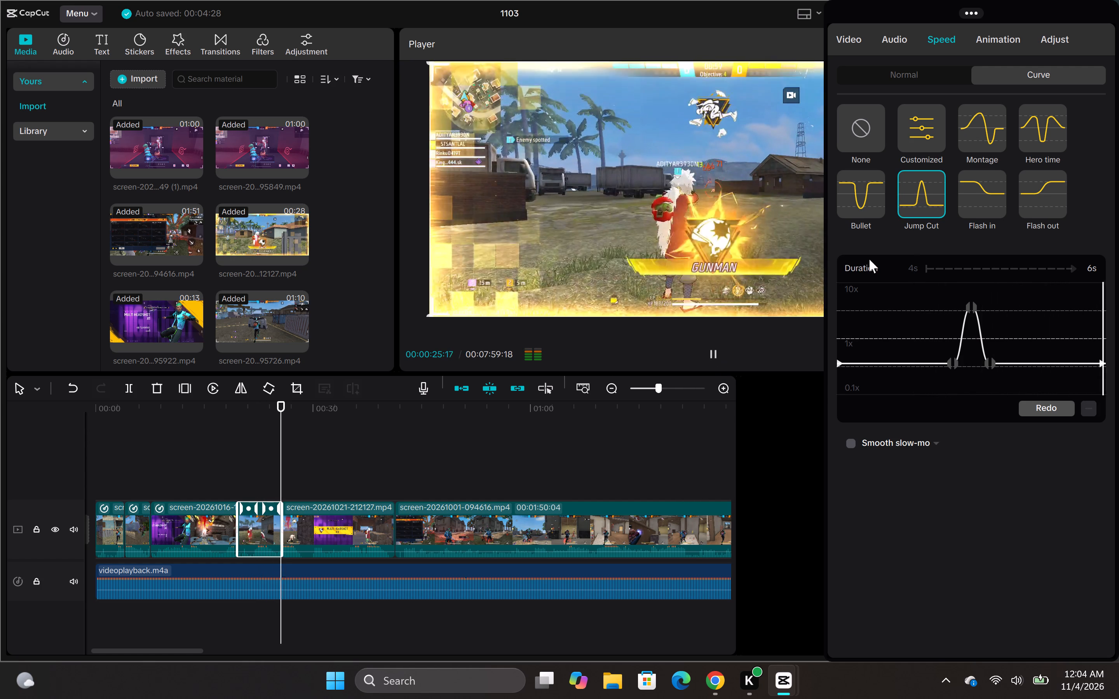
Apply the Flash in speed curve to the short clip and play it from its beginning.
{"action": "left_click", "coordinate": [990, 203]}
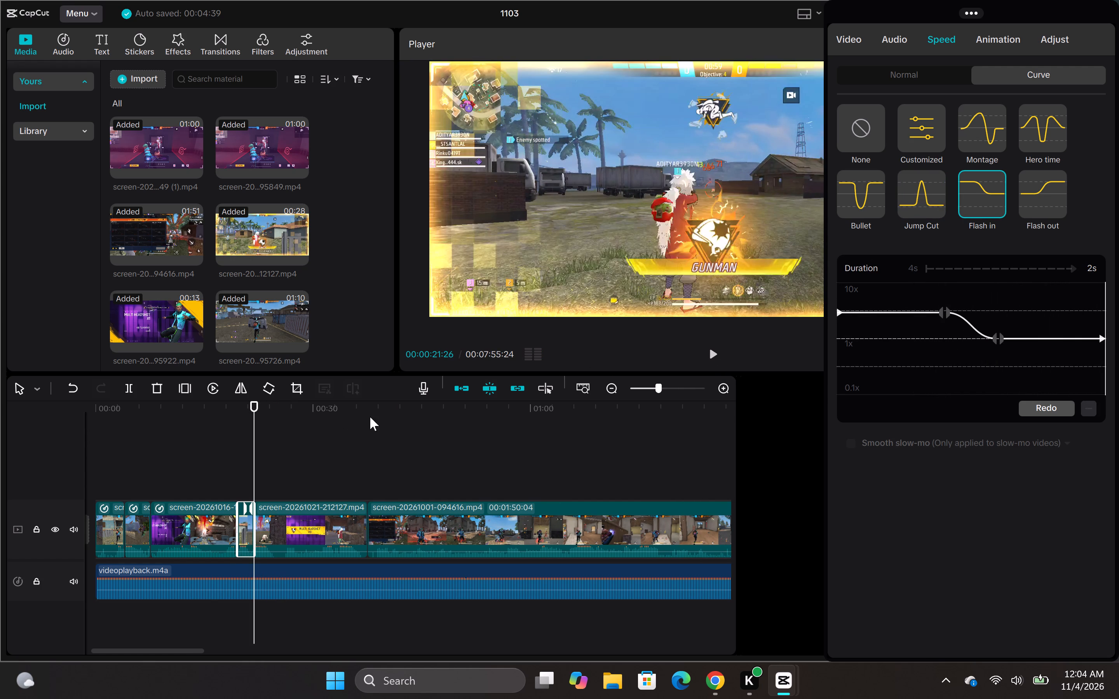
{"action": "left_click", "coordinate": [843, 337]}
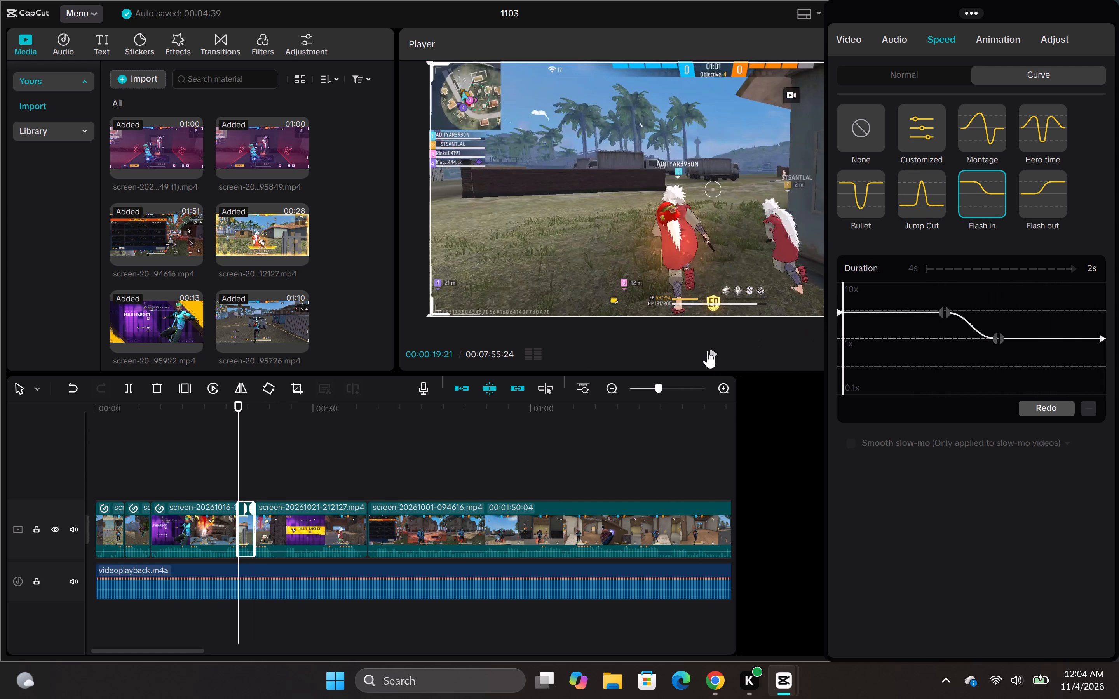
{"action": "left_click", "coordinate": [715, 353]}
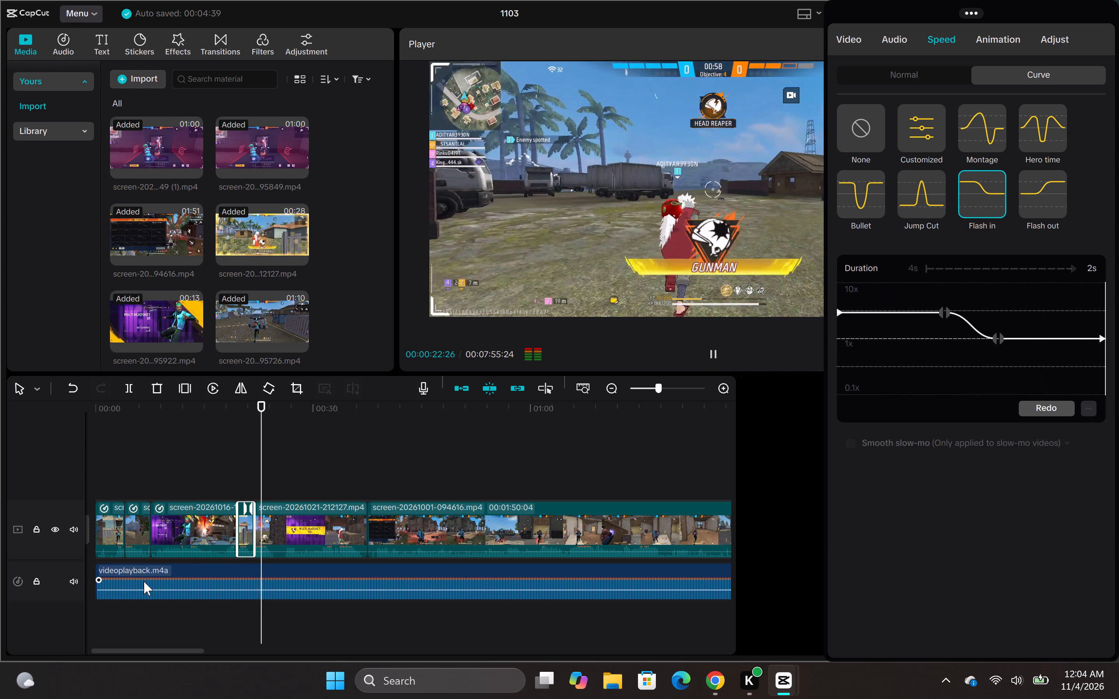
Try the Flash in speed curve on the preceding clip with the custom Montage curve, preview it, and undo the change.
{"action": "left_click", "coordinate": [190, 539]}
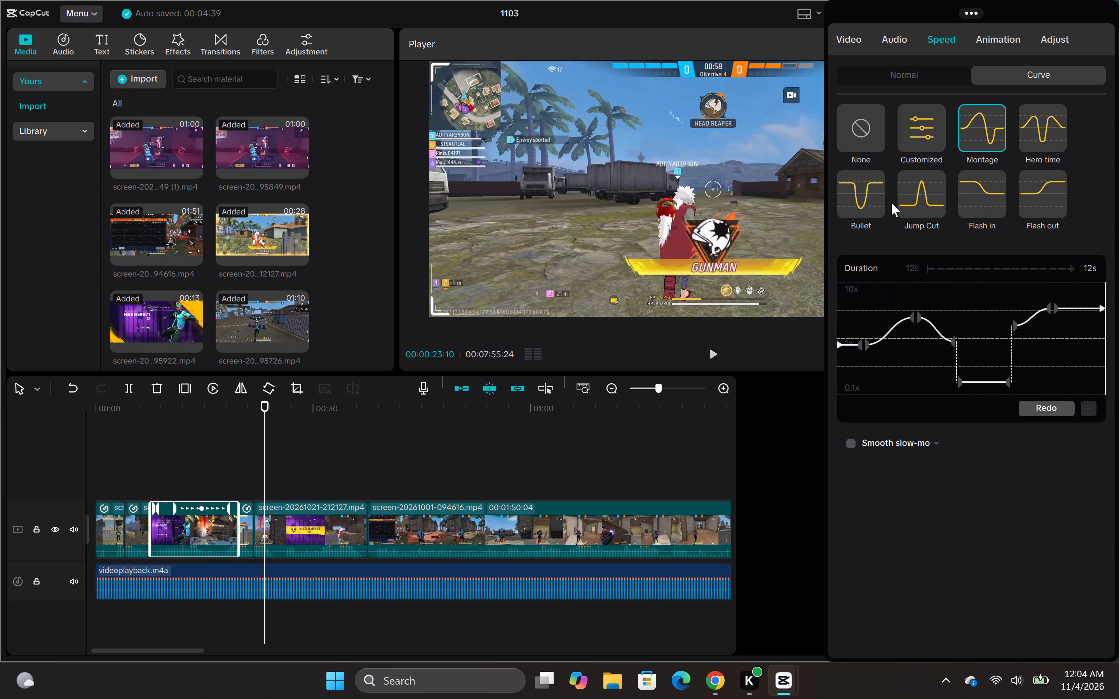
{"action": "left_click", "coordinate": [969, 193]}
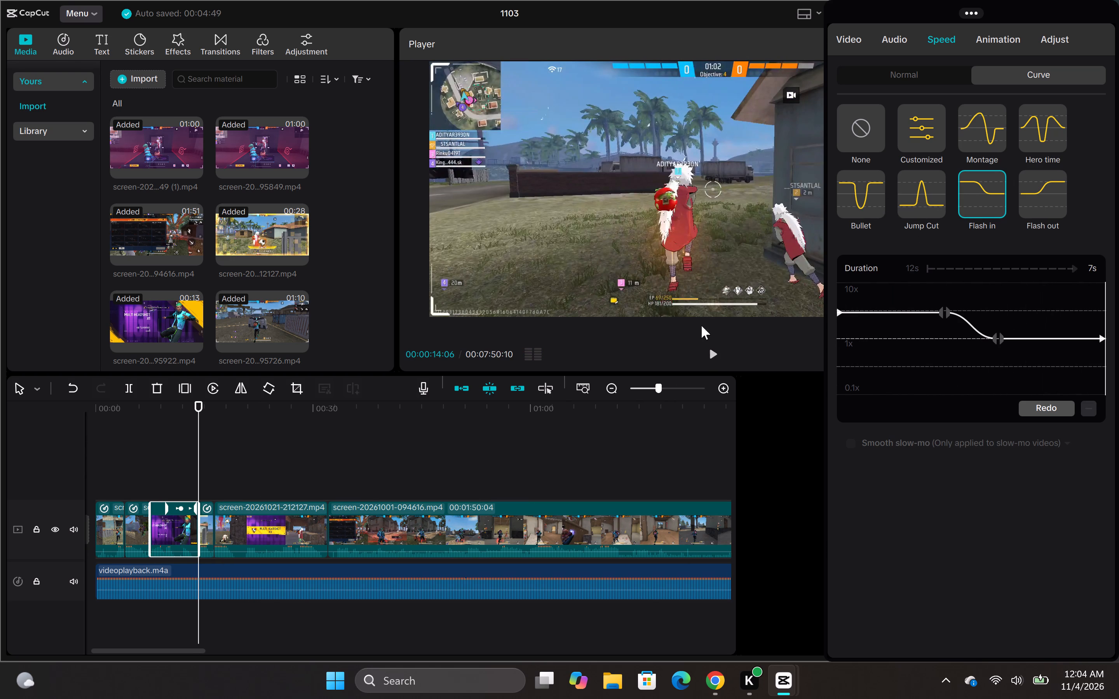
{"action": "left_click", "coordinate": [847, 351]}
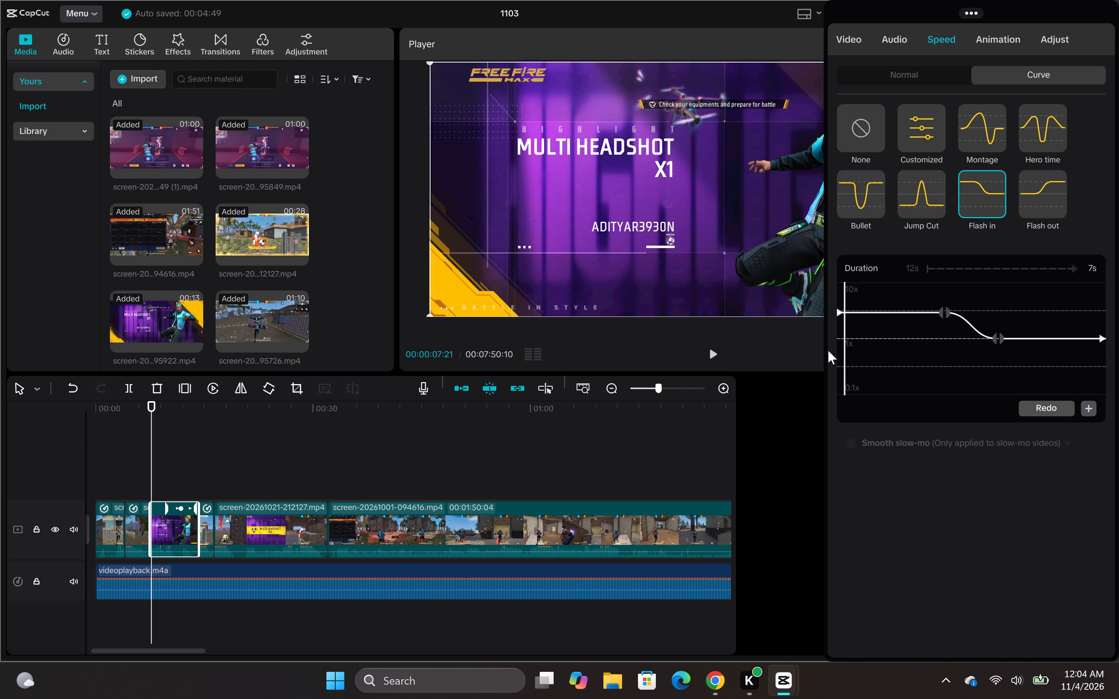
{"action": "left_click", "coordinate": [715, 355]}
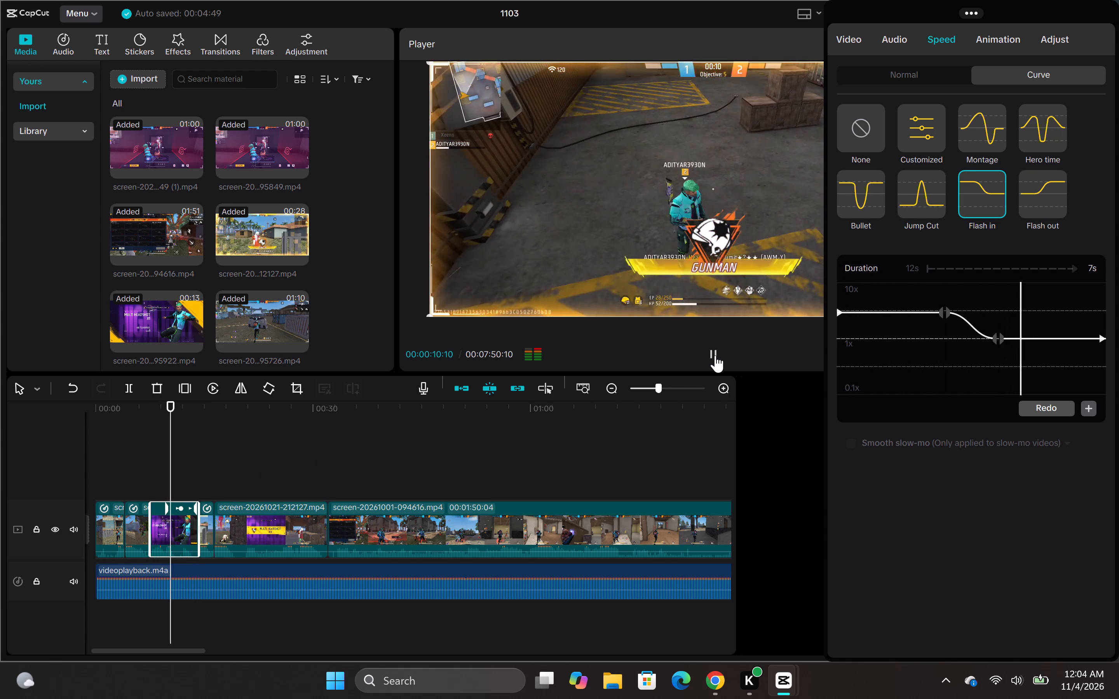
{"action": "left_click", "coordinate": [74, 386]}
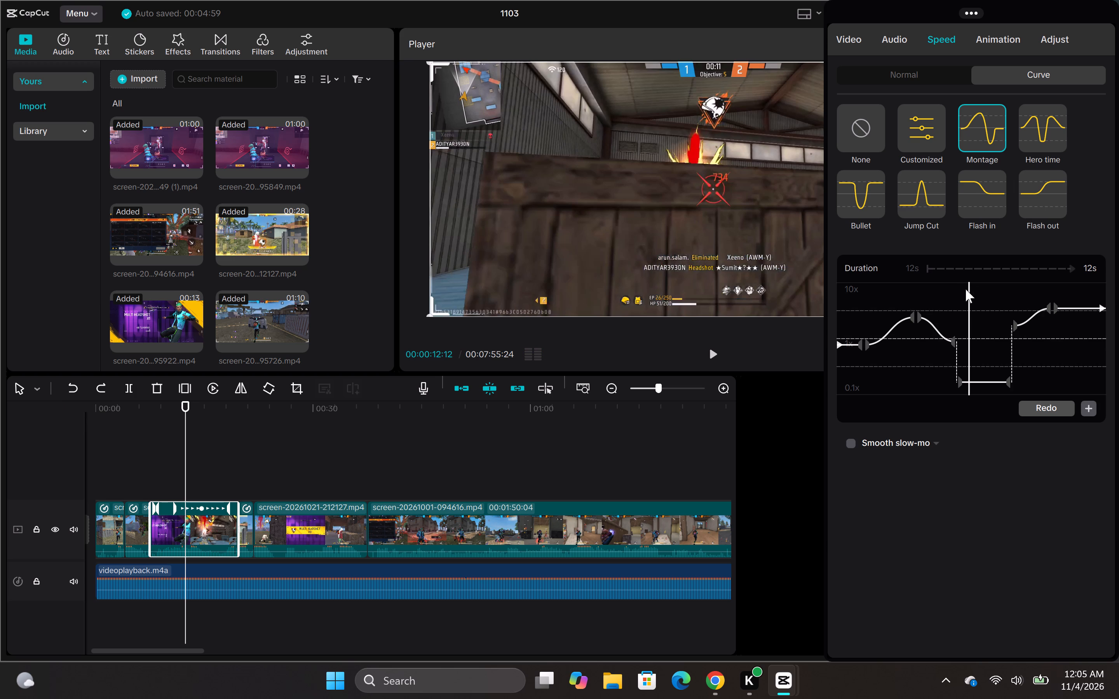
Split the Montage-curve warehouse clip at 00:00:09:00 and delete the Multi Headshot intro piece before the cut.
{"action": "left_click_drag", "start_coordinate": [969, 291], "coordinate": [833, 311]}
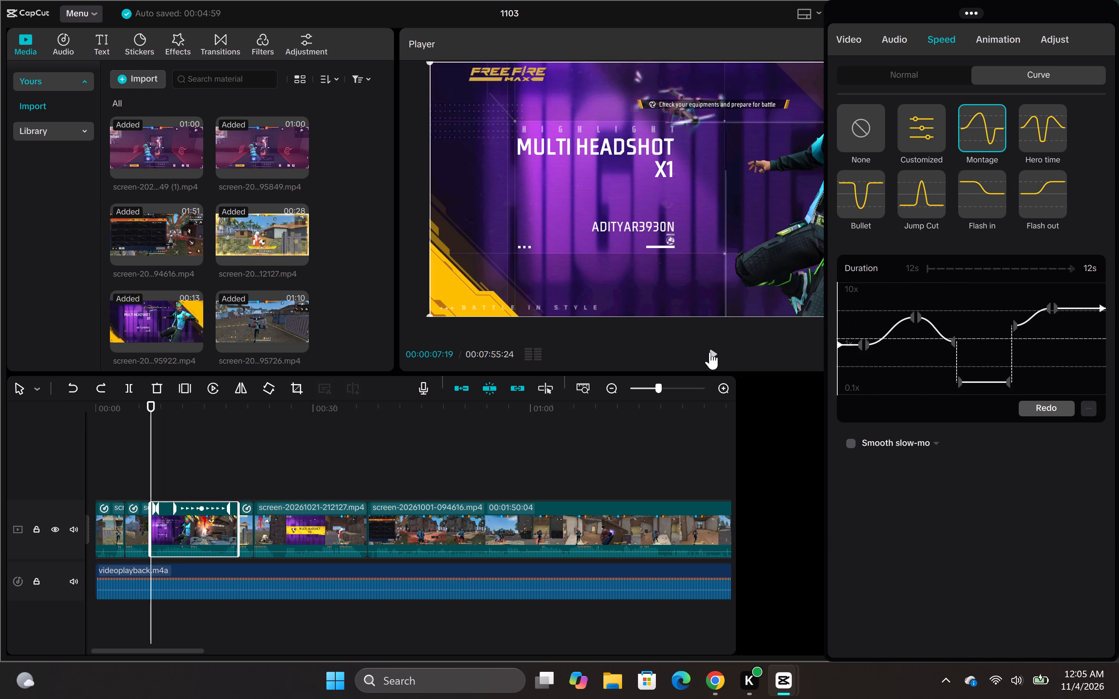
{"action": "left_click_drag", "start_coordinate": [153, 462], "coordinate": [153, 462]}
{"action": "left_click_drag", "start_coordinate": [153, 462], "coordinate": [161, 461]}
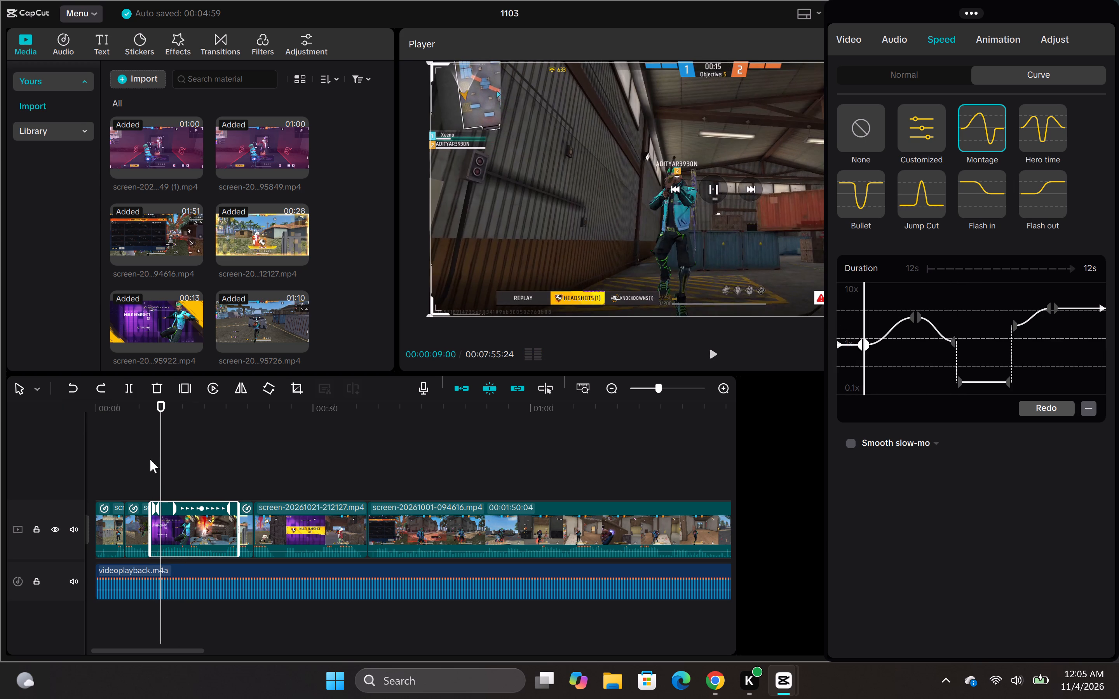
{"action": "left_click", "coordinate": [132, 389]}
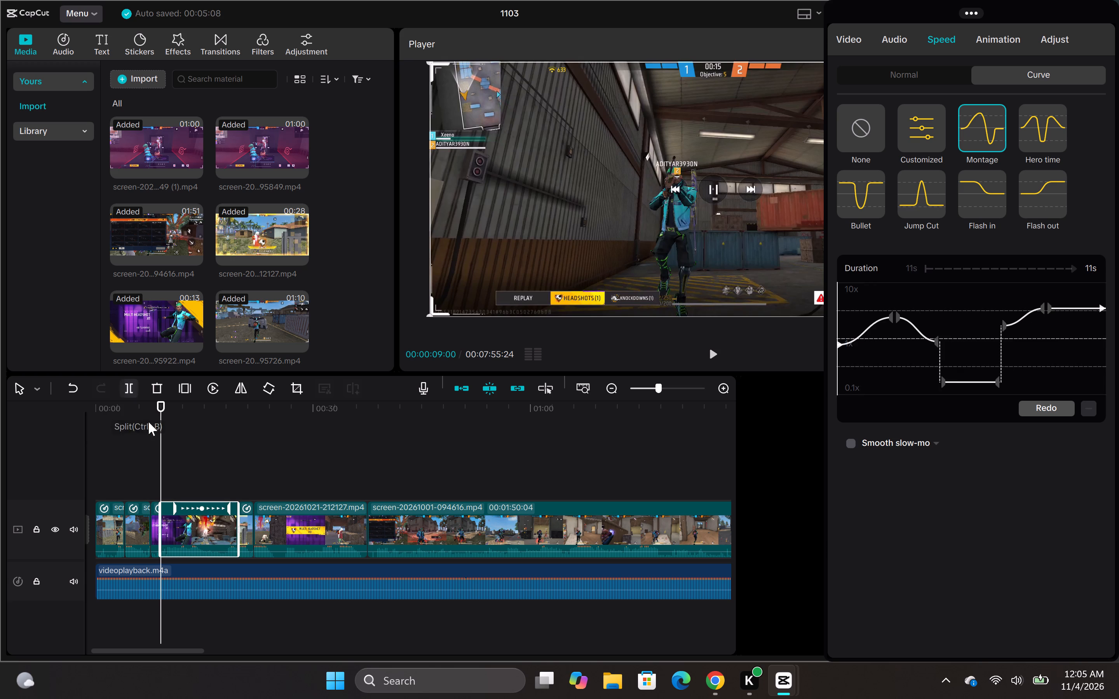
{"action": "left_click", "coordinate": [153, 532]}
{"action": "right_click", "coordinate": [153, 532]}
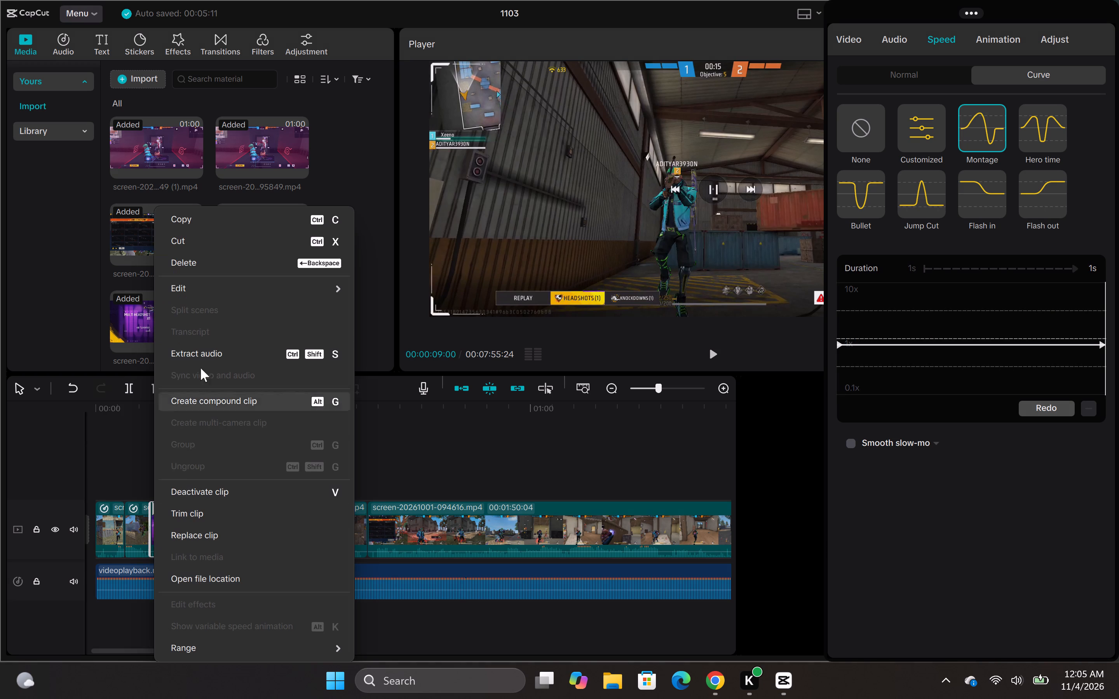
{"action": "left_click", "coordinate": [202, 272]}
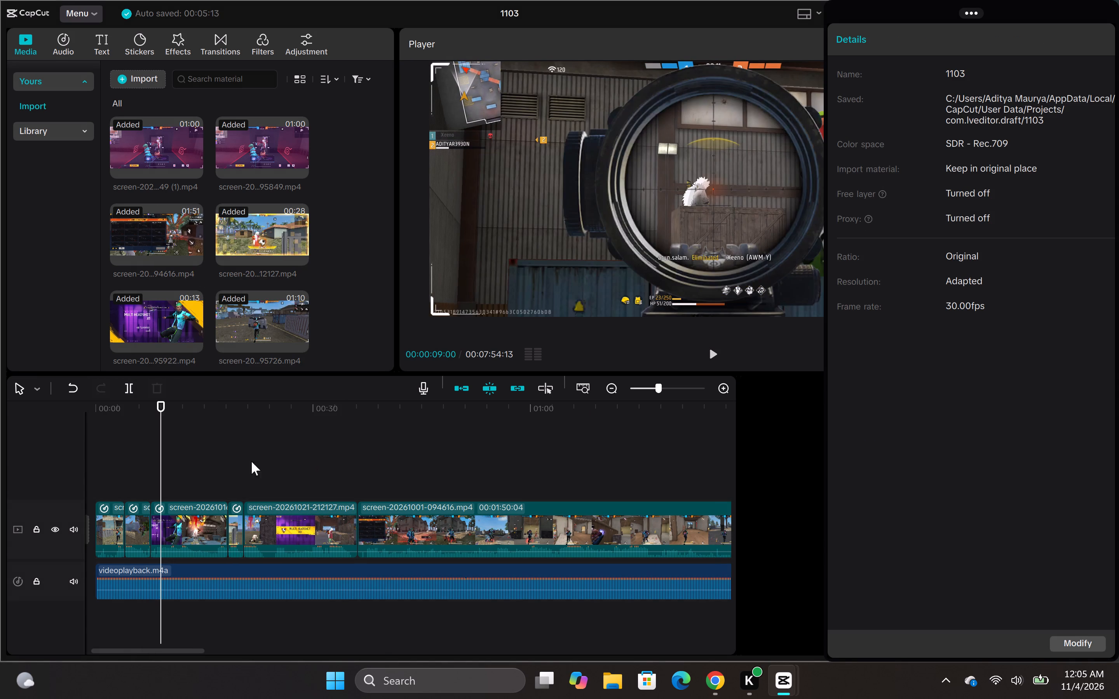
Play the montage from its start, split the warehouse clip at 00:00:16:03 after the headshot, and delete its tail.
{"action": "left_click_drag", "start_coordinate": [161, 474], "coordinate": [84, 509]}
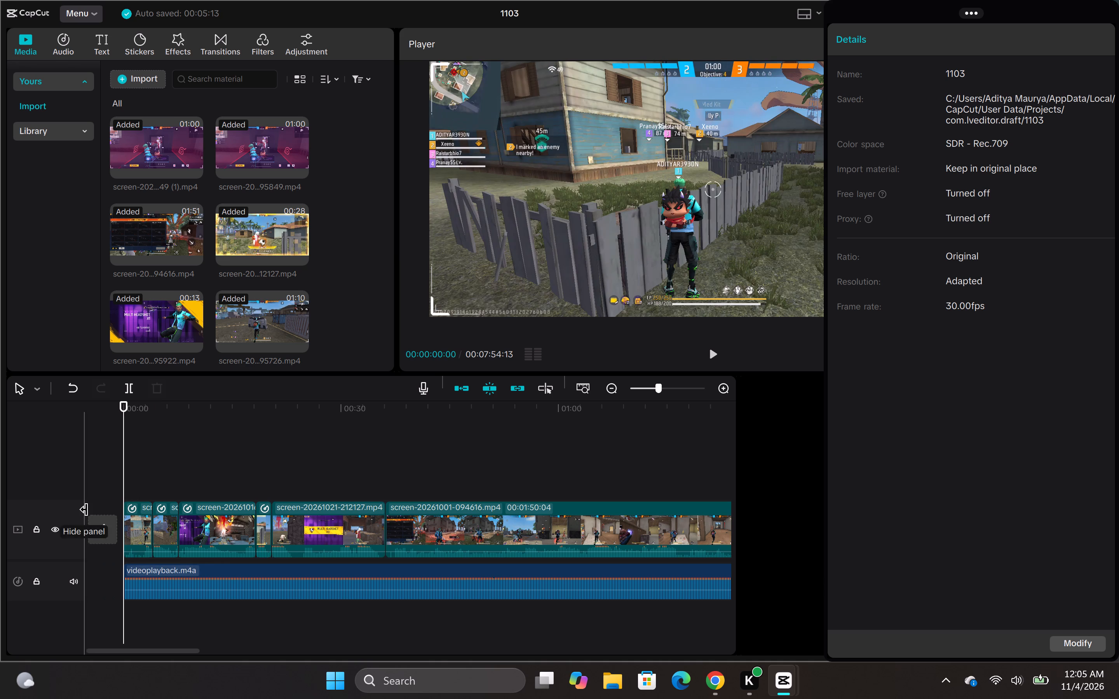
{"action": "left_click", "coordinate": [710, 356]}
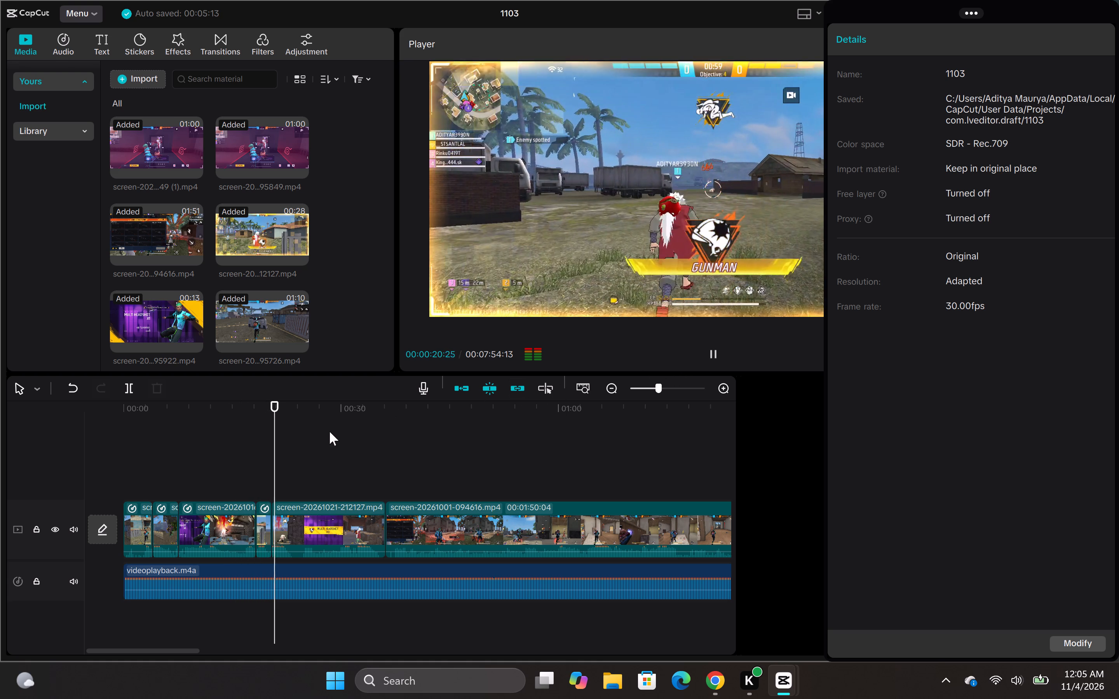
{"action": "left_click_drag", "start_coordinate": [286, 443], "coordinate": [241, 450]}
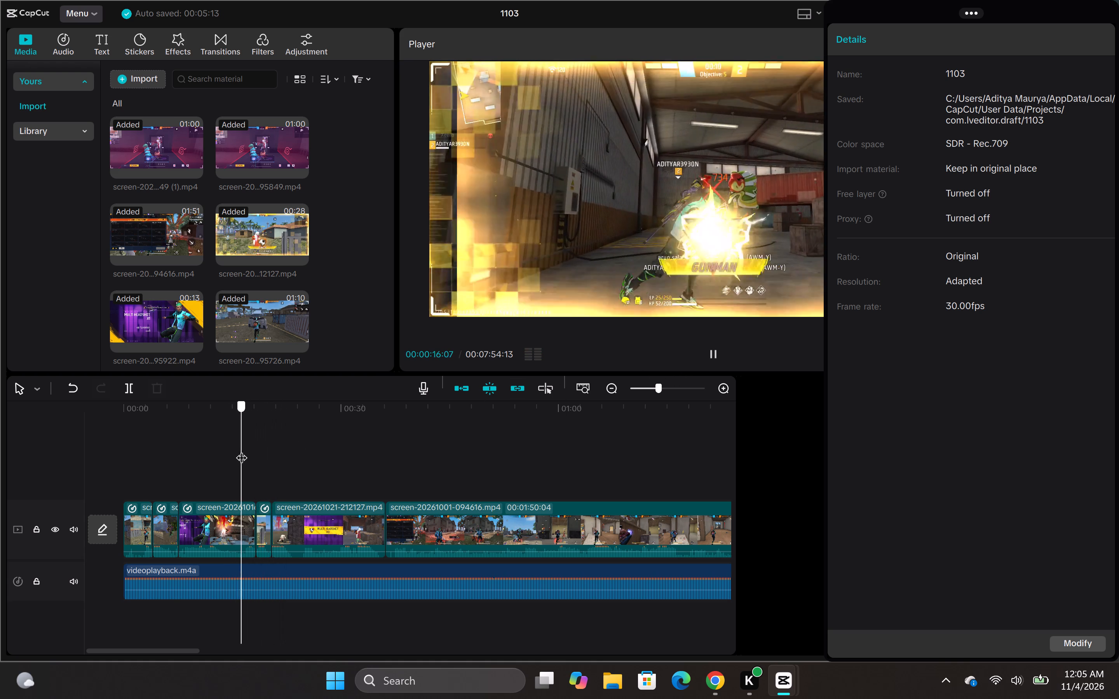
{"action": "left_click_drag", "start_coordinate": [241, 450], "coordinate": [240, 450]}
{"action": "left_click", "coordinate": [221, 523]}
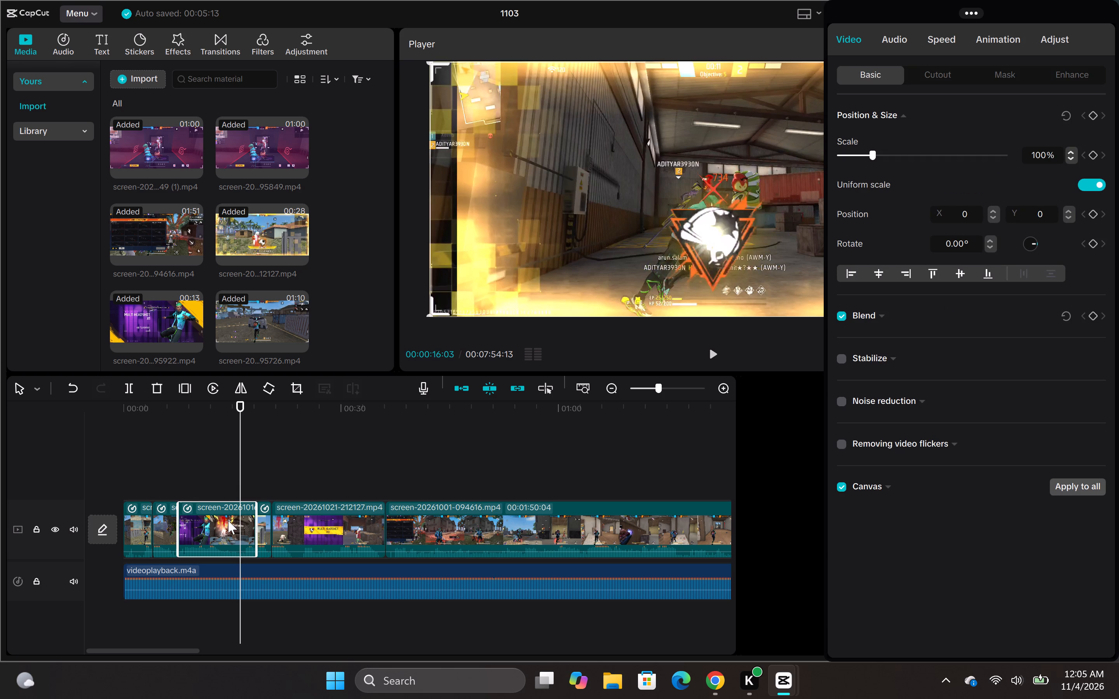
{"action": "left_click", "coordinate": [128, 390]}
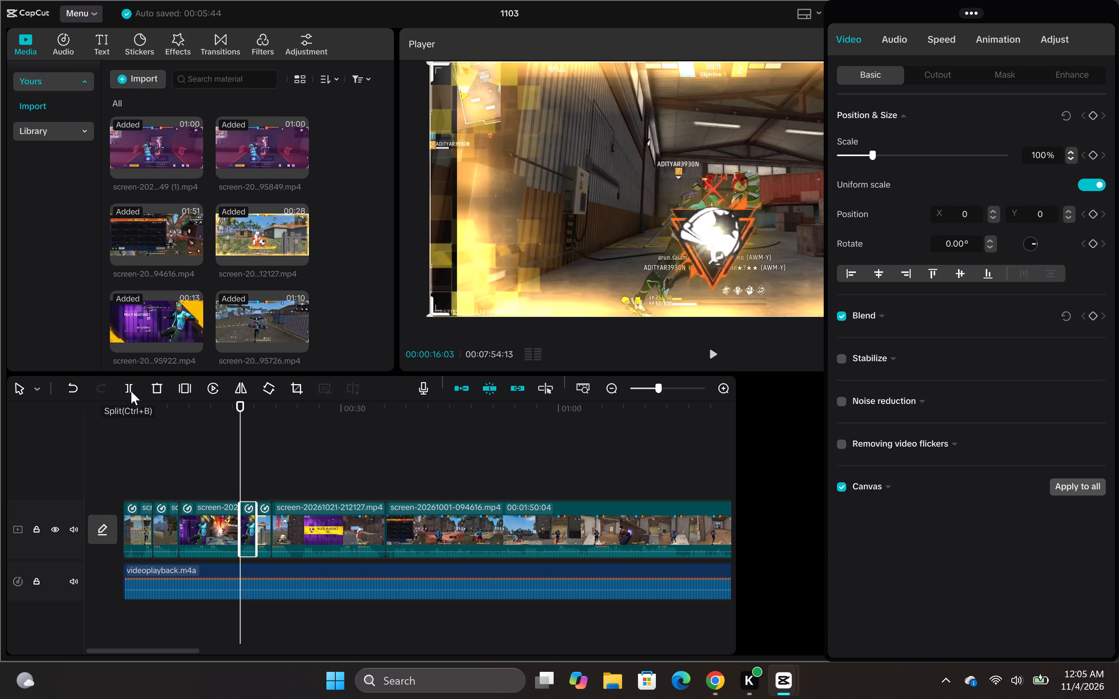
{"action": "right_click", "coordinate": [247, 515]}
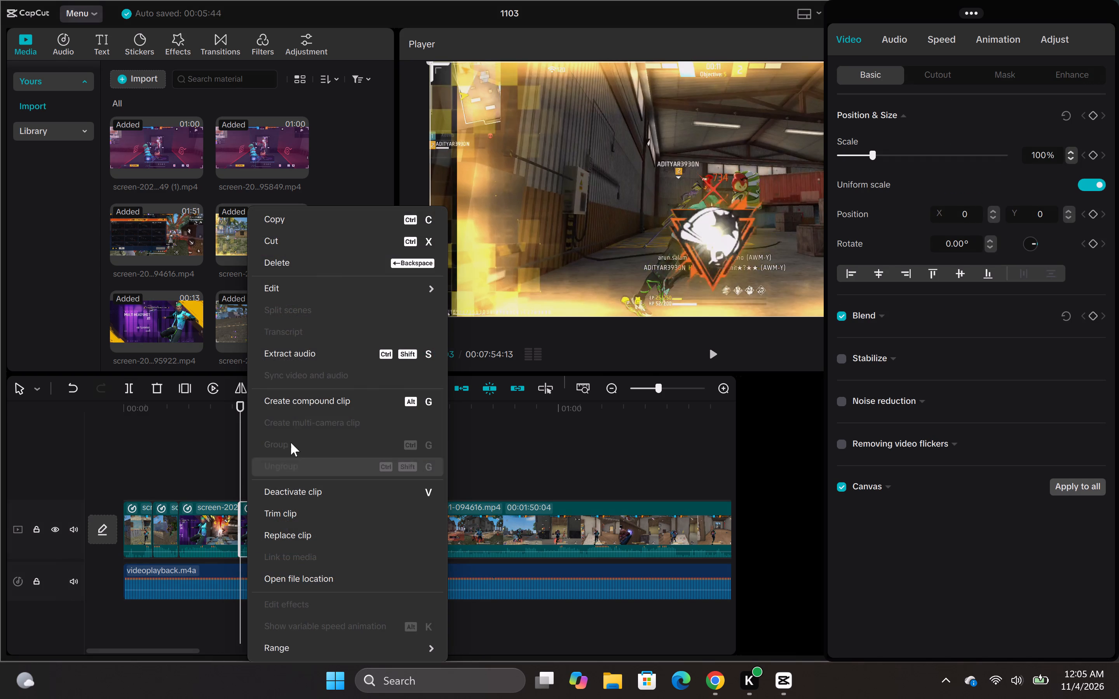
{"action": "left_click", "coordinate": [338, 263]}
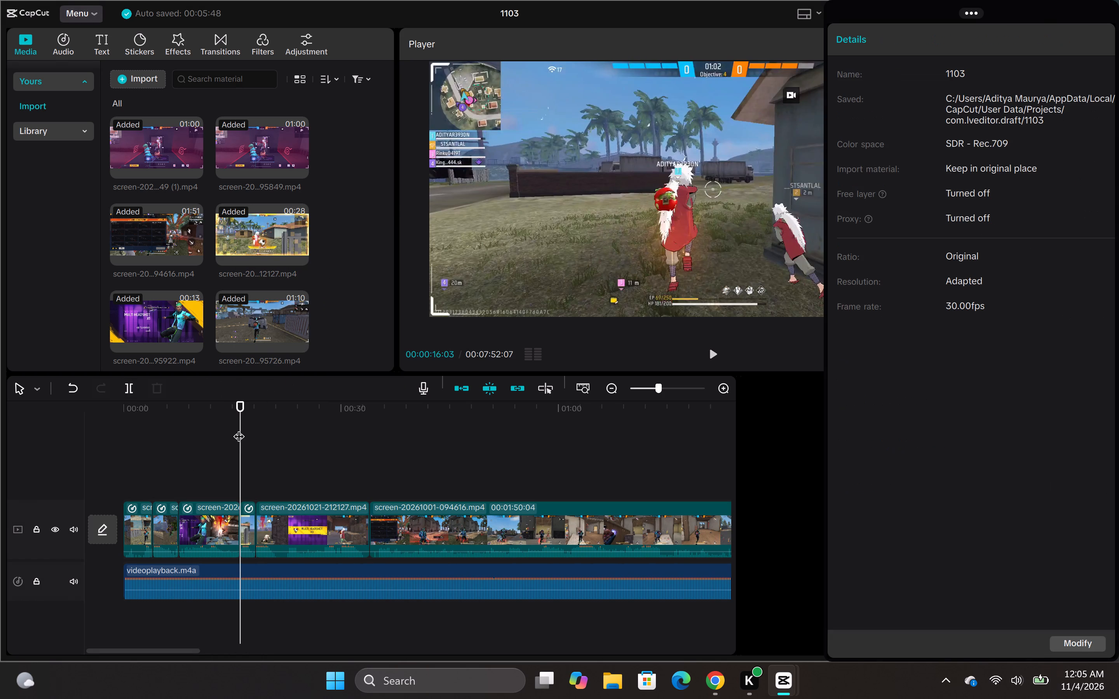
Play the montage from the start and move the warehouse headshot clip behind the short Flash in clip.
{"action": "left_click_drag", "start_coordinate": [242, 428], "coordinate": [85, 452]}
{"action": "left_click", "coordinate": [711, 353]}
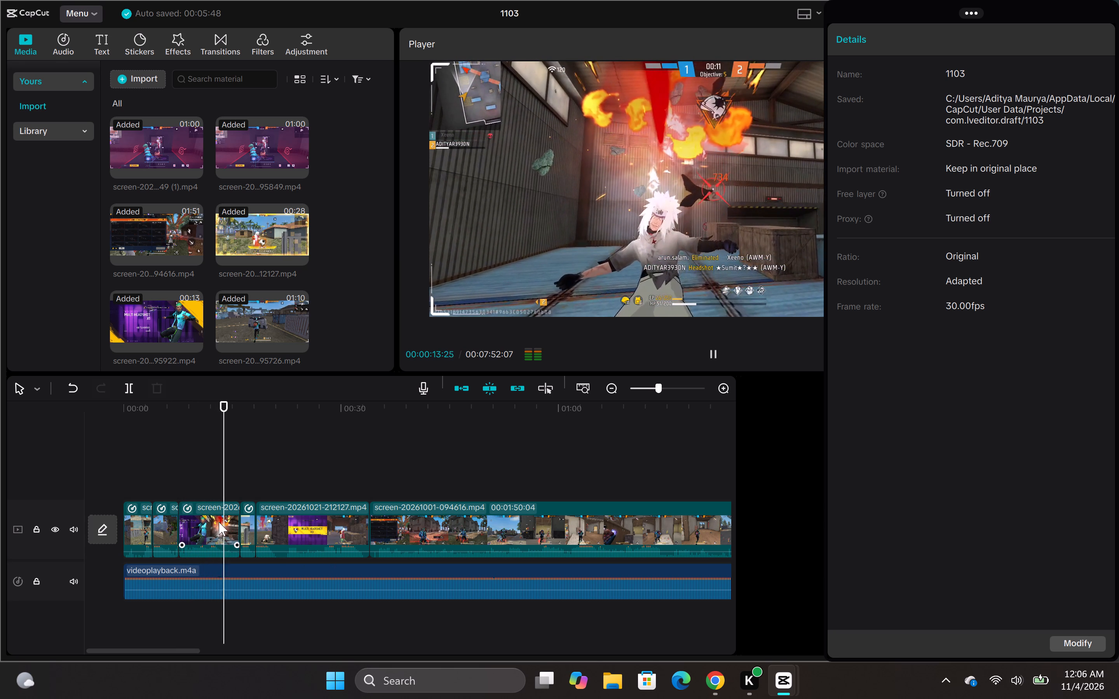
{"action": "left_click_drag", "start_coordinate": [227, 526], "coordinate": [215, 533]}
{"action": "left_click", "coordinate": [217, 533]}
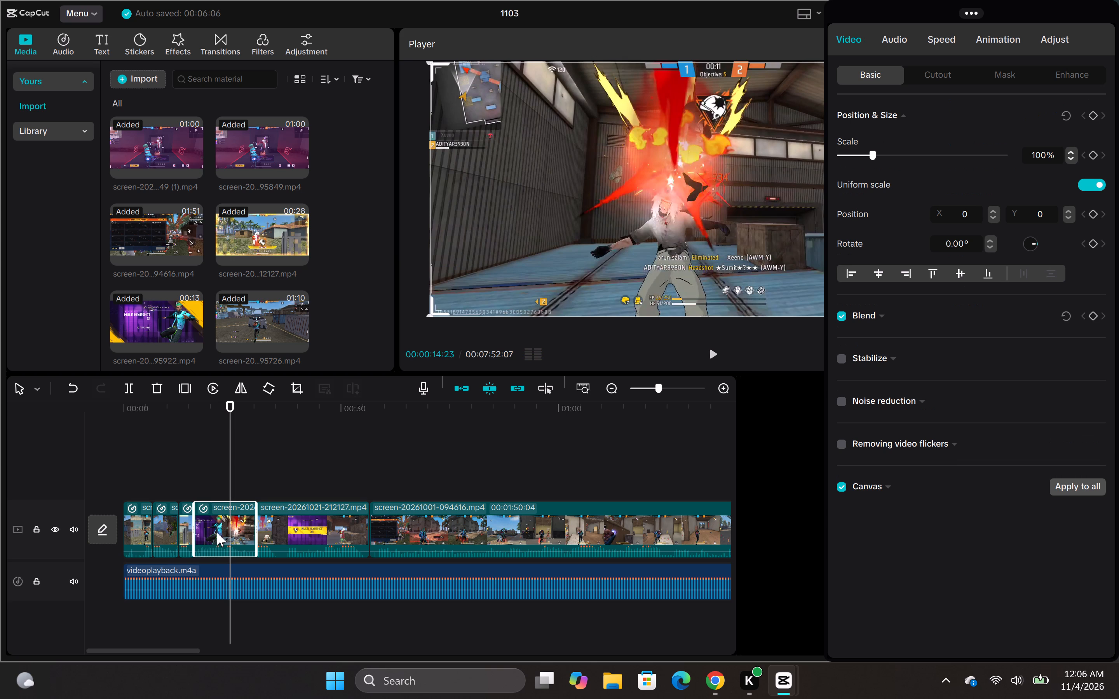
Rejoin the split speed point near the end of the warehouse clip's Montage curve, raise it to 4.44x, and preview it.
{"action": "left_click", "coordinate": [936, 31]}
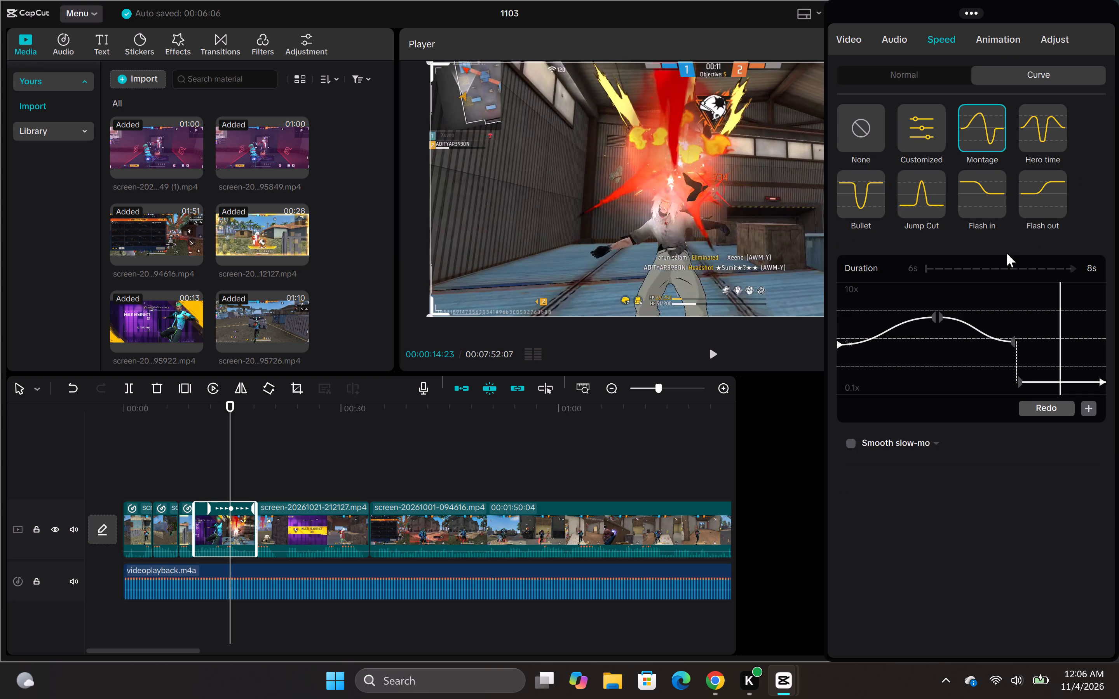
{"action": "left_click_drag", "start_coordinate": [1059, 350], "coordinate": [984, 347]}
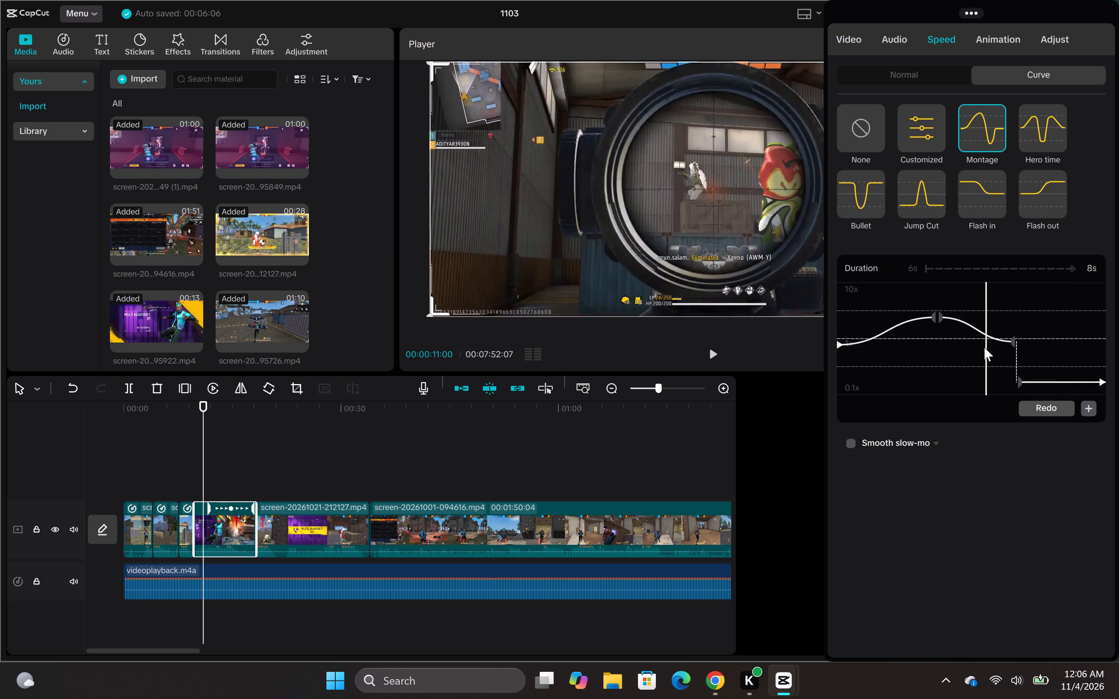
{"action": "left_click_drag", "start_coordinate": [984, 347], "coordinate": [913, 348]}
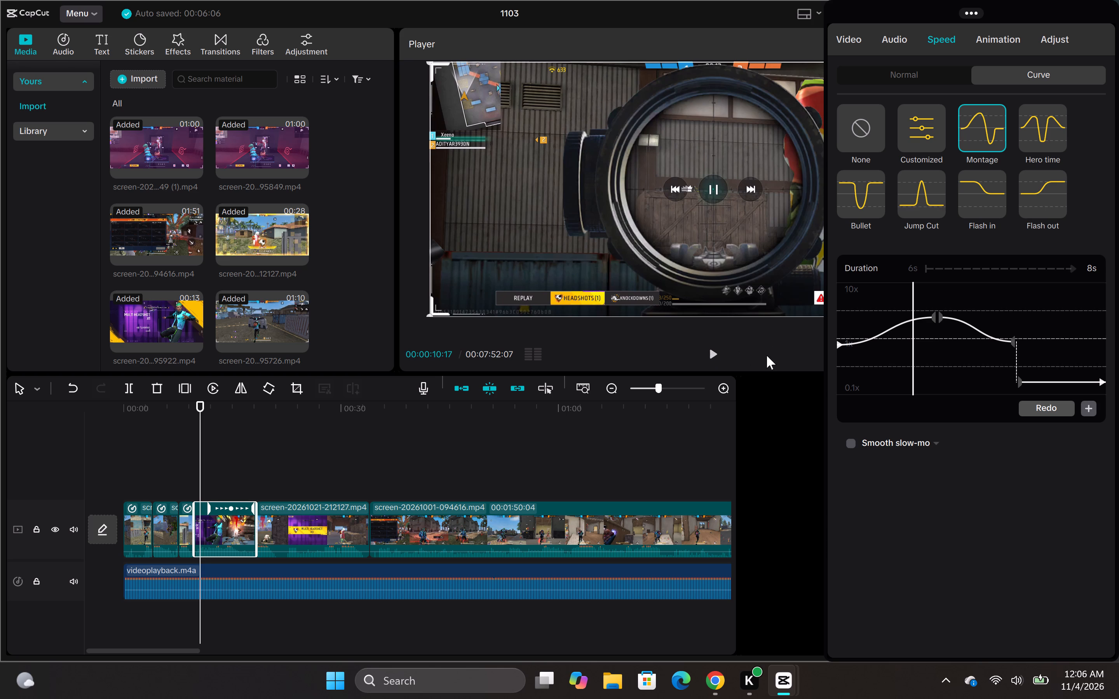
{"action": "left_click", "coordinate": [715, 355]}
{"action": "left_click", "coordinate": [715, 355]}
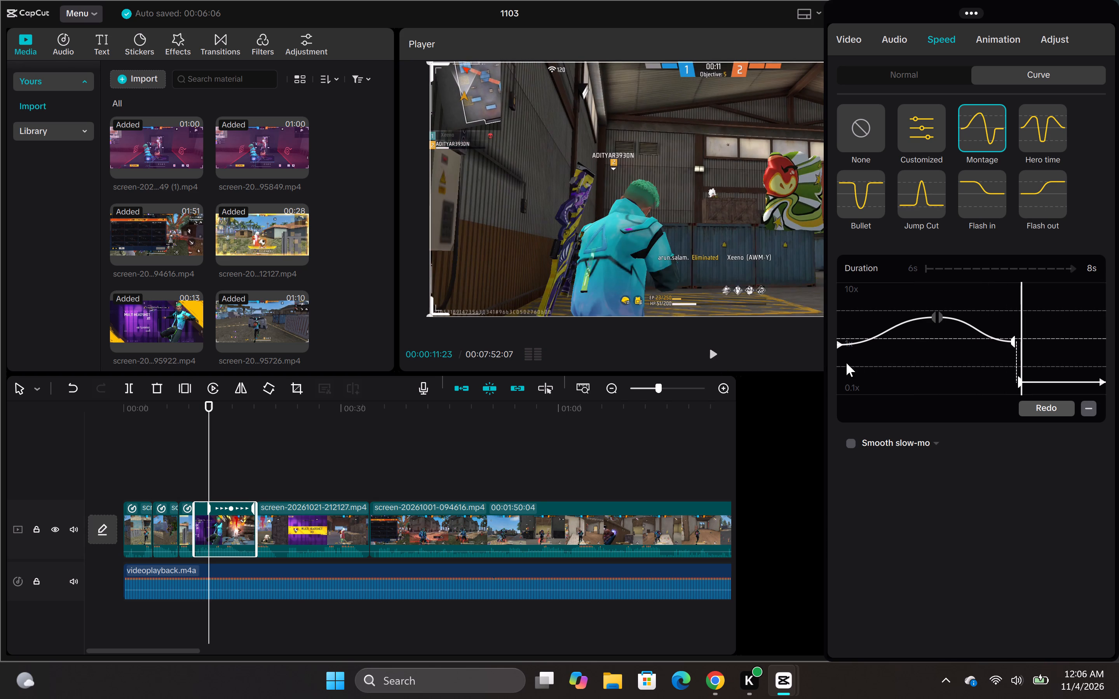
{"action": "left_click_drag", "start_coordinate": [1017, 378], "coordinate": [1019, 359]}
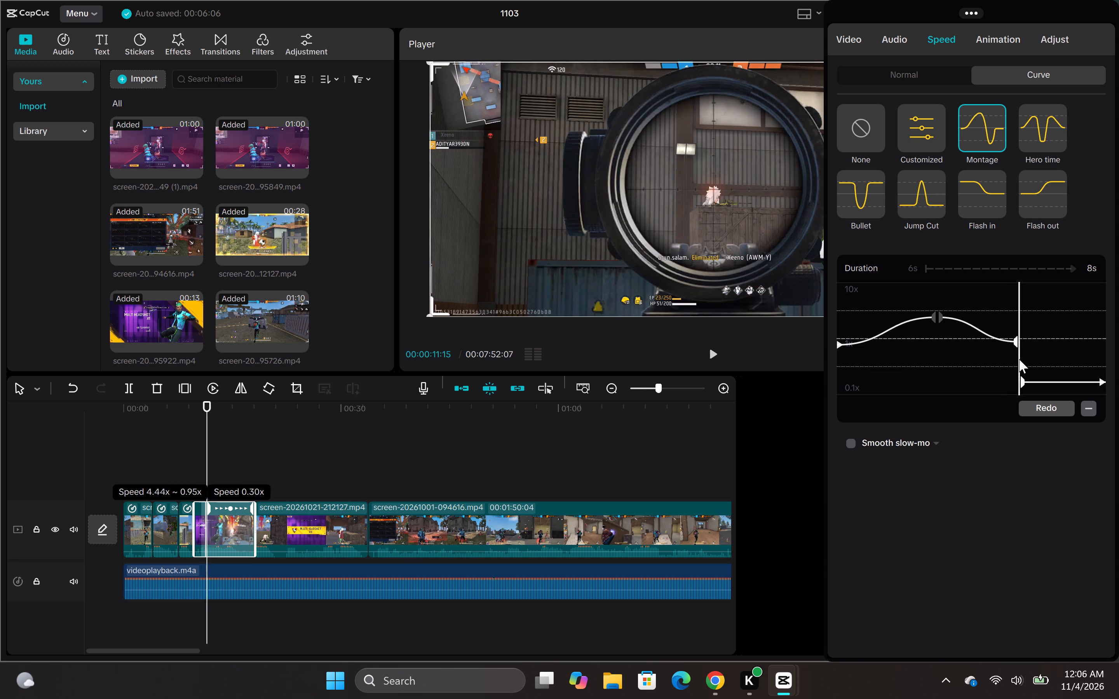
{"action": "left_click_drag", "start_coordinate": [1019, 359], "coordinate": [1014, 349]}
{"action": "left_click_drag", "start_coordinate": [1018, 380], "coordinate": [1013, 346]}
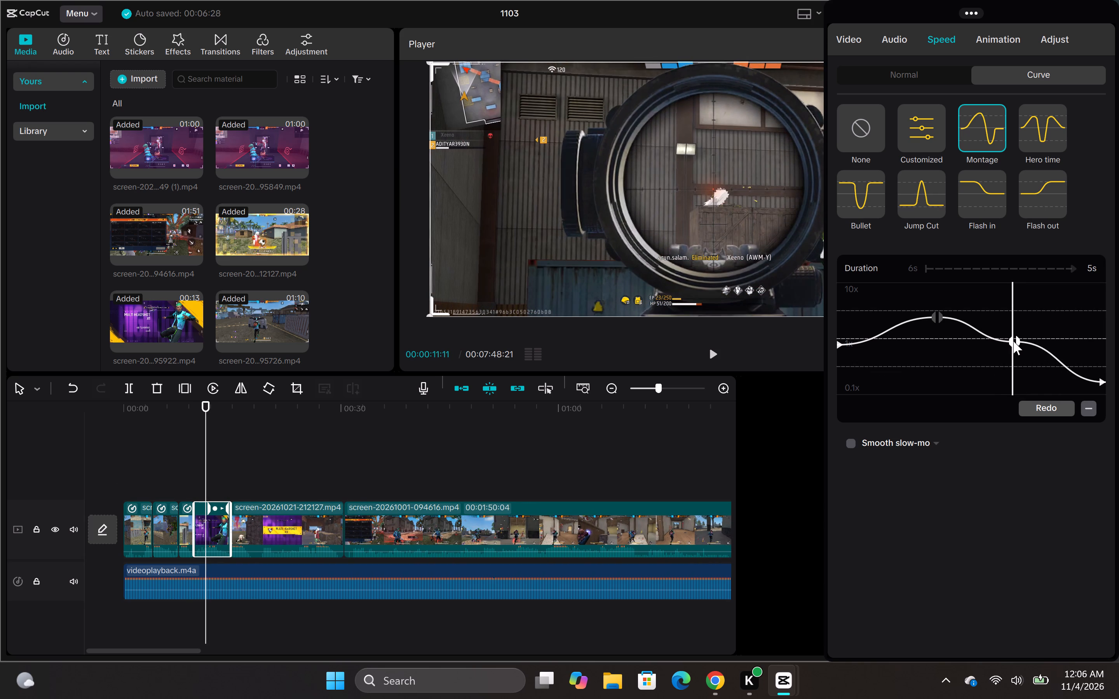
{"action": "left_click_drag", "start_coordinate": [1013, 341], "coordinate": [1010, 321]}
{"action": "left_click", "coordinate": [1015, 315]}
{"action": "left_click_drag", "start_coordinate": [1016, 316], "coordinate": [1017, 323]}
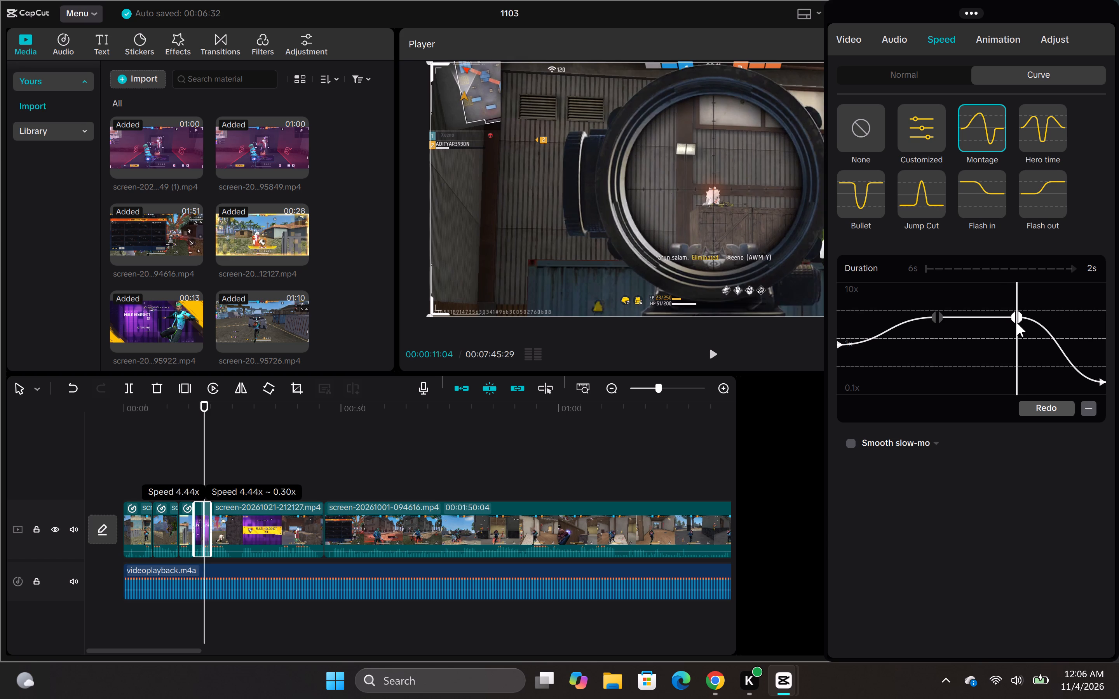
{"action": "left_click_drag", "start_coordinate": [1017, 323], "coordinate": [1014, 322]}
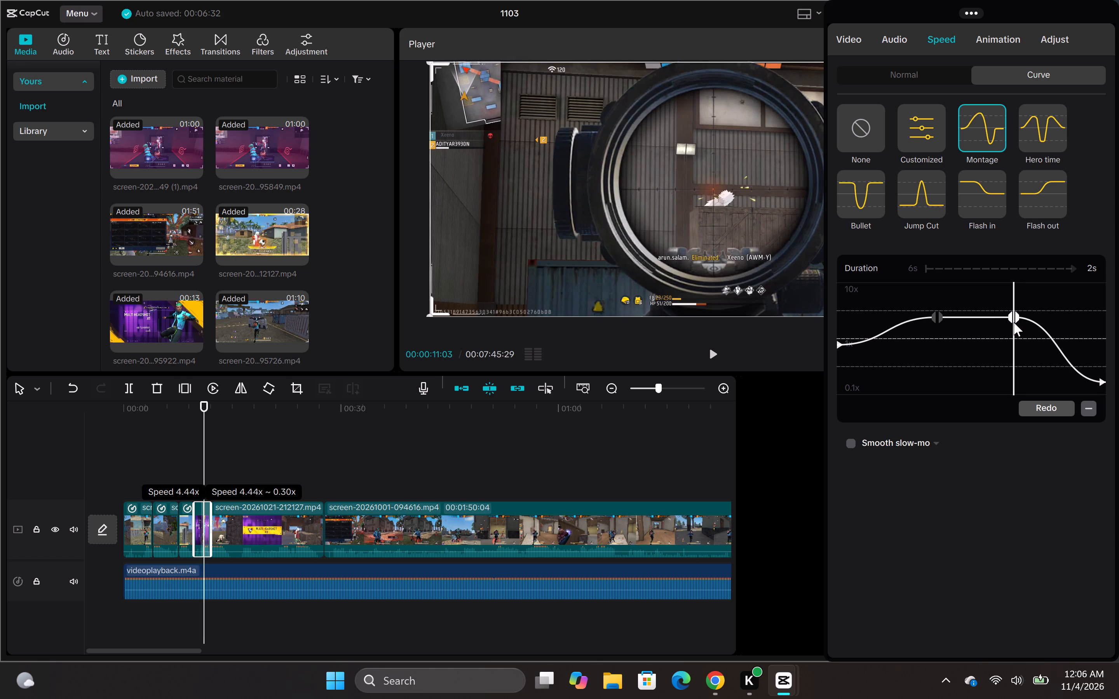
{"action": "left_click_drag", "start_coordinate": [1014, 322], "coordinate": [1018, 321]}
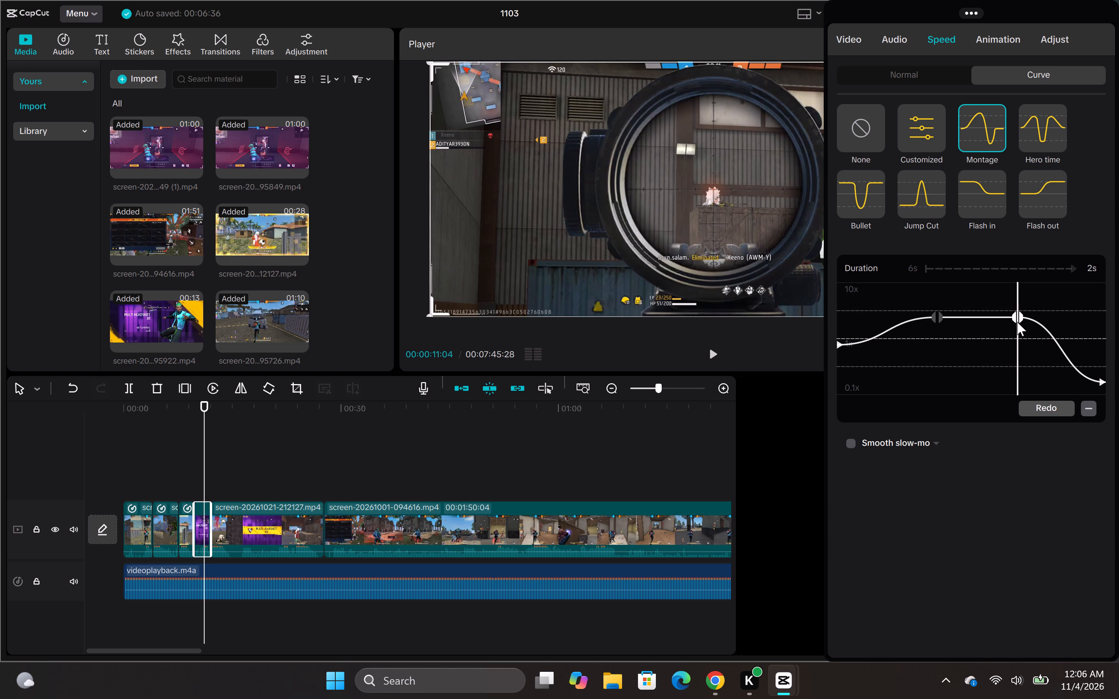
{"action": "left_click", "coordinate": [717, 358]}
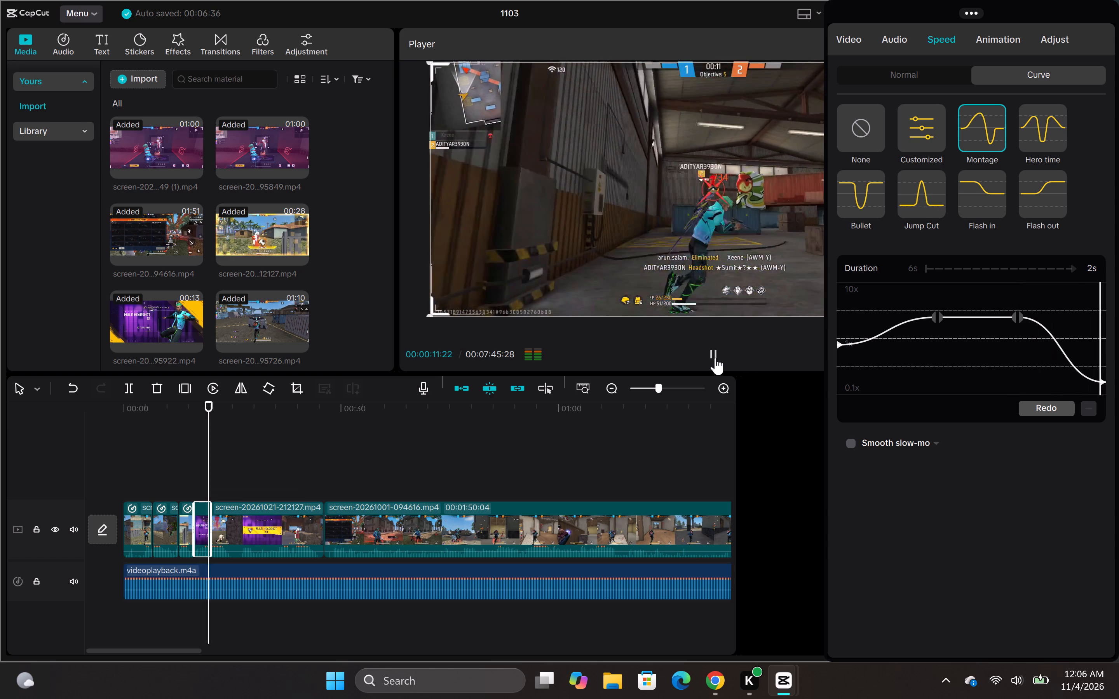
Split the 4.44x curve point at the headshot, lower its outgoing half into slow motion for an abrupt drop, and play the result.
{"action": "left_click", "coordinate": [1034, 316]}
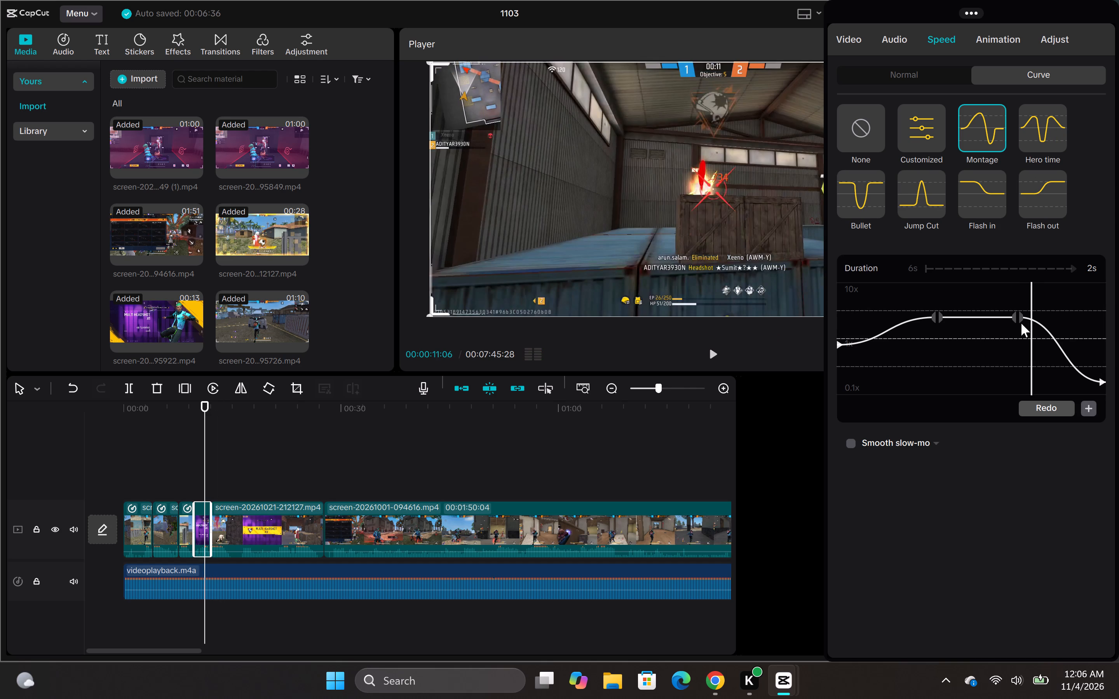
{"action": "left_click", "coordinate": [1021, 316]}
{"action": "left_click_drag", "start_coordinate": [1021, 317], "coordinate": [1023, 322]}
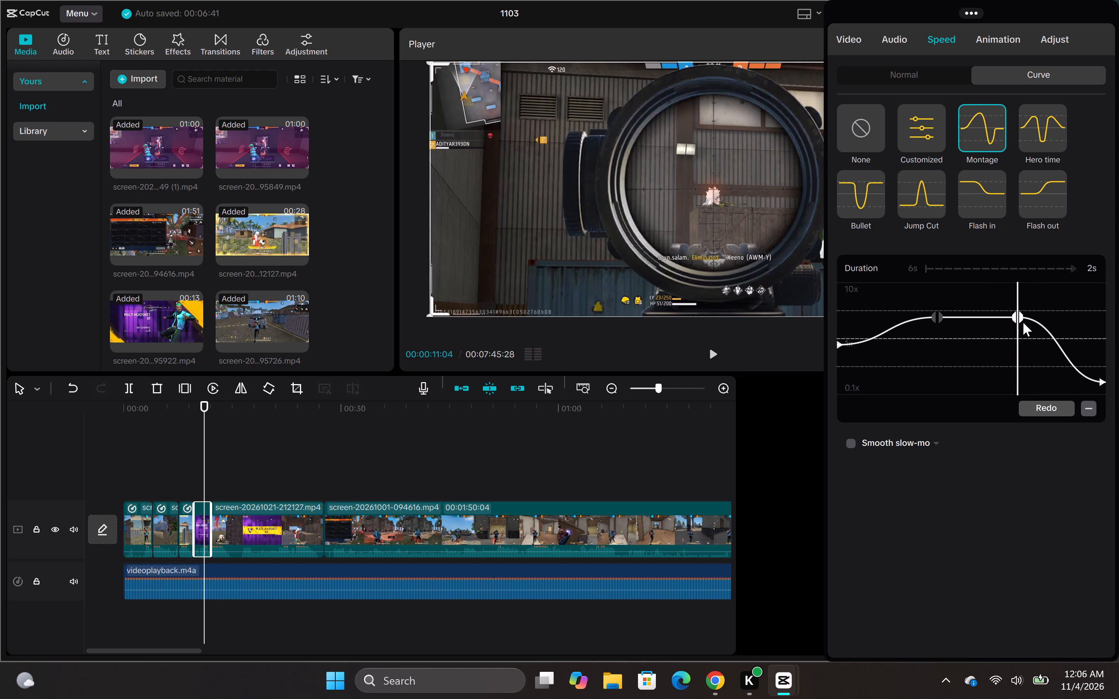
{"action": "left_click_drag", "start_coordinate": [1023, 322], "coordinate": [1023, 325]}
{"action": "left_click_drag", "start_coordinate": [1023, 323], "coordinate": [1020, 355]}
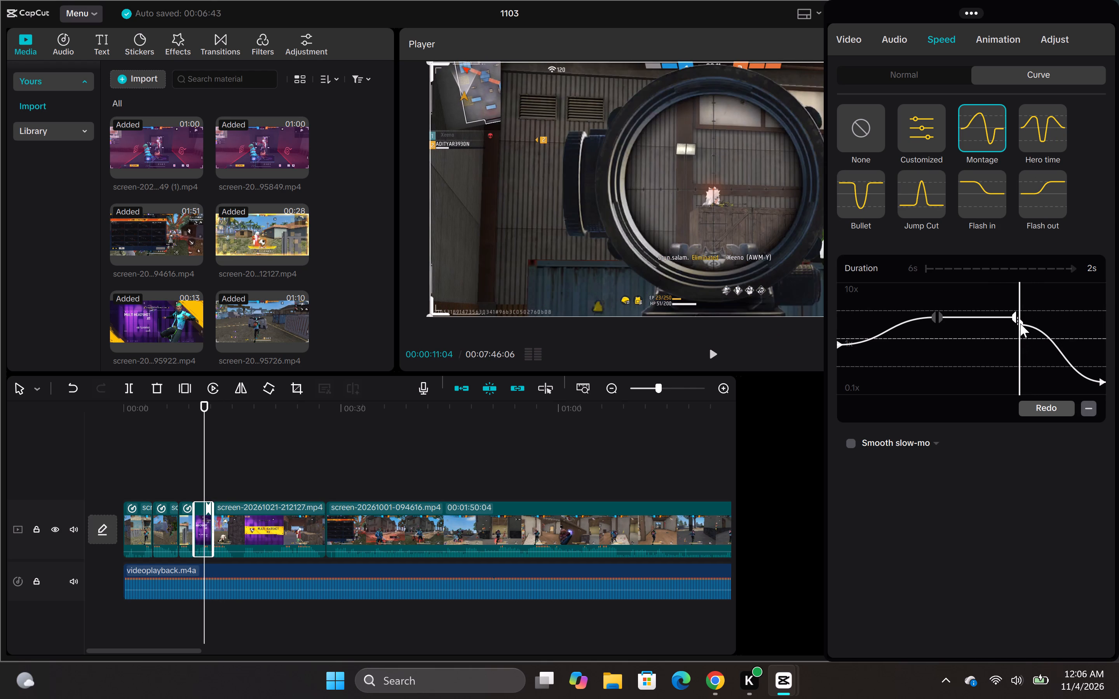
{"action": "left_click_drag", "start_coordinate": [1021, 324], "coordinate": [1020, 374]}
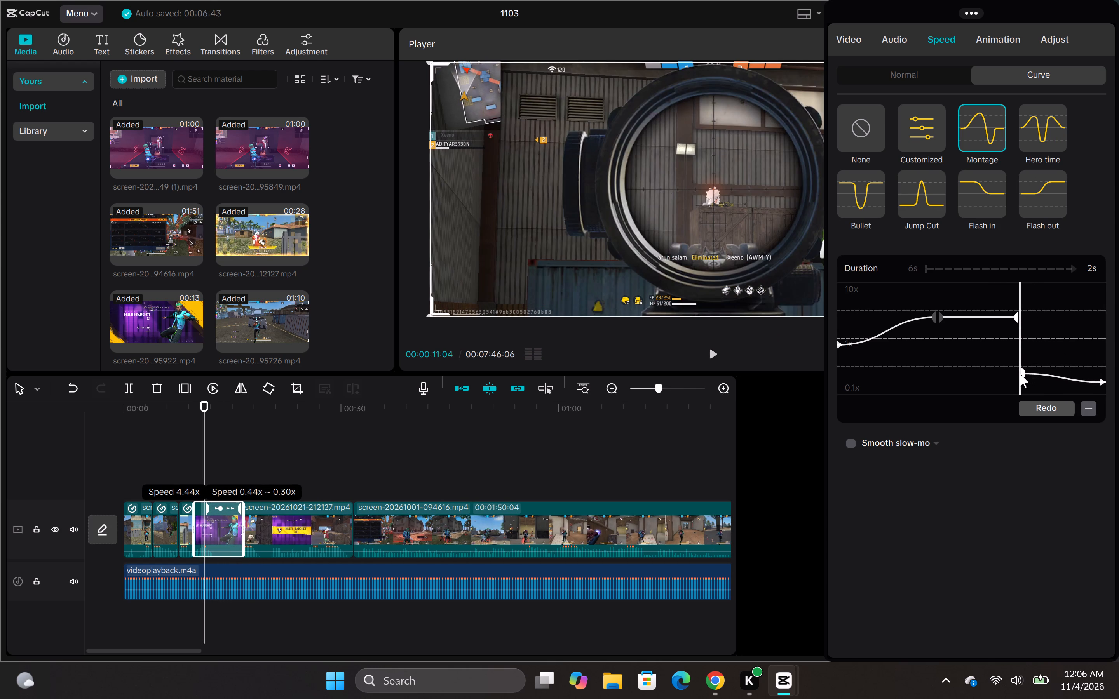
{"action": "left_click_drag", "start_coordinate": [1020, 374], "coordinate": [1020, 365]}
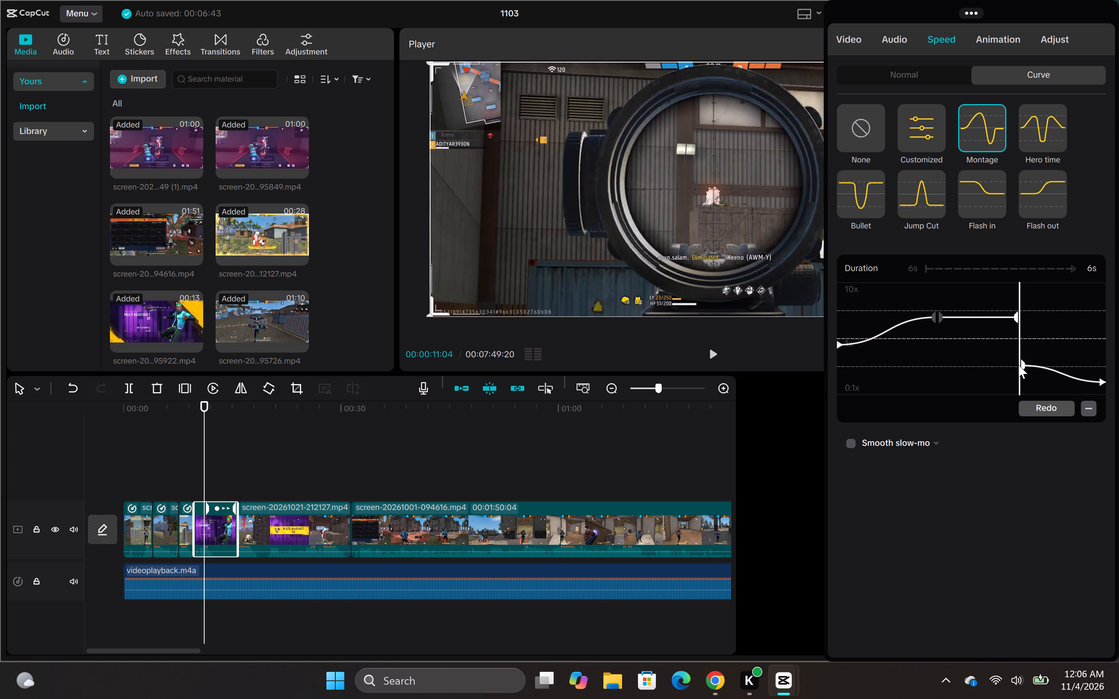
{"action": "left_click", "coordinate": [713, 356]}
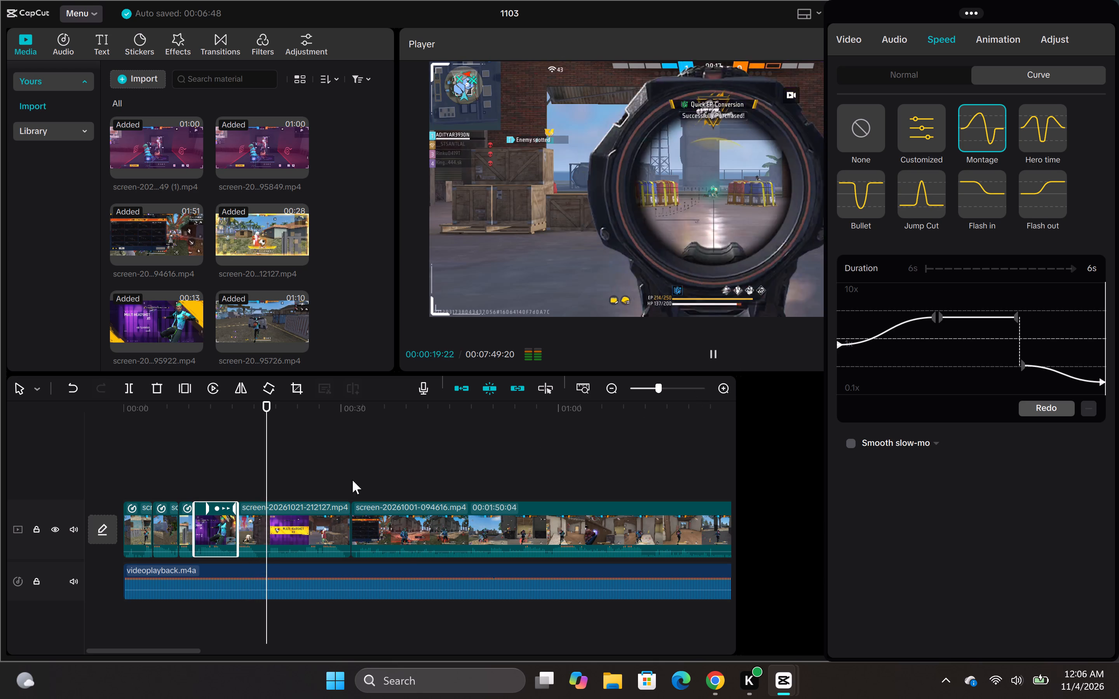
{"action": "left_click", "coordinate": [258, 536]}
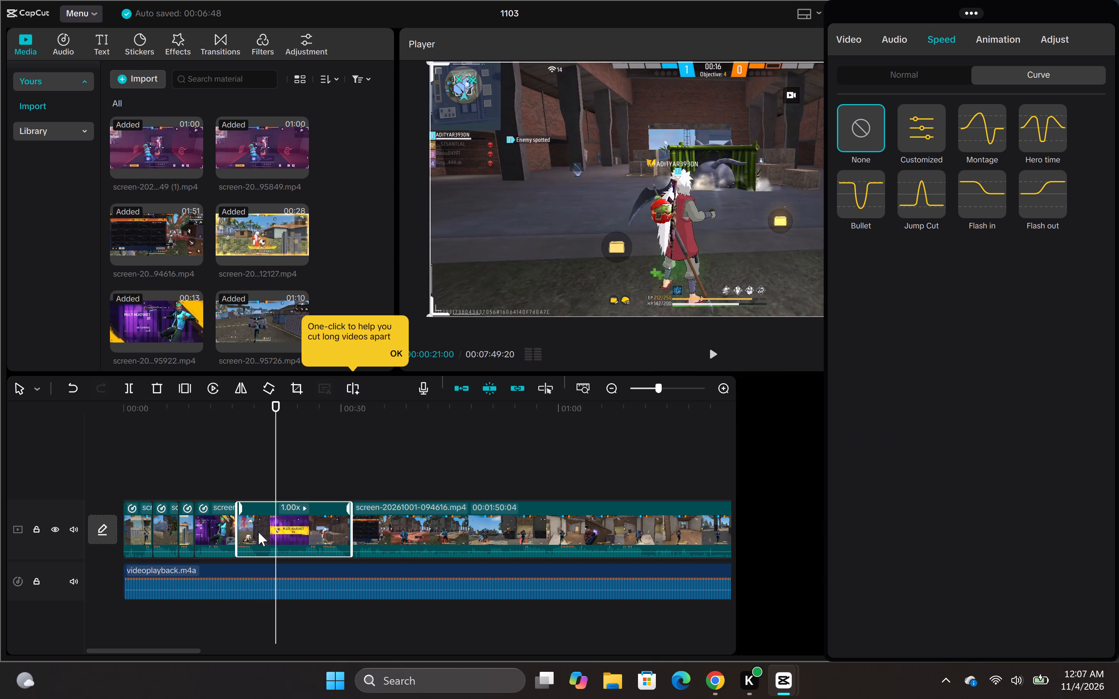
{"action": "left_click_drag", "start_coordinate": [275, 491], "coordinate": [269, 494]}
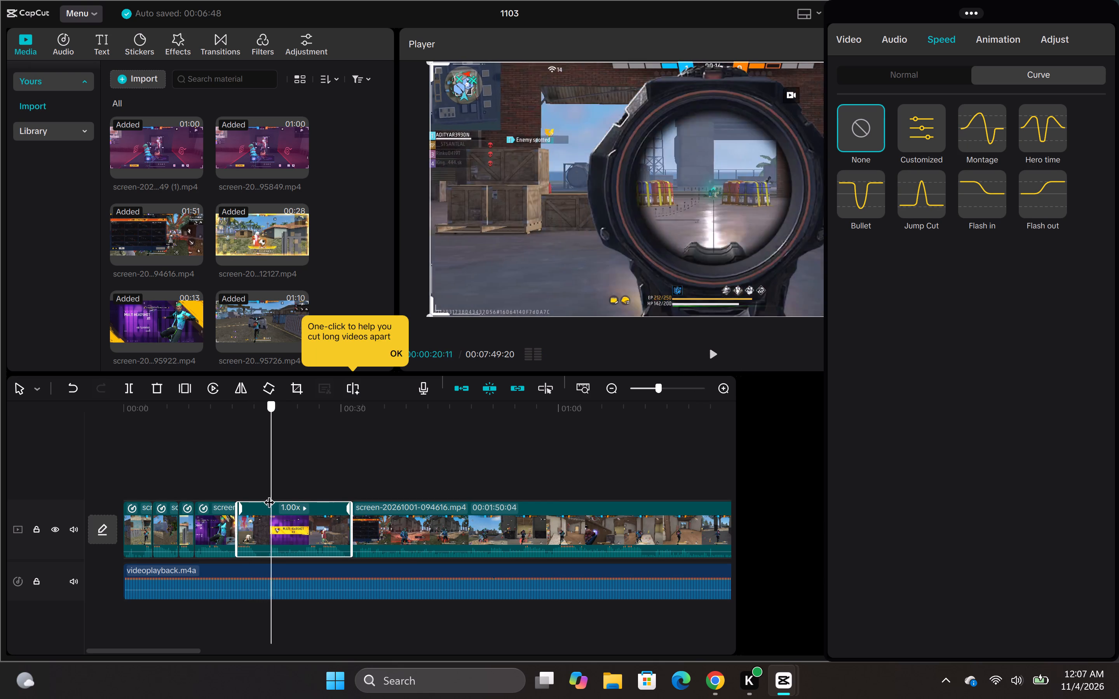
{"action": "left_click_drag", "start_coordinate": [269, 494], "coordinate": [210, 502]}
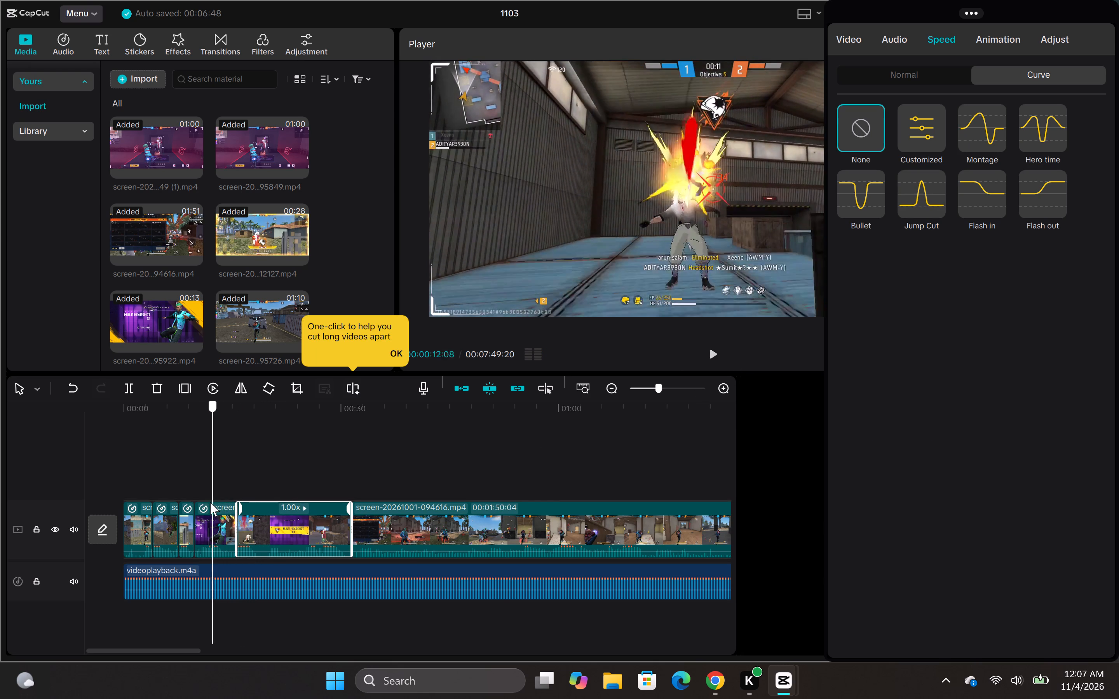
{"action": "left_click_drag", "start_coordinate": [210, 502], "coordinate": [192, 504]}
{"action": "left_click", "coordinate": [182, 534]}
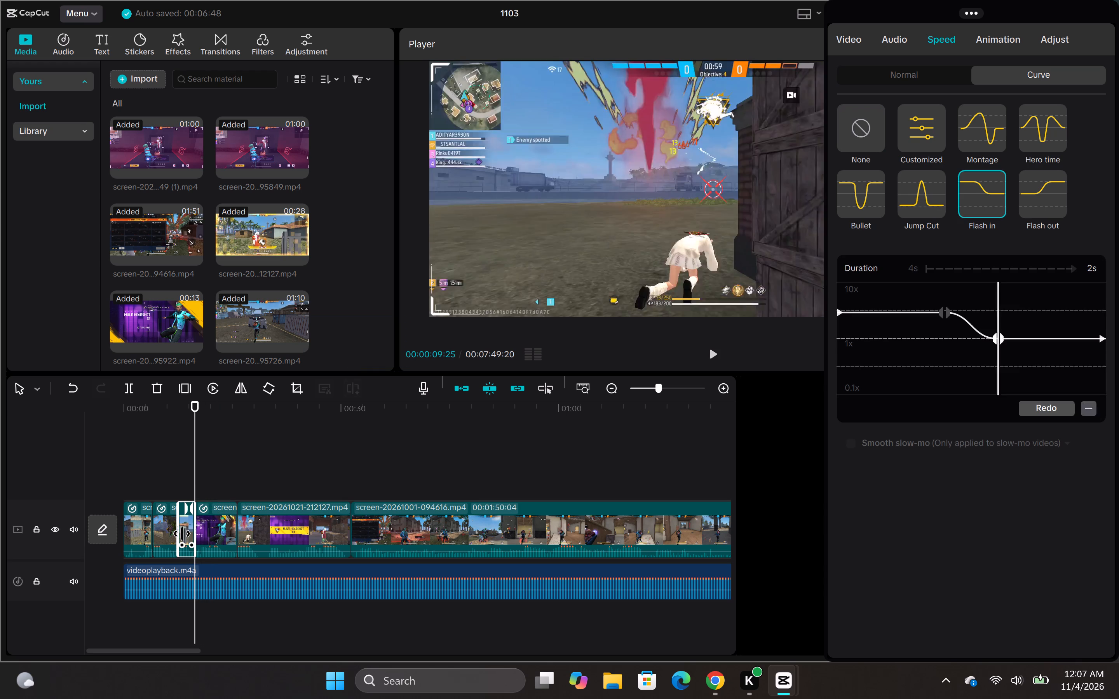
{"action": "left_click", "coordinate": [713, 353]}
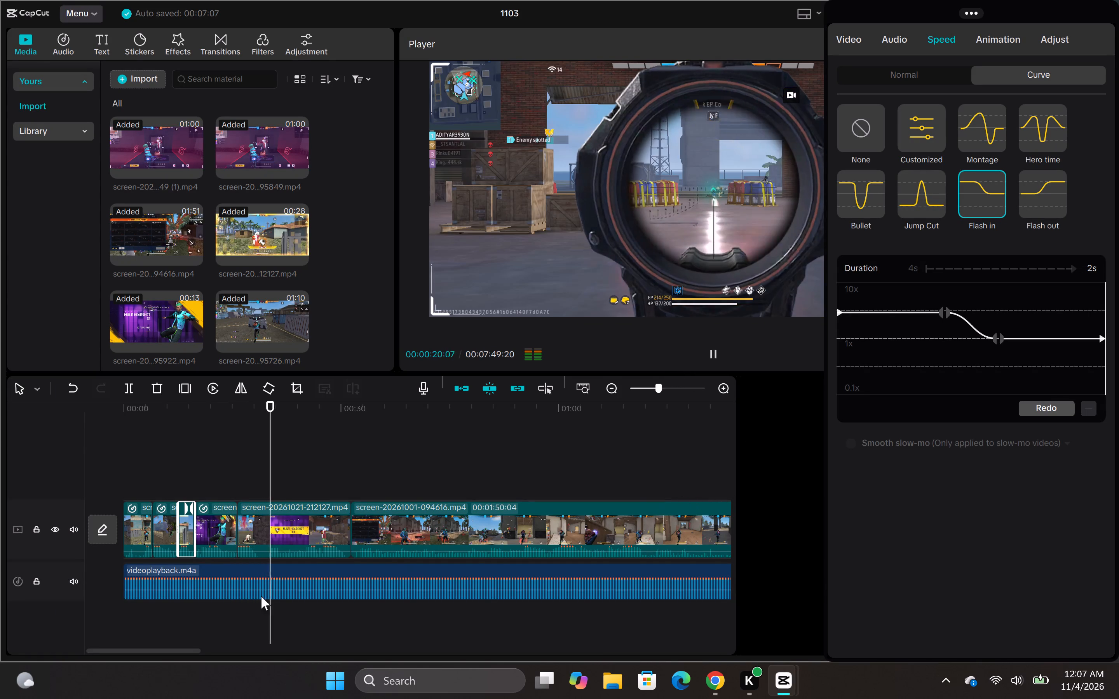
{"action": "left_click", "coordinate": [264, 540]}
{"action": "left_click_drag", "start_coordinate": [274, 495], "coordinate": [237, 504]}
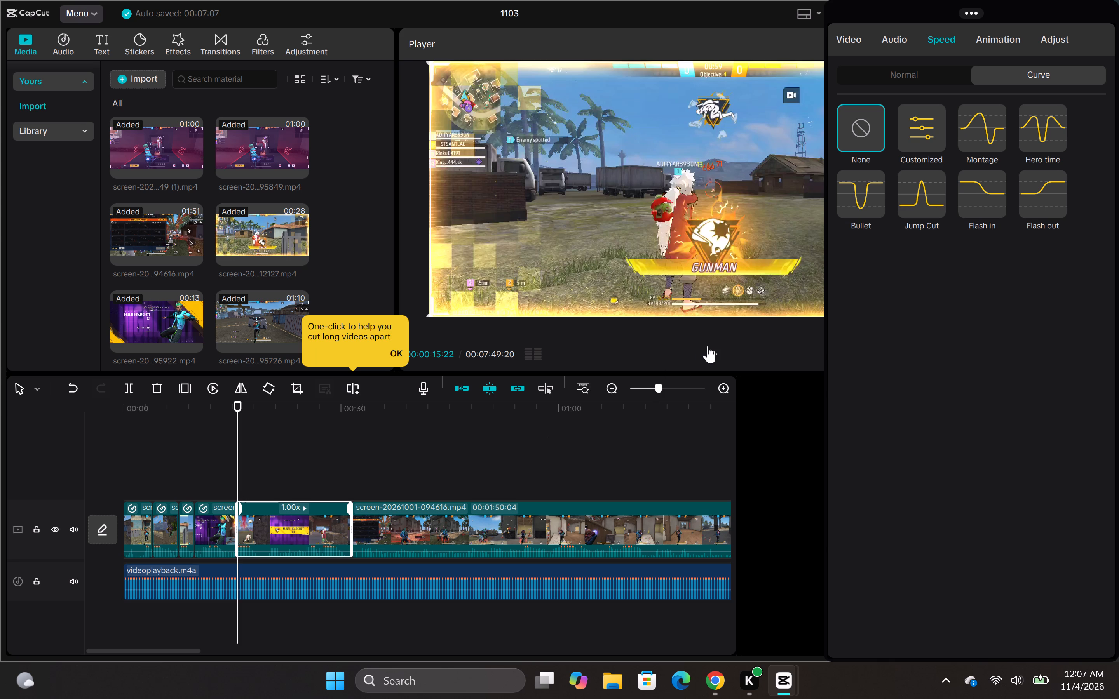
{"action": "left_click", "coordinate": [712, 349]}
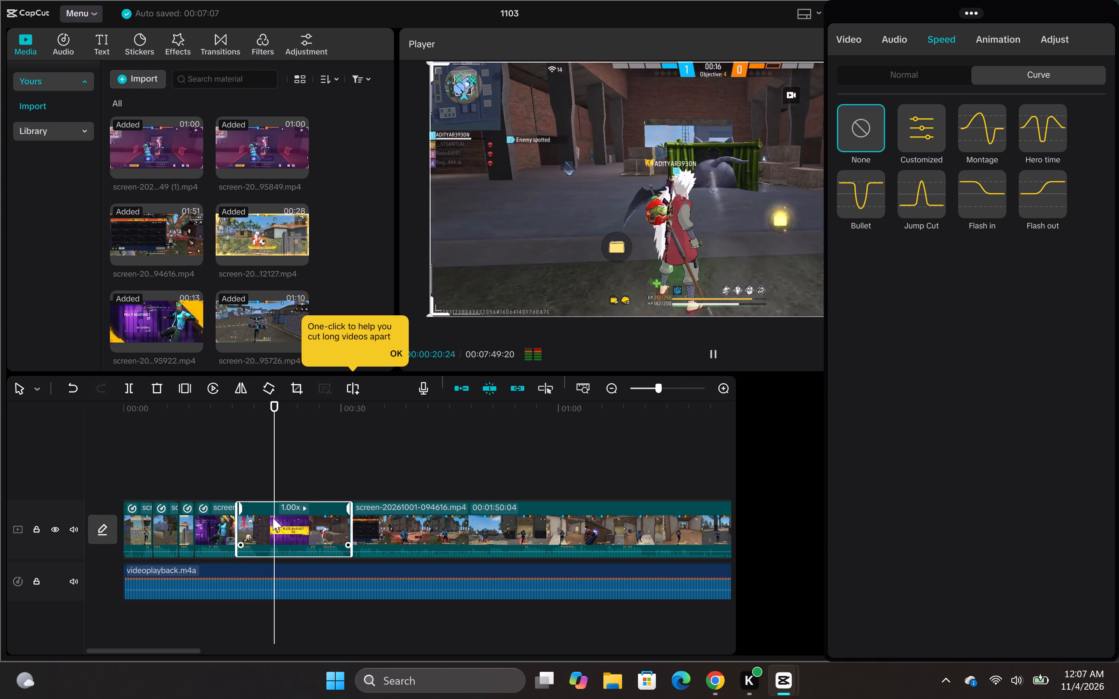
{"action": "left_click_drag", "start_coordinate": [282, 519], "coordinate": [279, 522]}
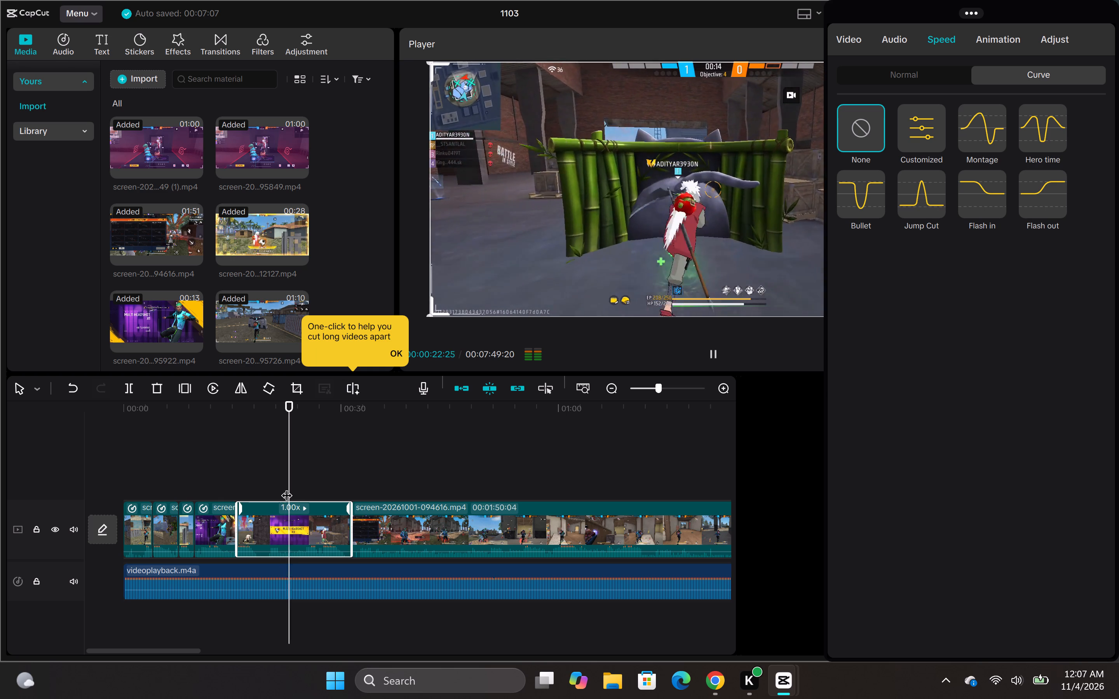
{"action": "left_click_drag", "start_coordinate": [291, 482], "coordinate": [186, 502]}
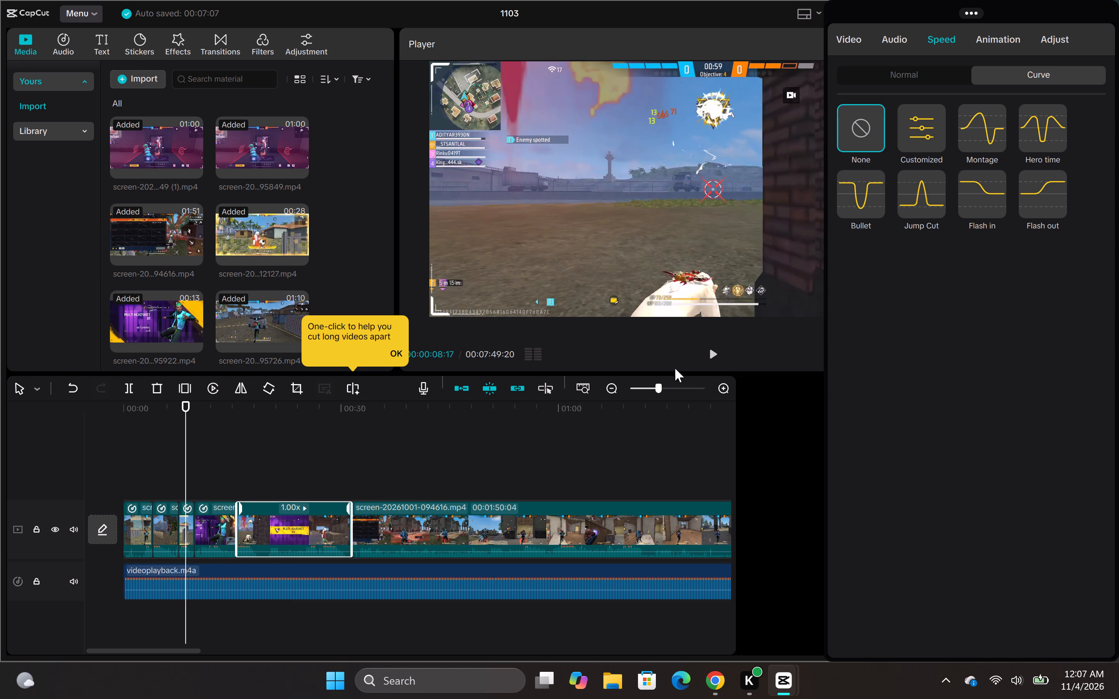
{"action": "left_click", "coordinate": [708, 355]}
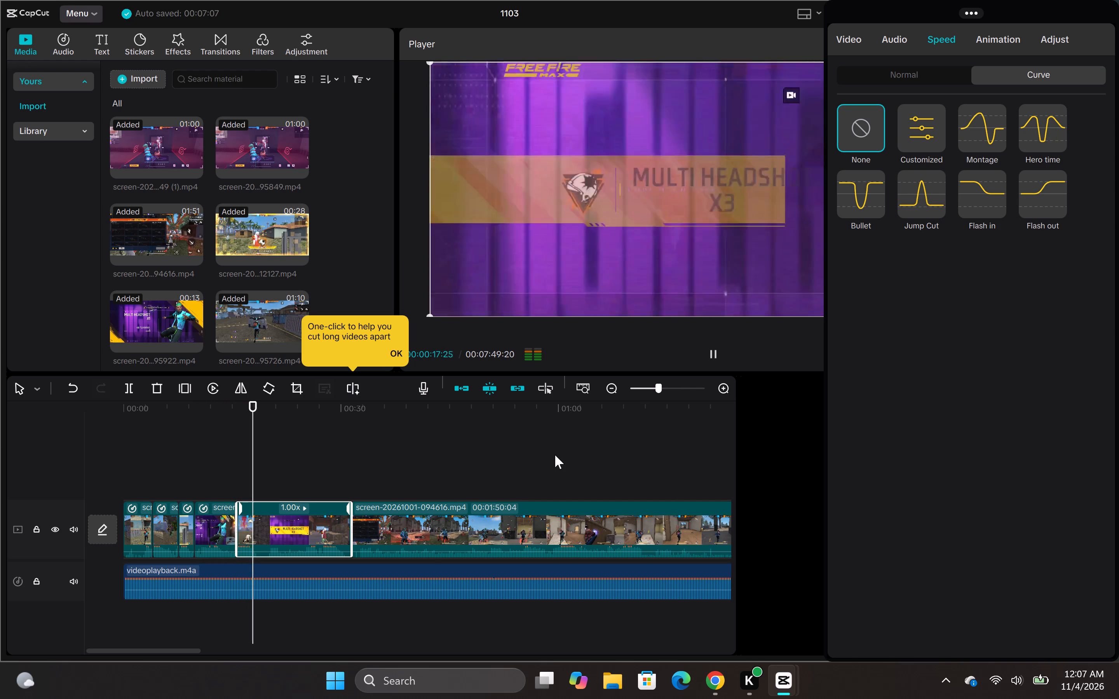
{"action": "left_click", "coordinate": [714, 352]}
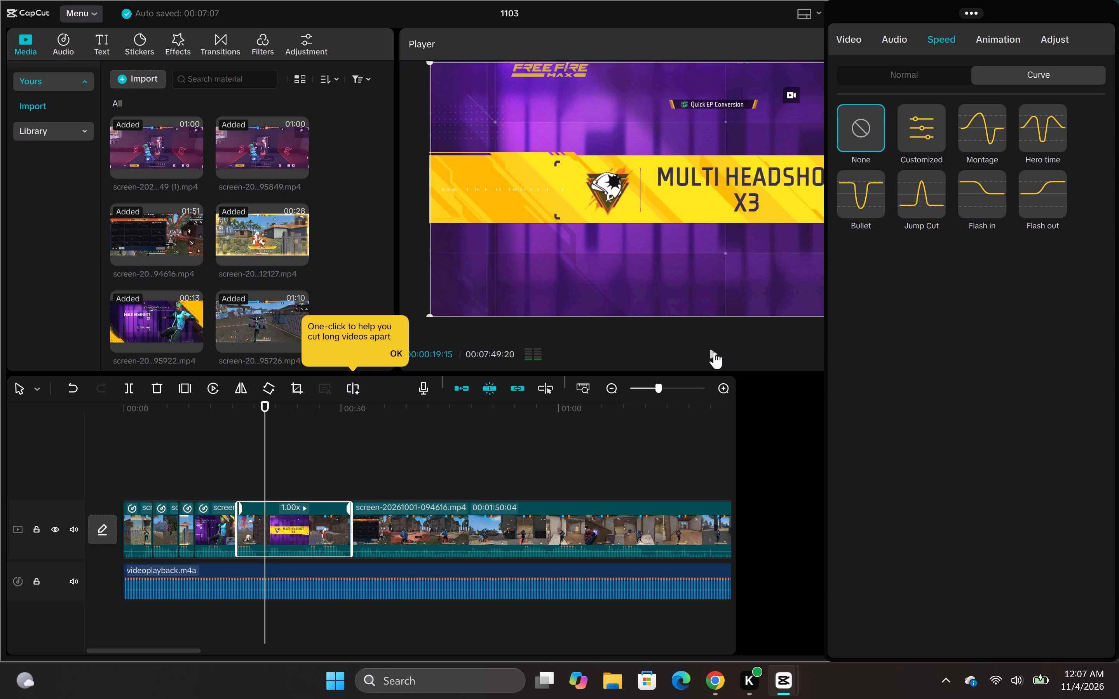
{"action": "left_click", "coordinate": [714, 352]}
{"action": "left_click", "coordinate": [714, 352]}
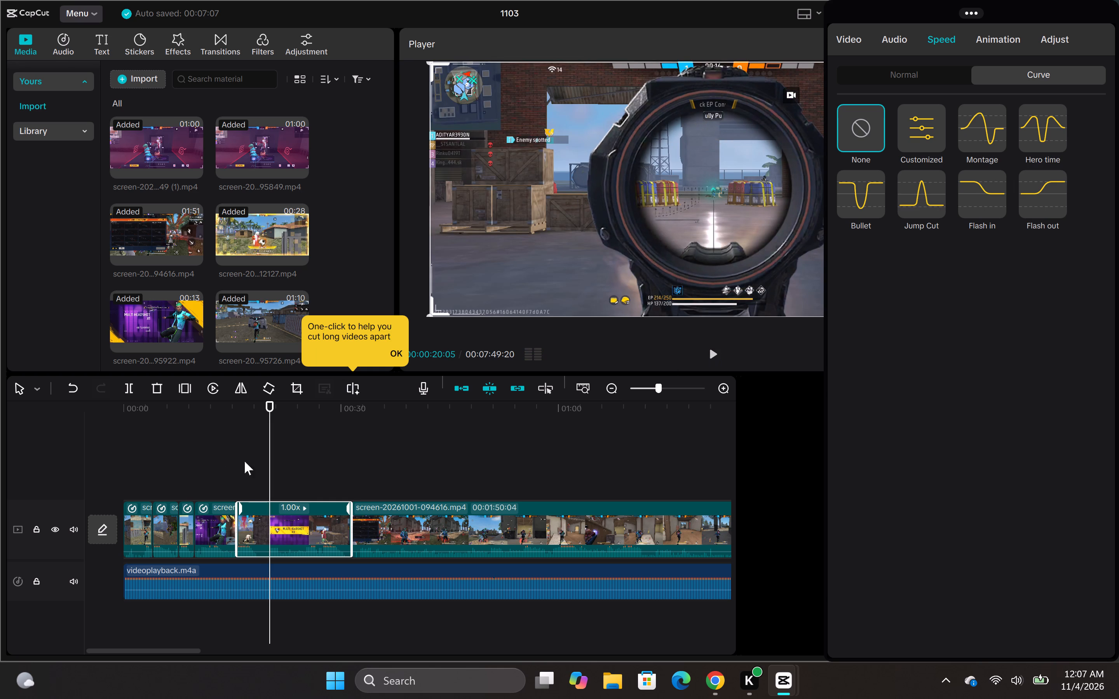
{"action": "left_click", "coordinate": [129, 385]}
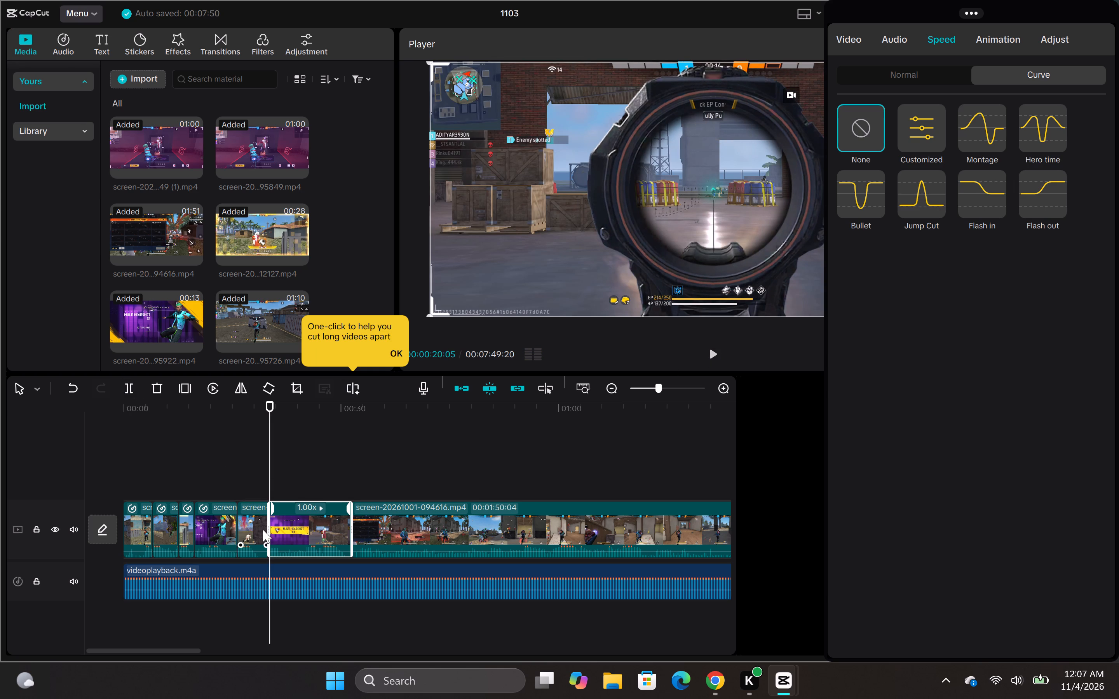
{"action": "left_click", "coordinate": [253, 526]}
{"action": "right_click", "coordinate": [253, 526]}
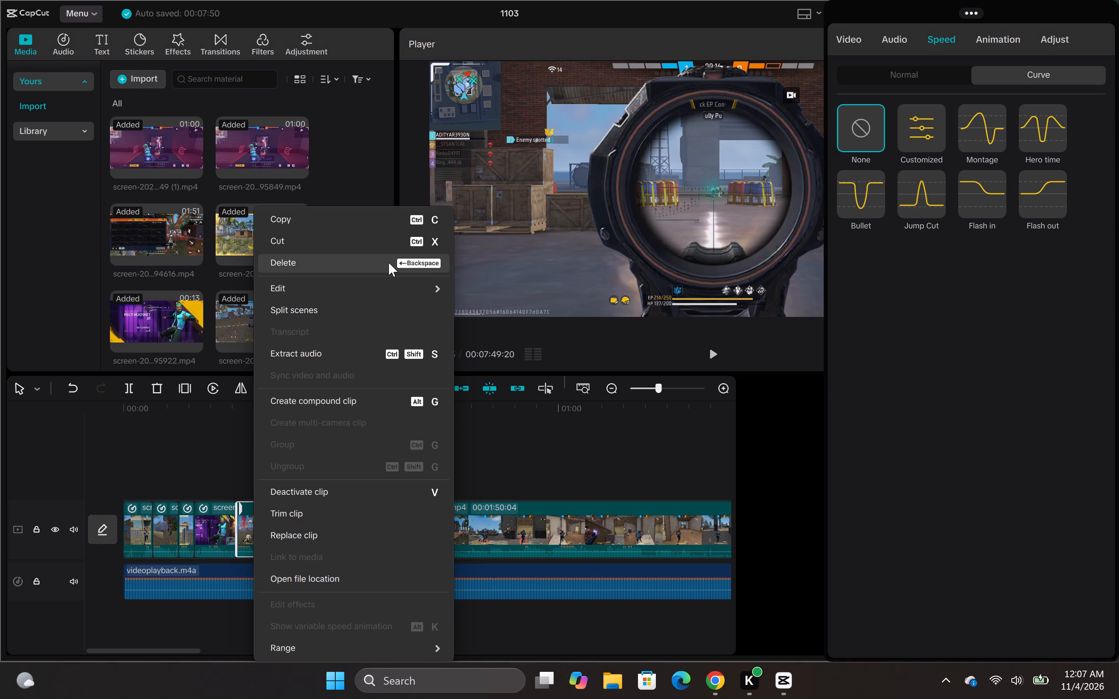
{"action": "left_click", "coordinate": [389, 263]}
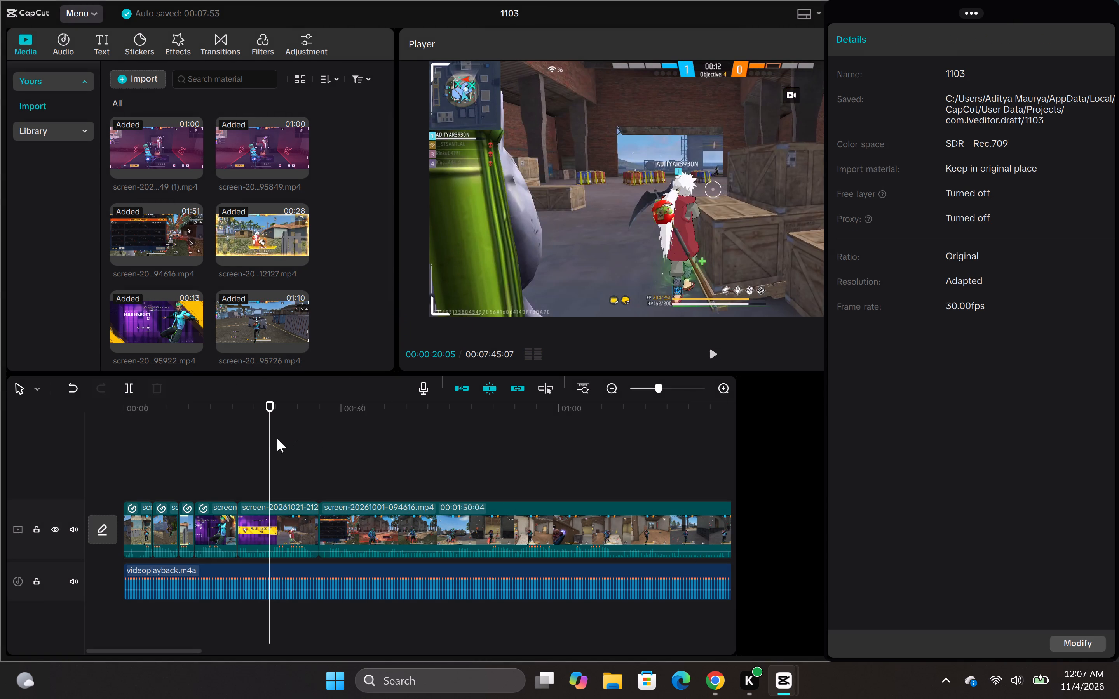
{"action": "left_click_drag", "start_coordinate": [272, 439], "coordinate": [238, 446]}
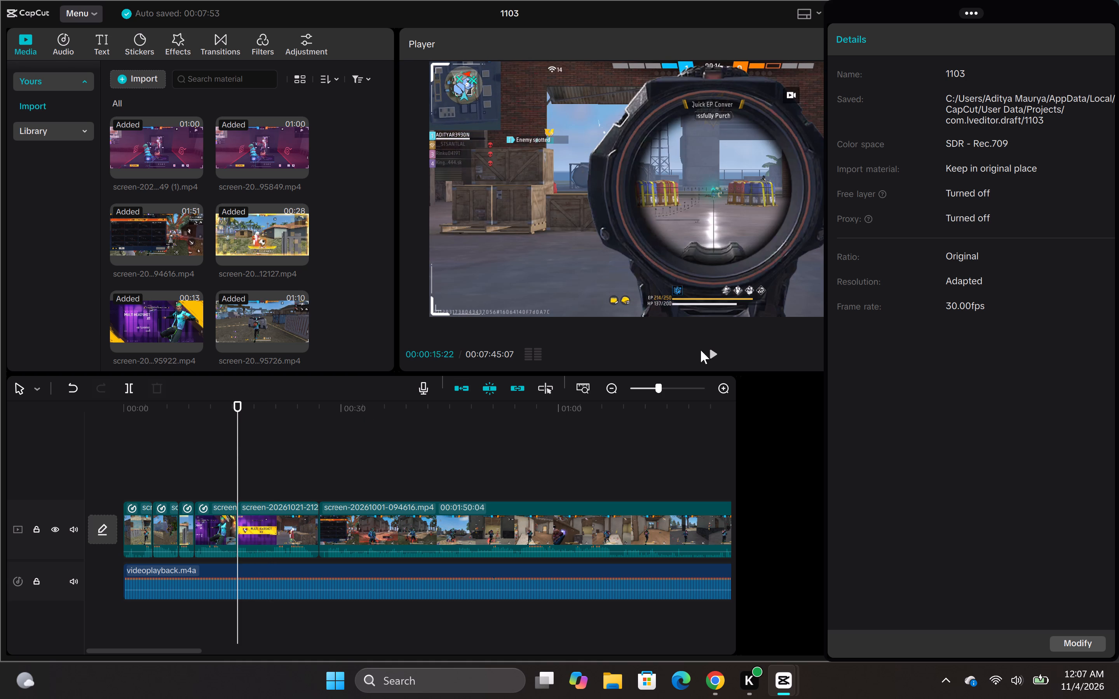
{"action": "left_click", "coordinate": [711, 352]}
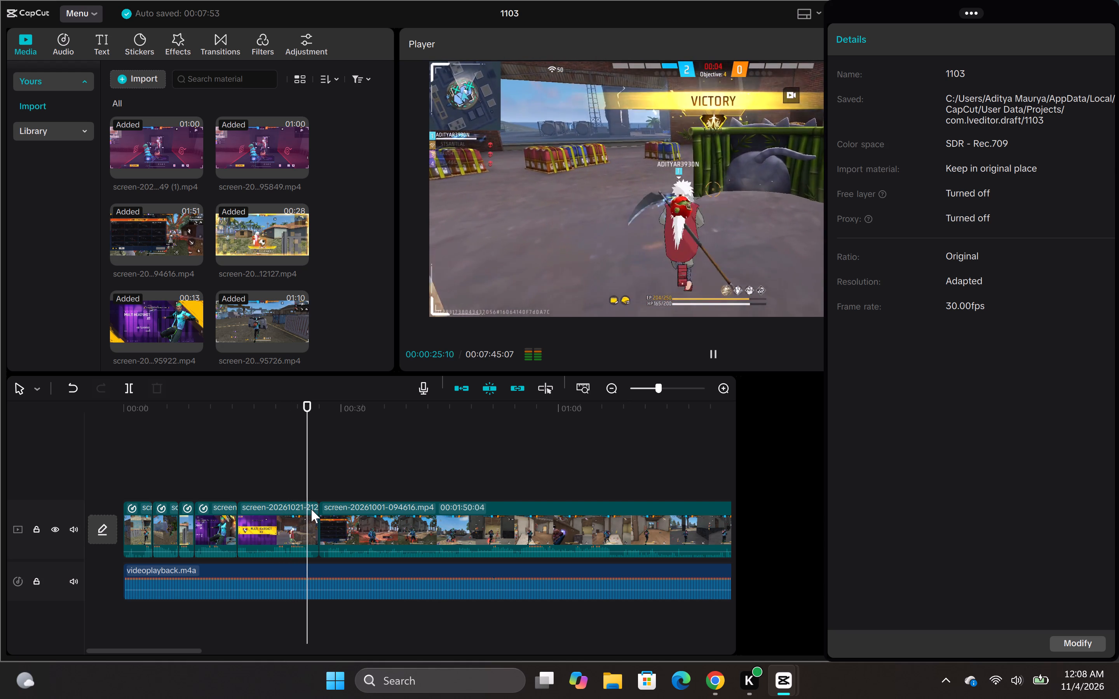
{"action": "left_click", "coordinate": [290, 519]}
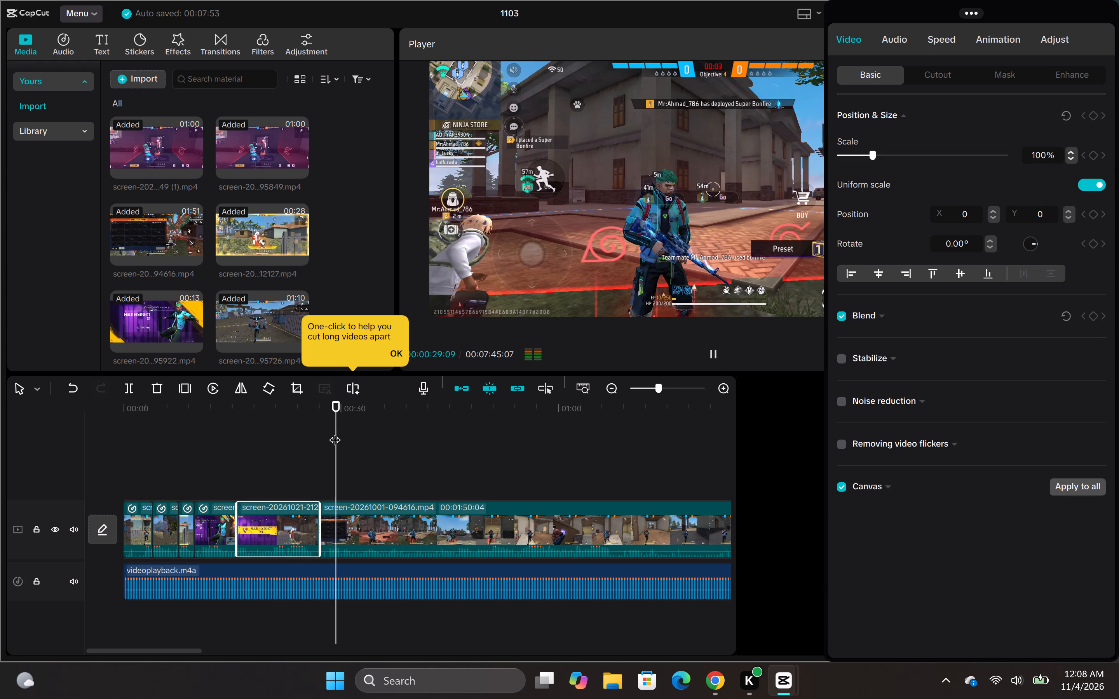
{"action": "left_click_drag", "start_coordinate": [335, 432], "coordinate": [275, 454]}
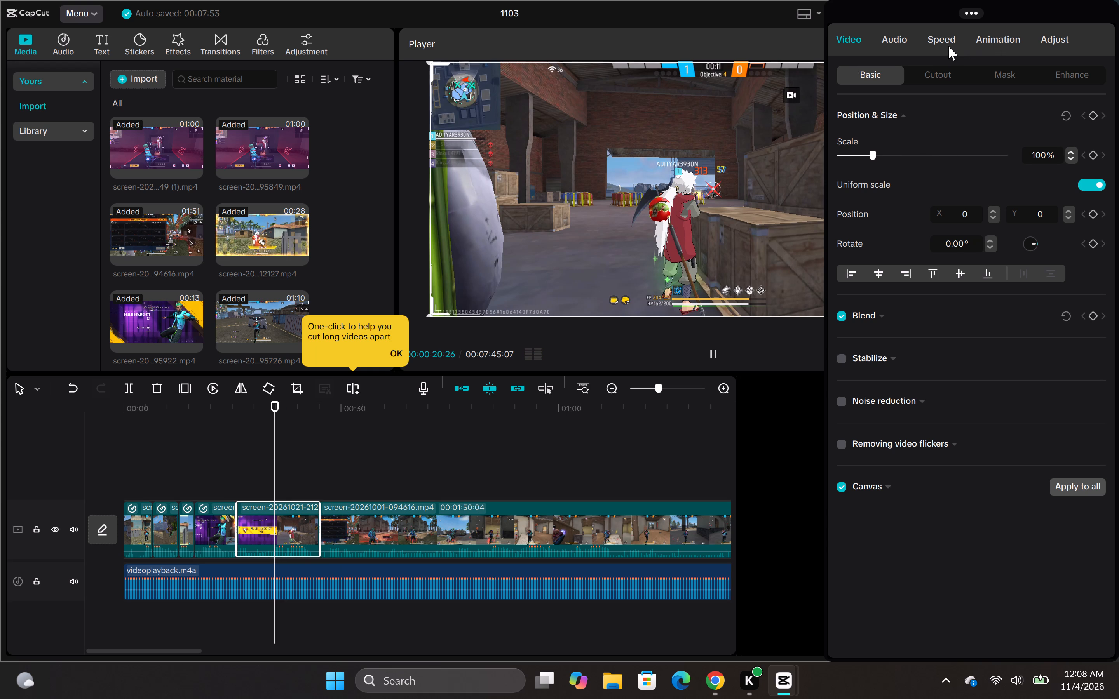
{"action": "left_click", "coordinate": [947, 46]}
{"action": "left_click", "coordinate": [978, 142]}
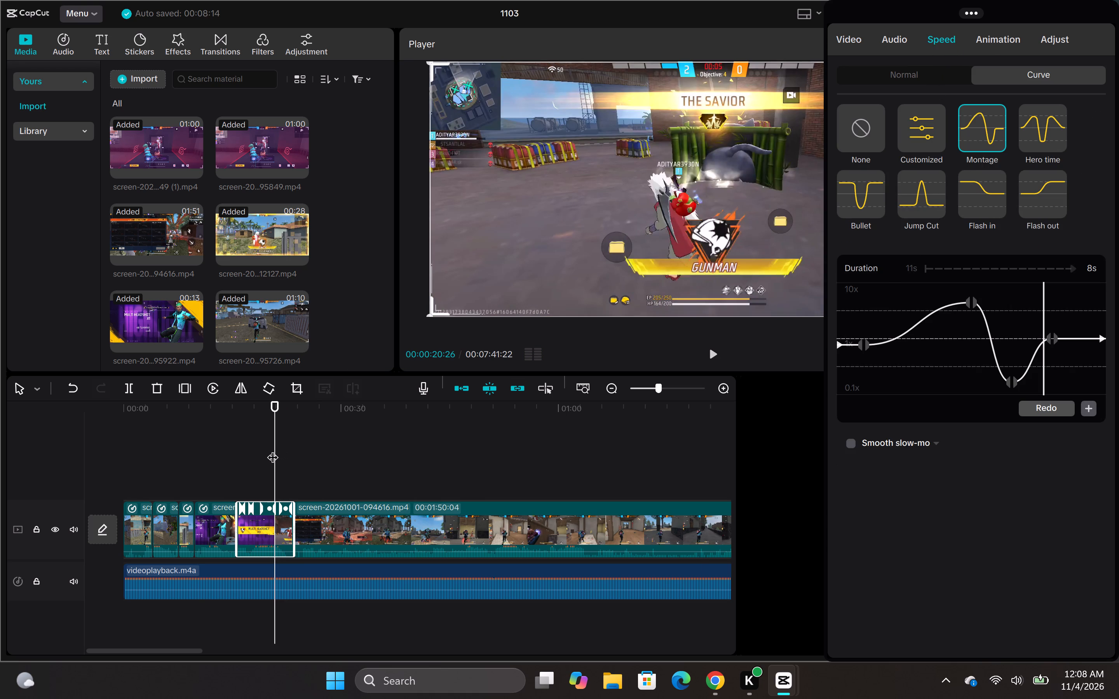
{"action": "left_click_drag", "start_coordinate": [272, 449], "coordinate": [235, 457]}
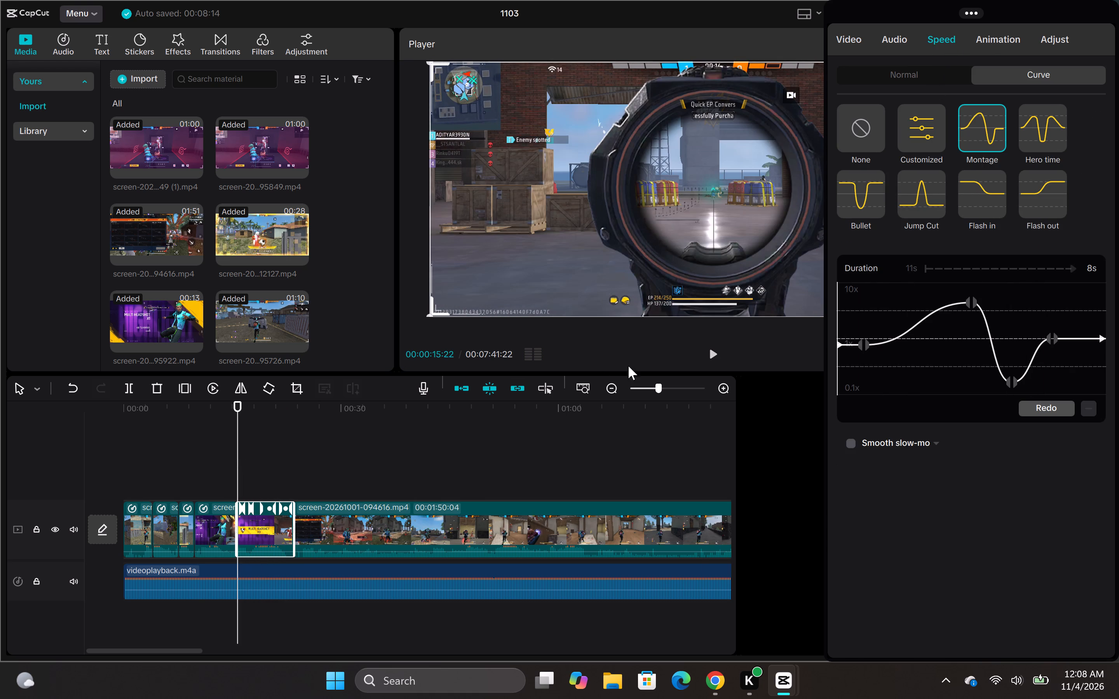
{"action": "left_click", "coordinate": [713, 358]}
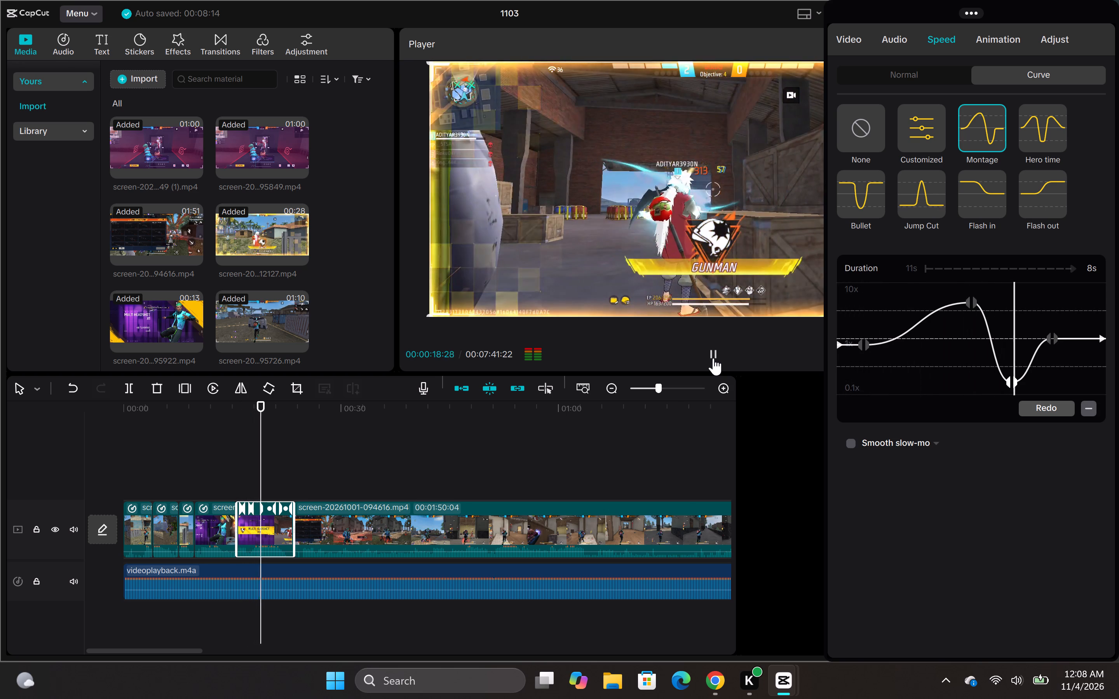
{"action": "left_click", "coordinate": [713, 358]}
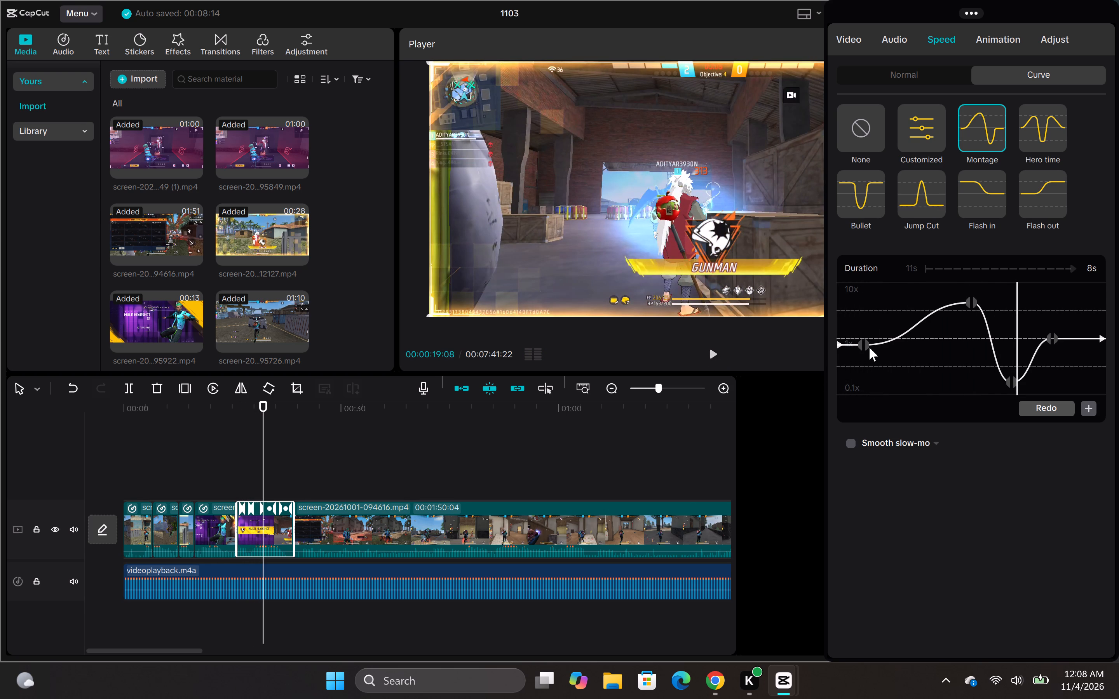
Raise both halves of the first Montage curve point to the same fast speed, just below the second point's level.
{"action": "left_click", "coordinate": [869, 344]}
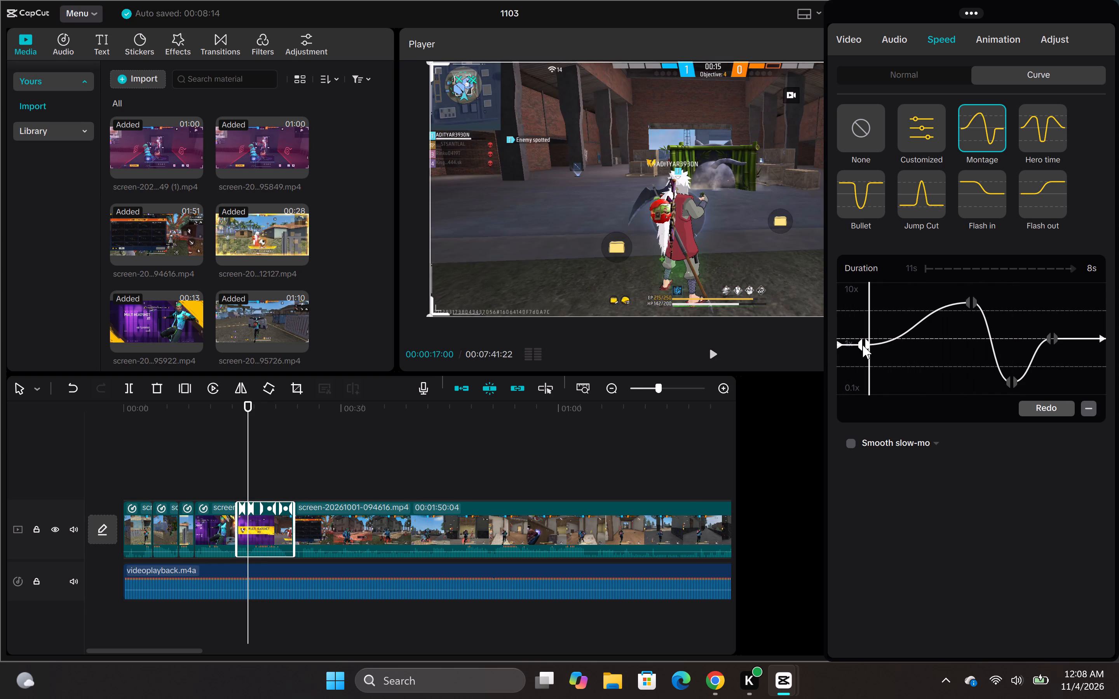
{"action": "left_click_drag", "start_coordinate": [863, 345], "coordinate": [859, 335]}
{"action": "left_click_drag", "start_coordinate": [861, 344], "coordinate": [864, 344]}
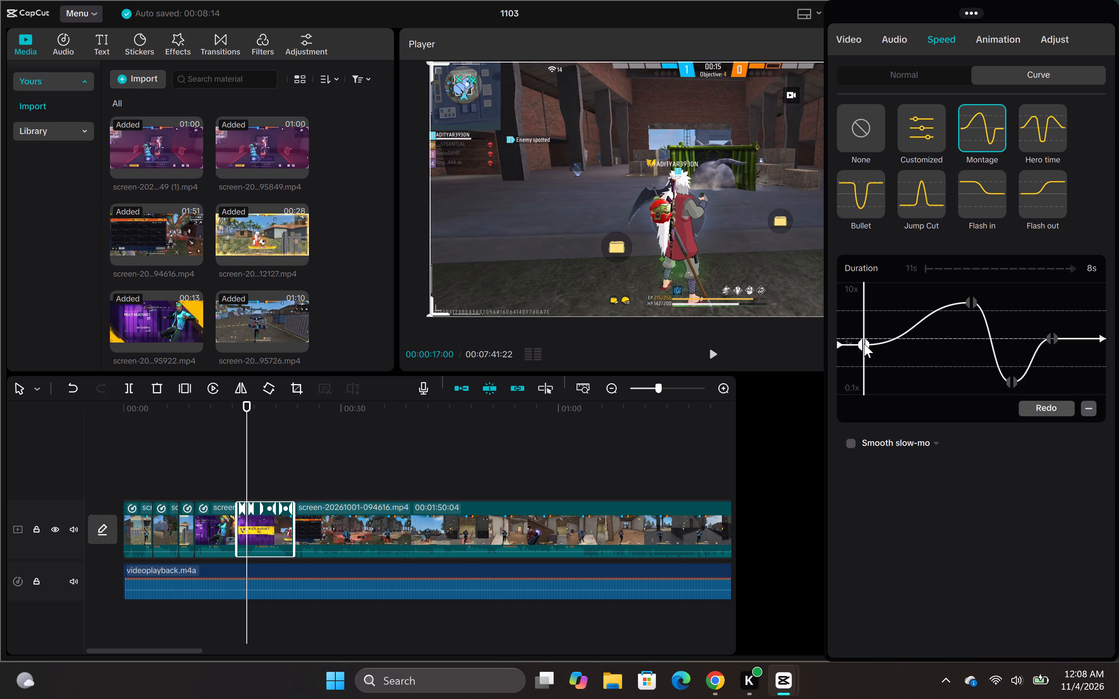
{"action": "left_click_drag", "start_coordinate": [864, 344], "coordinate": [862, 311]}
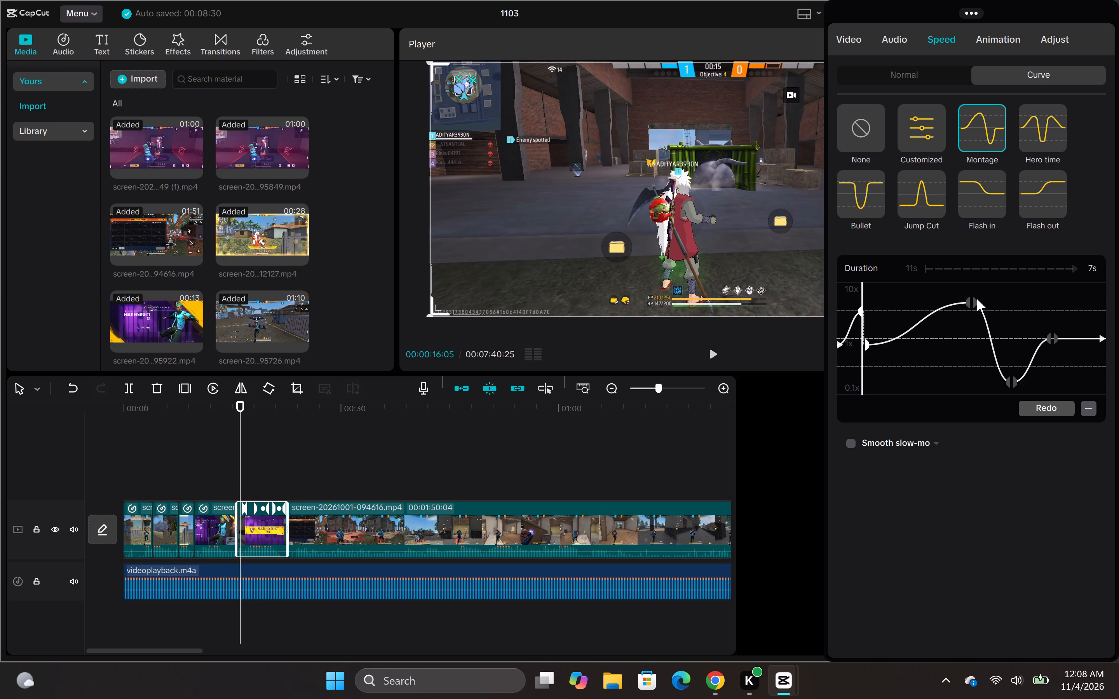
{"action": "left_click_drag", "start_coordinate": [973, 300], "coordinate": [970, 308]}
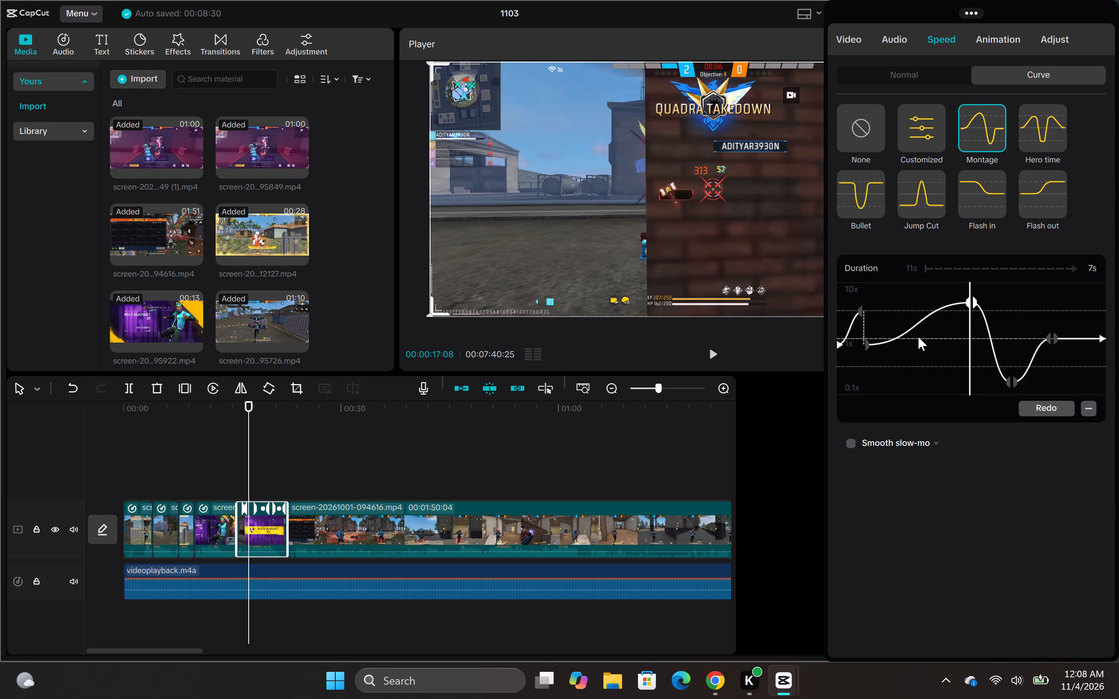
{"action": "left_click_drag", "start_coordinate": [869, 342], "coordinate": [866, 314]}
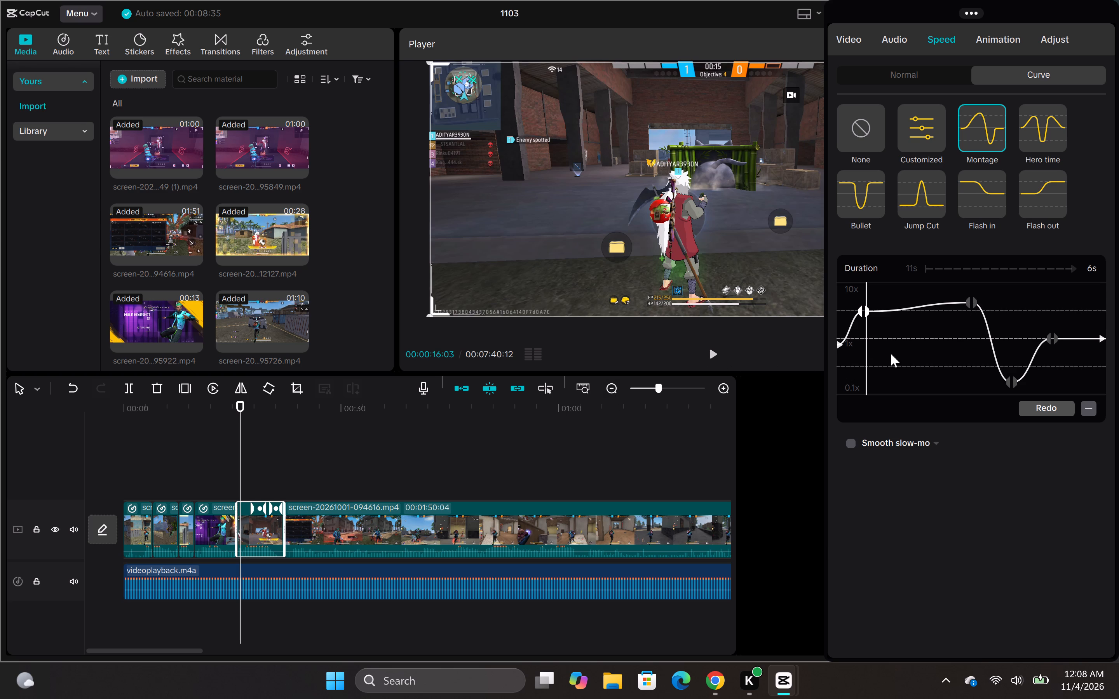
Locate the end of the clip's opening approach and move the second Montage curve point to about 00:00:16:21, peaking at 6.80x.
{"action": "left_click_drag", "start_coordinate": [866, 363], "coordinate": [882, 363]}
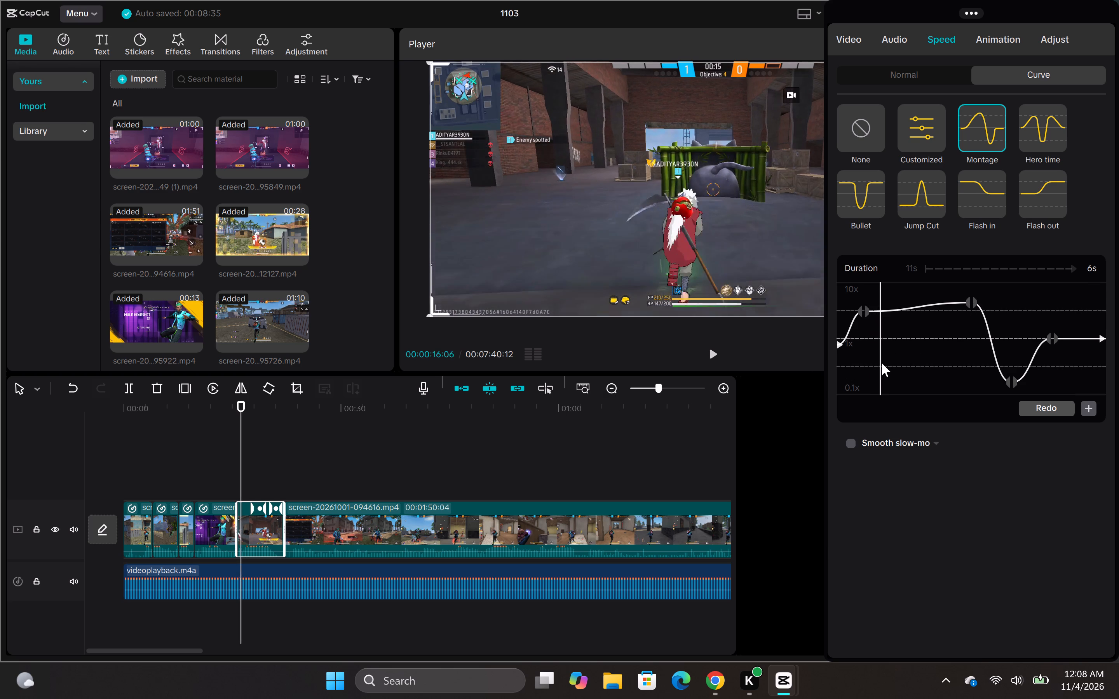
{"action": "left_click_drag", "start_coordinate": [882, 363], "coordinate": [844, 373]}
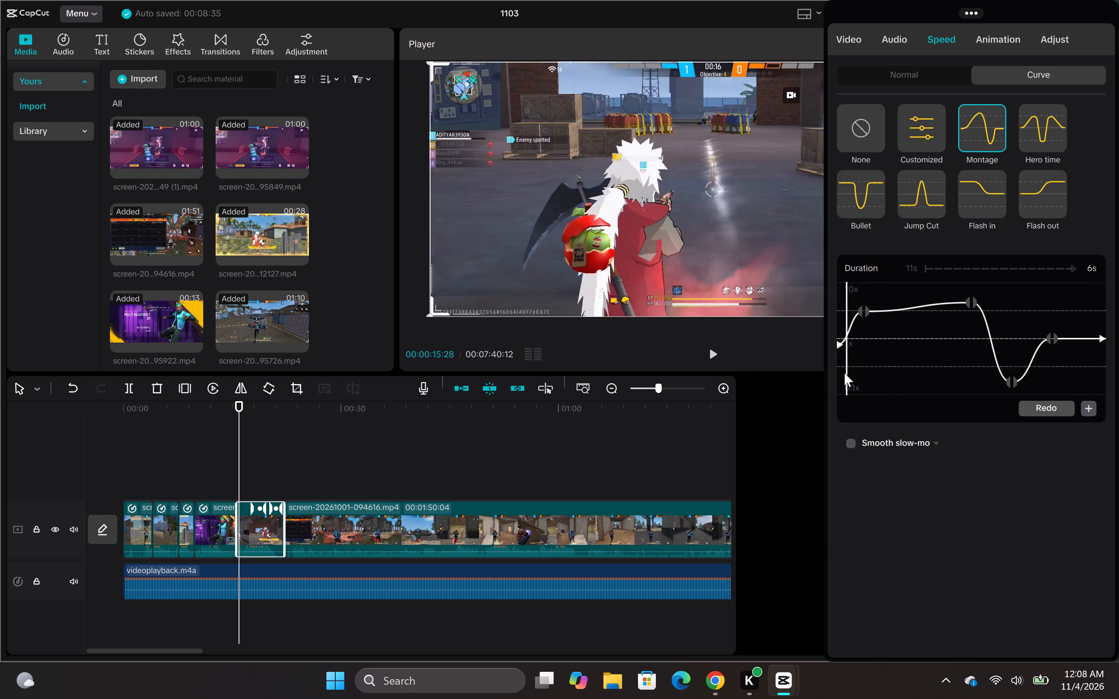
{"action": "left_click_drag", "start_coordinate": [844, 373], "coordinate": [863, 362]}
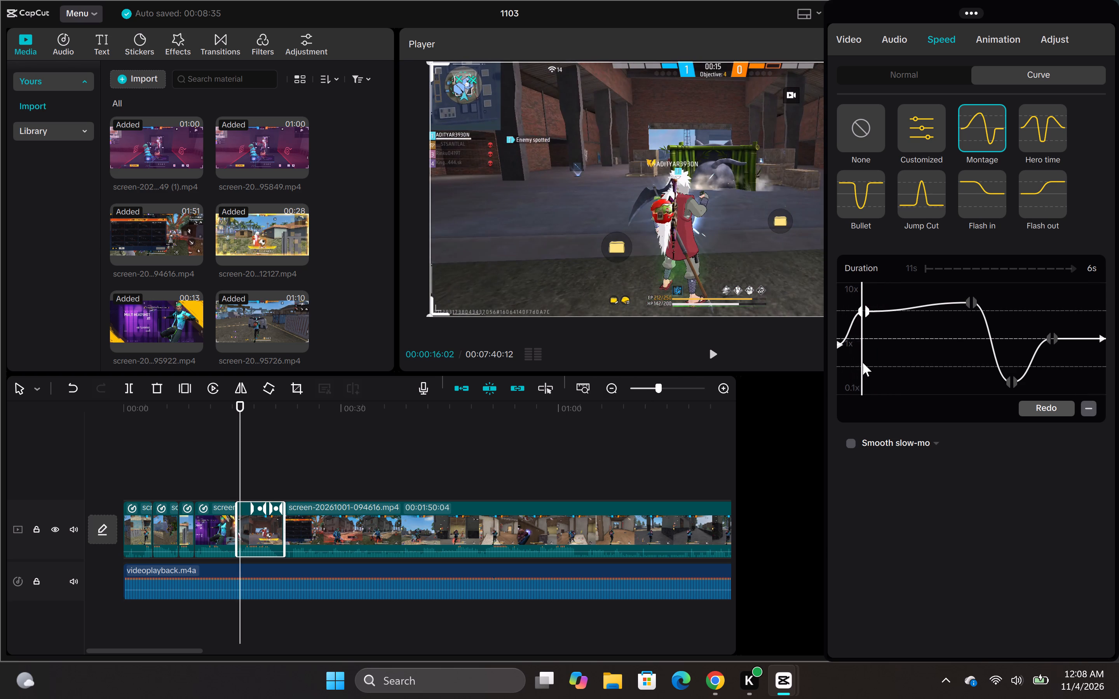
{"action": "left_click_drag", "start_coordinate": [863, 362], "coordinate": [898, 349]}
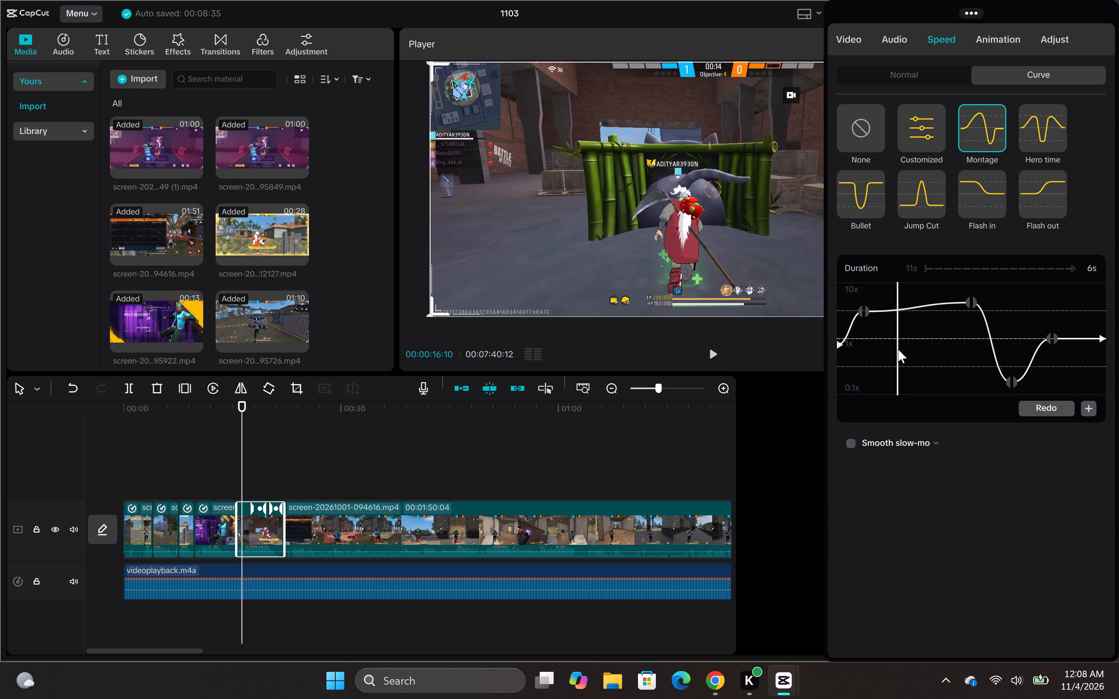
{"action": "left_click_drag", "start_coordinate": [898, 349], "coordinate": [920, 343]}
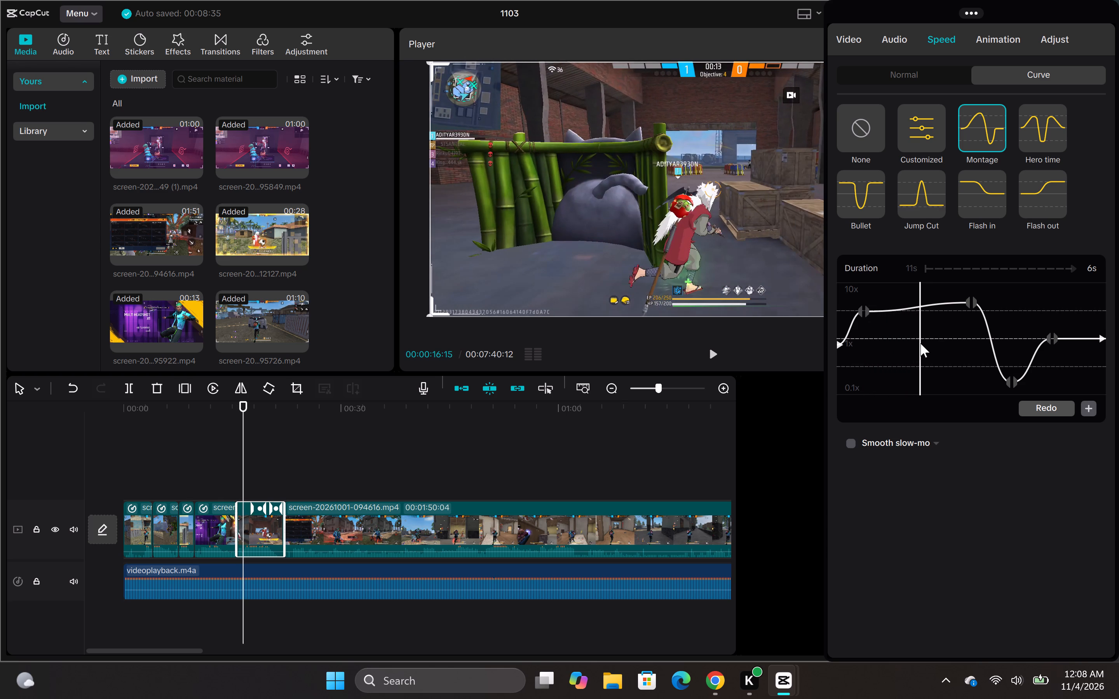
{"action": "left_click_drag", "start_coordinate": [920, 343], "coordinate": [939, 339]}
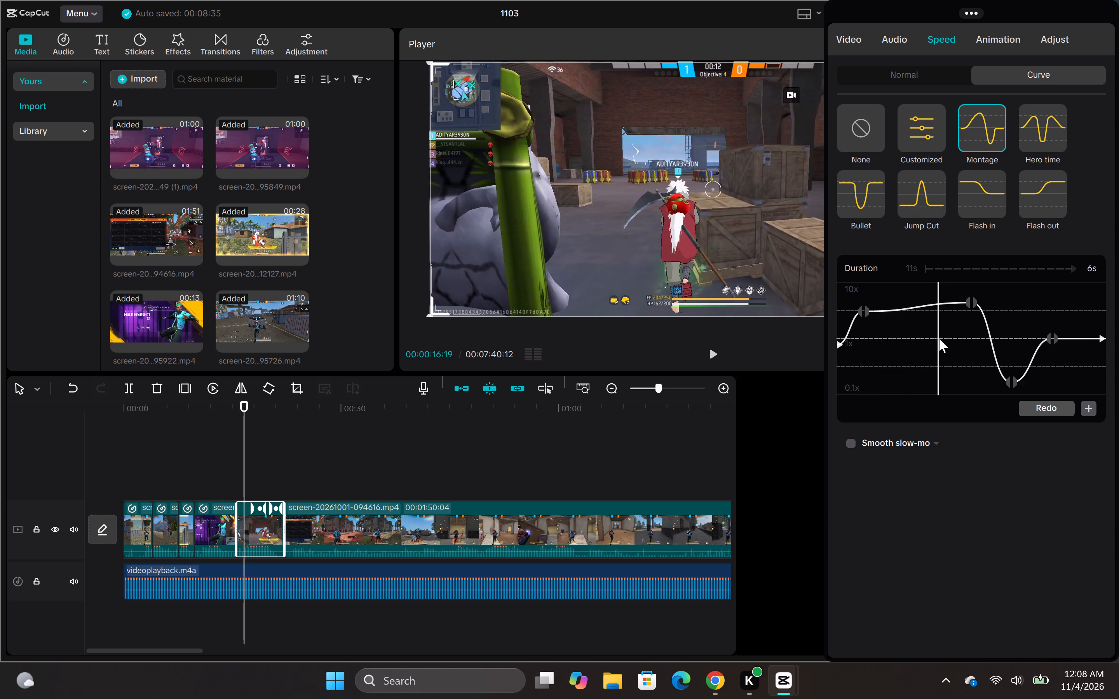
{"action": "left_click_drag", "start_coordinate": [939, 339], "coordinate": [950, 335]}
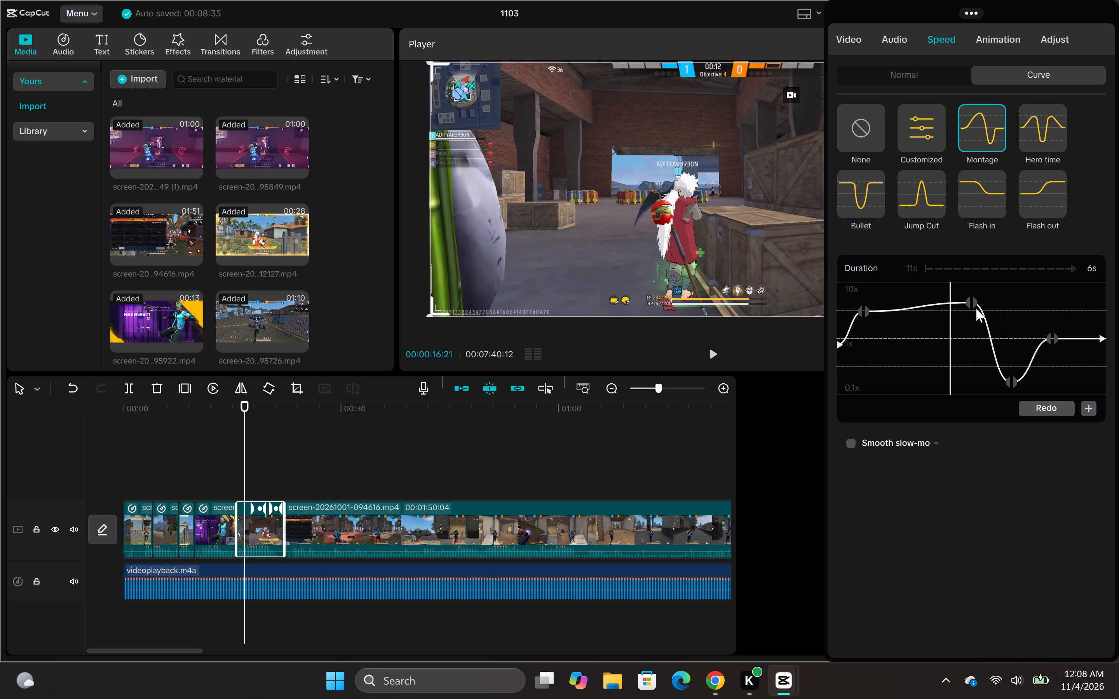
{"action": "left_click_drag", "start_coordinate": [968, 303], "coordinate": [956, 303]}
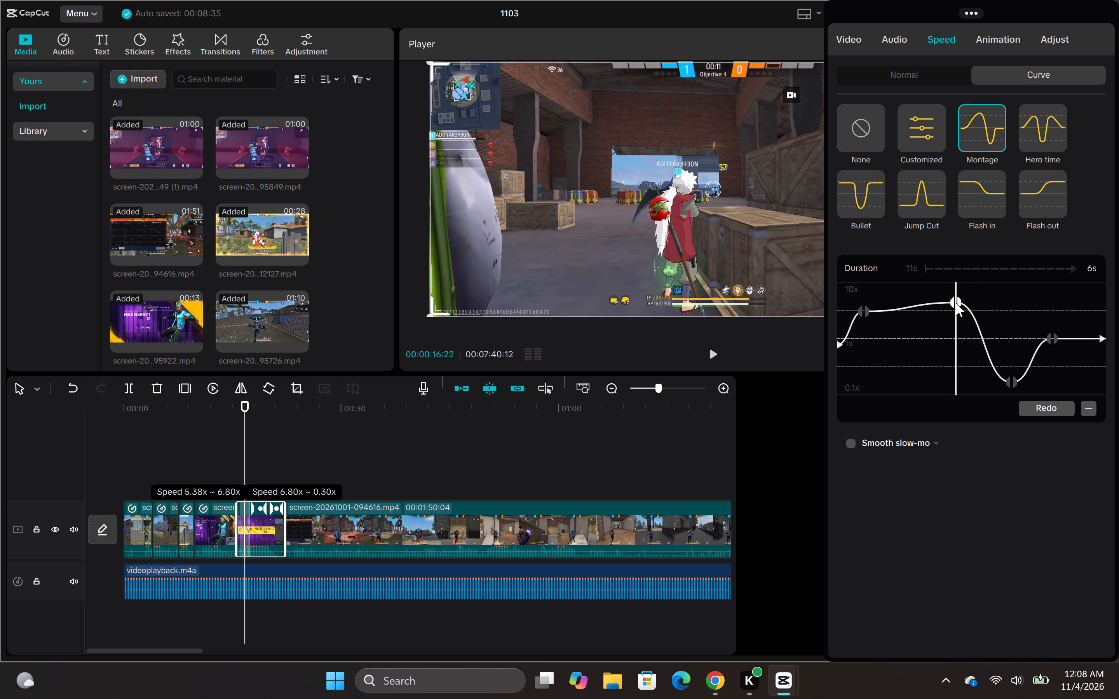
{"action": "left_click_drag", "start_coordinate": [956, 303], "coordinate": [948, 298]}
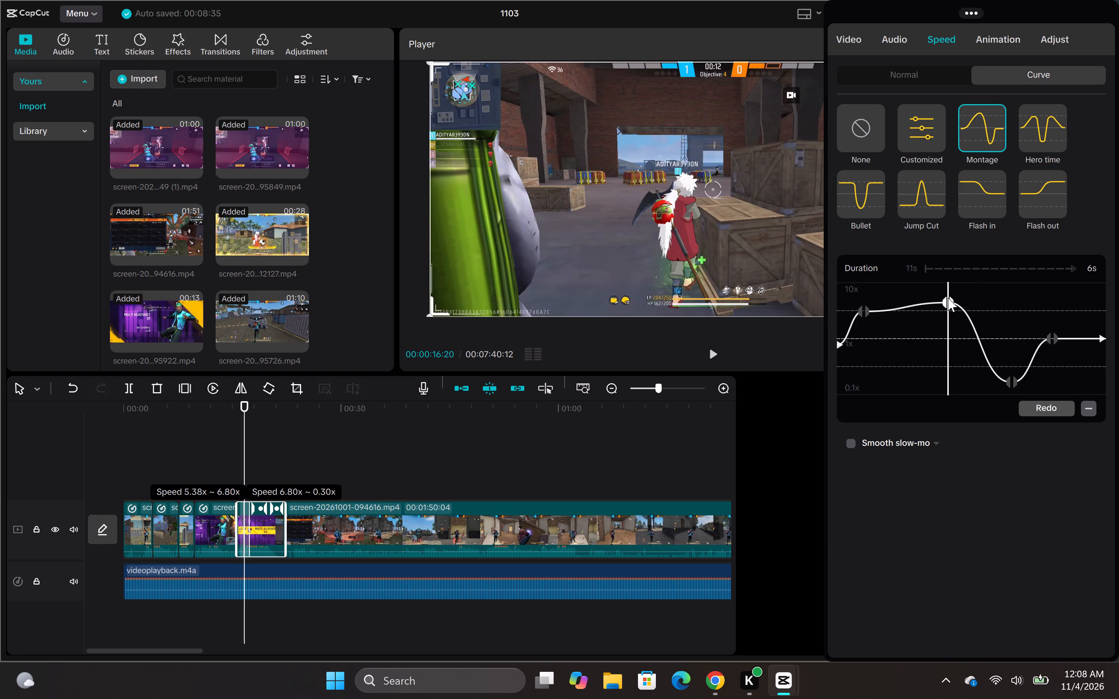
{"action": "left_click_drag", "start_coordinate": [948, 298], "coordinate": [943, 298]}
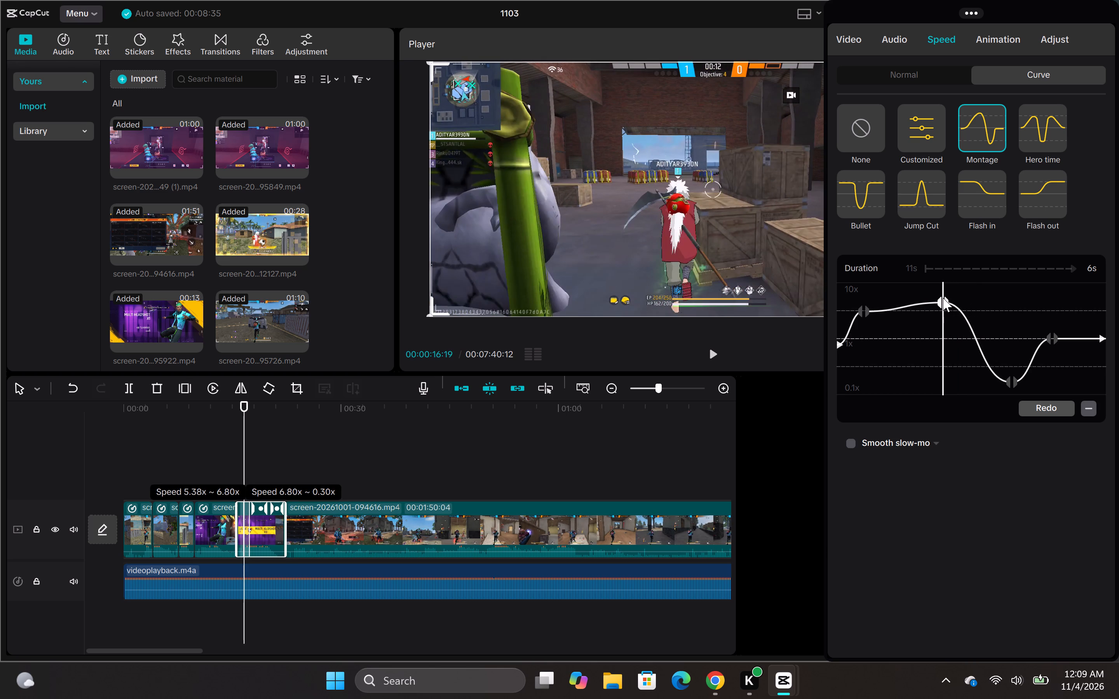
{"action": "left_click_drag", "start_coordinate": [943, 298], "coordinate": [950, 295]}
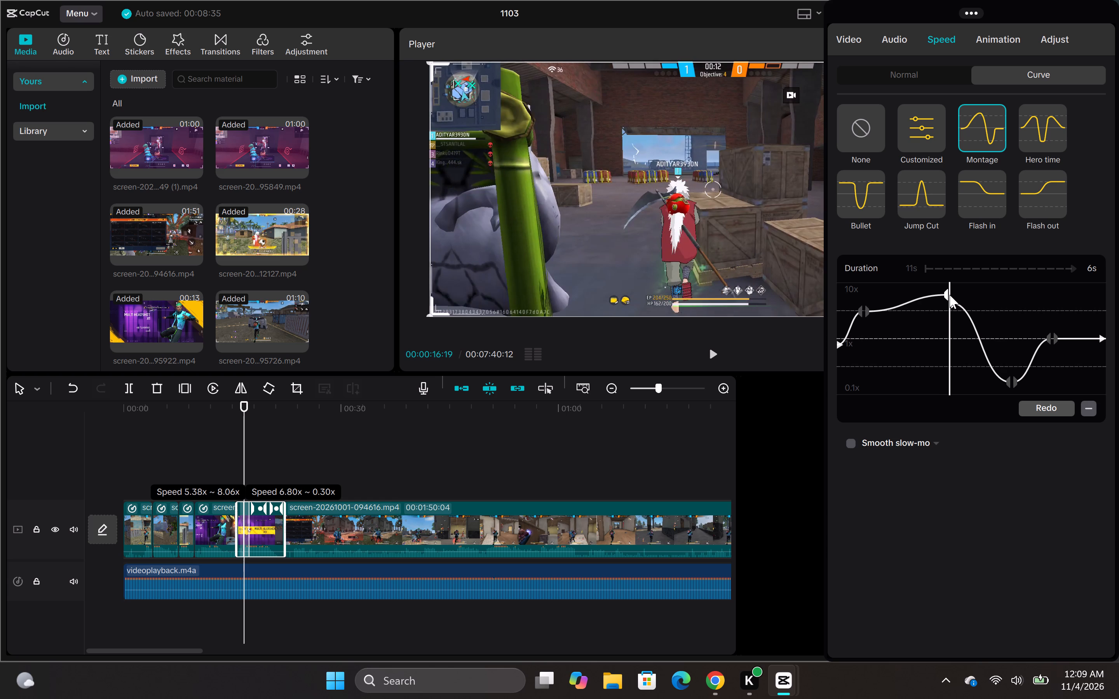
{"action": "left_click_drag", "start_coordinate": [950, 295], "coordinate": [956, 296]}
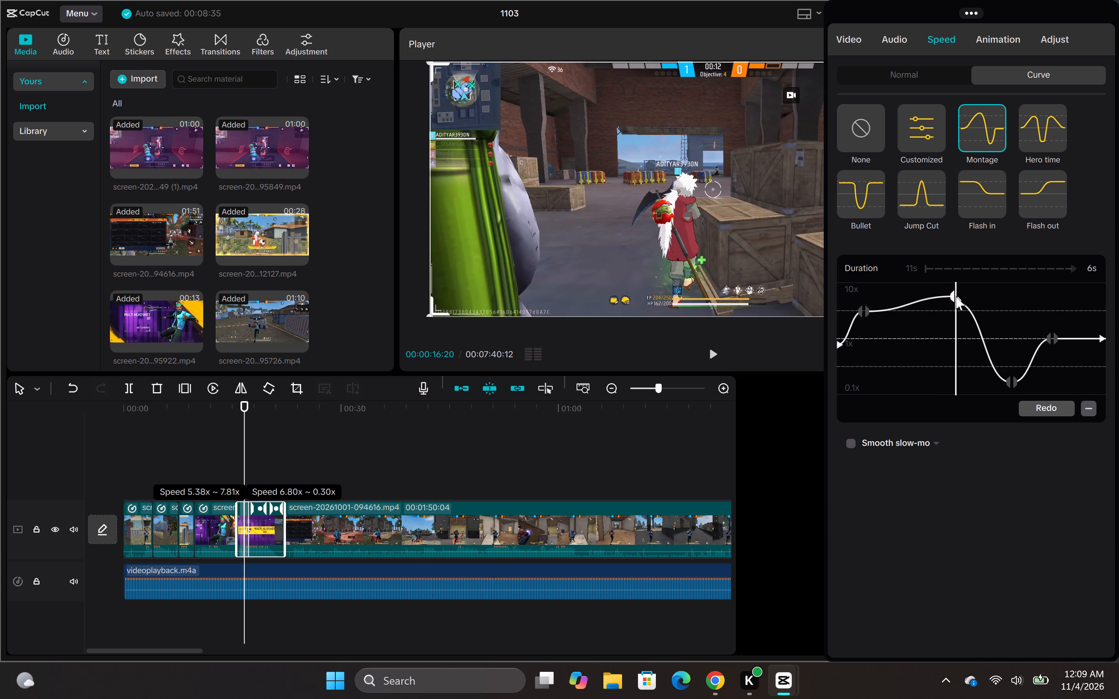
{"action": "left_click_drag", "start_coordinate": [956, 296], "coordinate": [958, 297]}
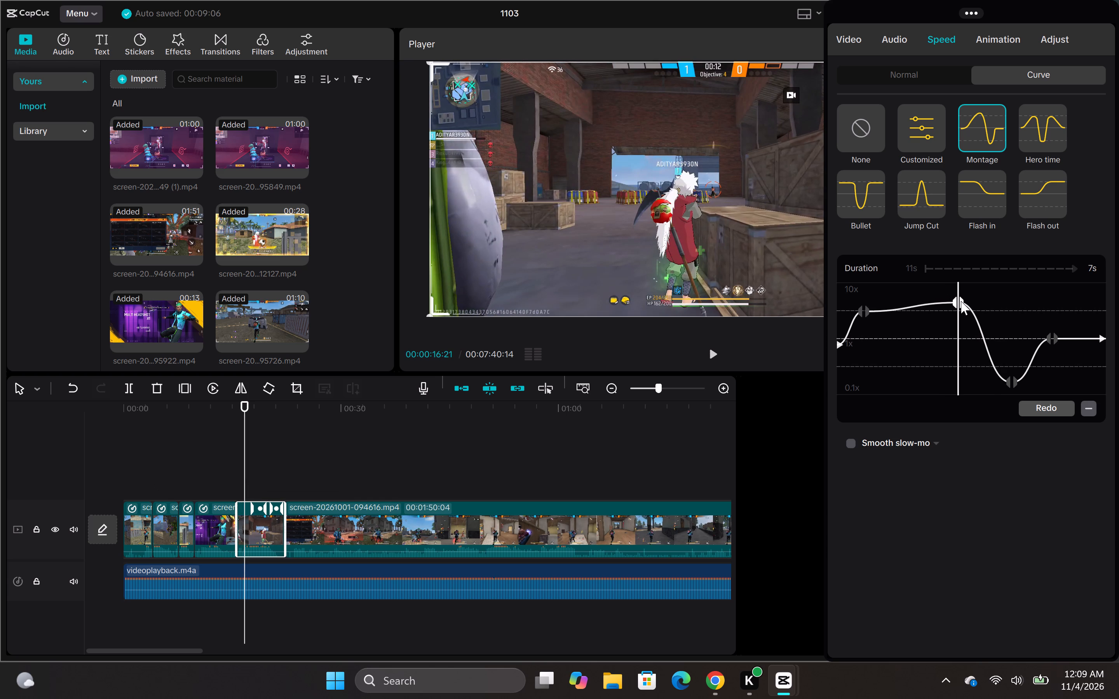
Drop the outgoing half of the second curve point to about 0.77x for an abrupt slowdown, and preview the clip from its start.
{"action": "left_click_drag", "start_coordinate": [961, 301], "coordinate": [965, 318]}
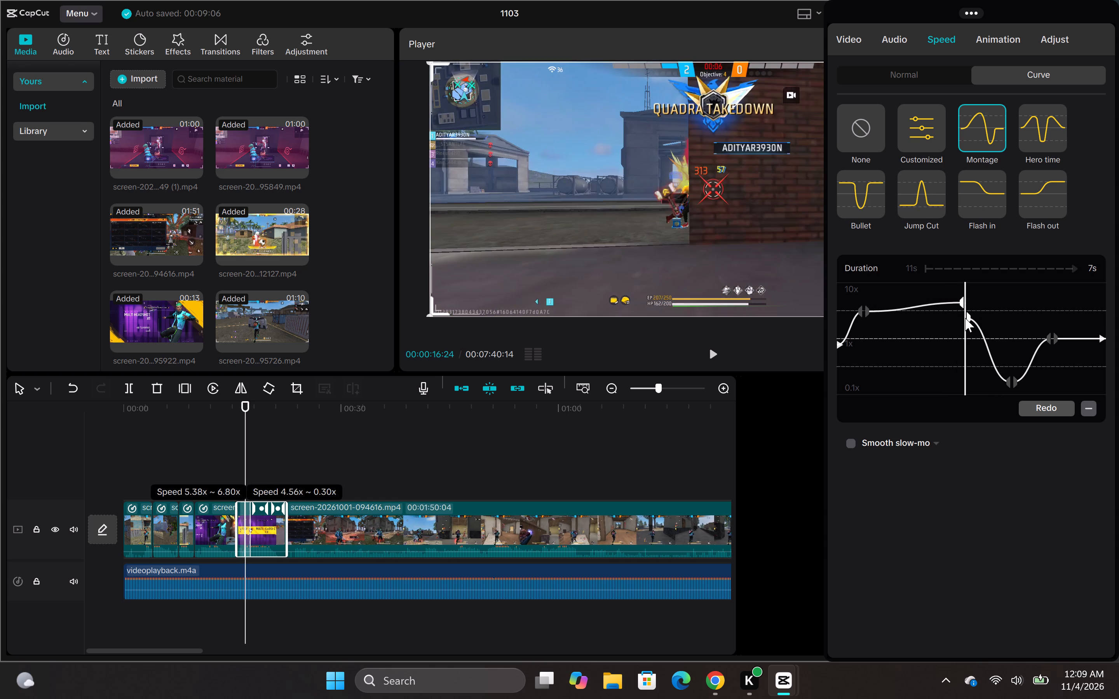
{"action": "left_click_drag", "start_coordinate": [965, 318], "coordinate": [954, 336]}
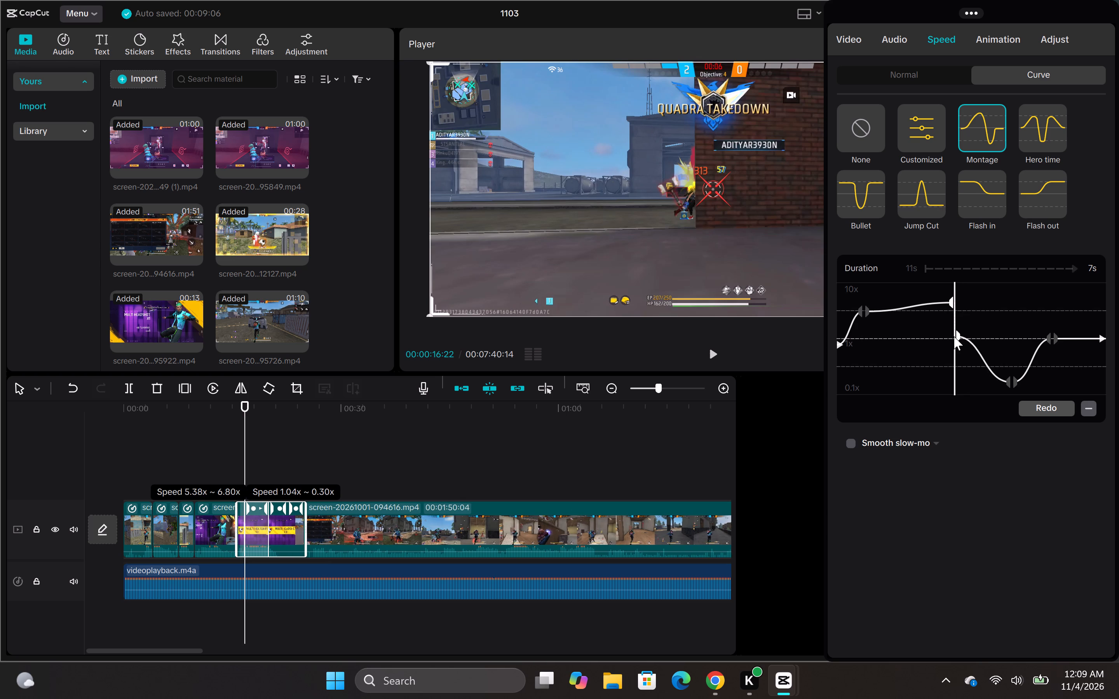
{"action": "left_click_drag", "start_coordinate": [954, 336], "coordinate": [952, 342]}
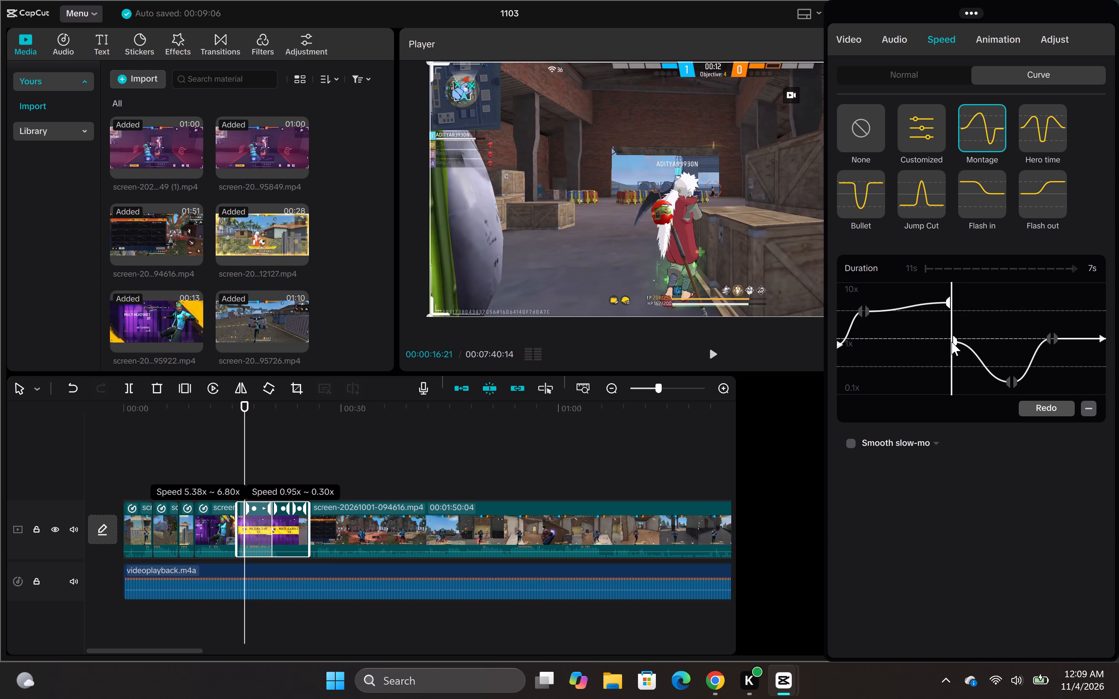
{"action": "left_click_drag", "start_coordinate": [952, 342], "coordinate": [946, 349]}
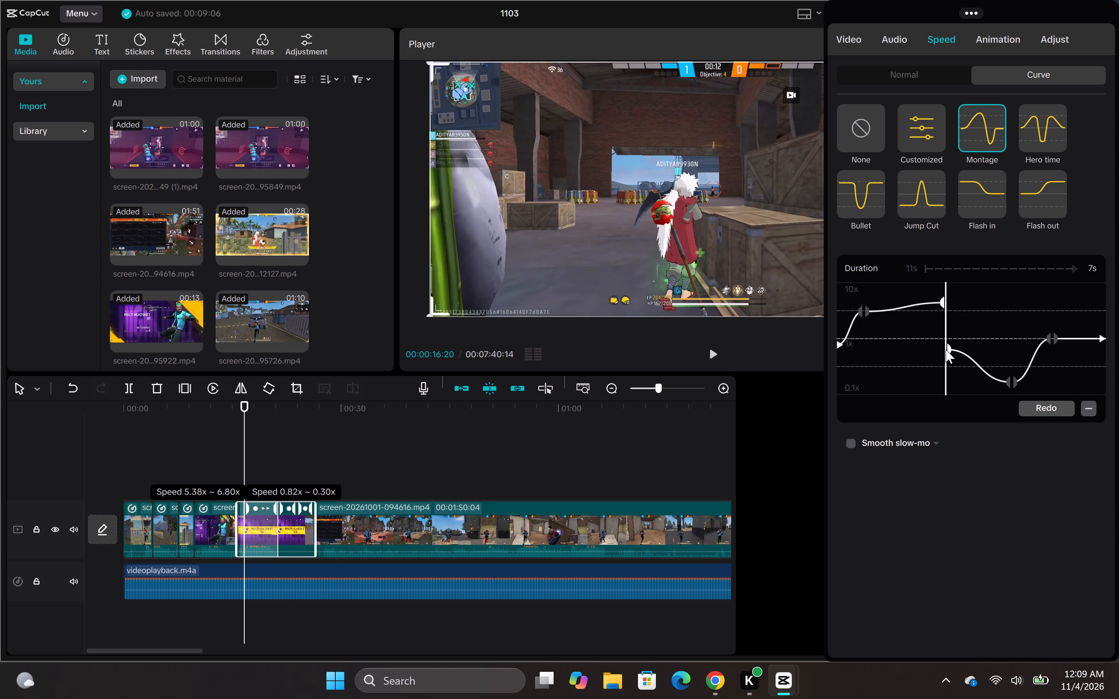
{"action": "left_click_drag", "start_coordinate": [946, 349], "coordinate": [946, 353]}
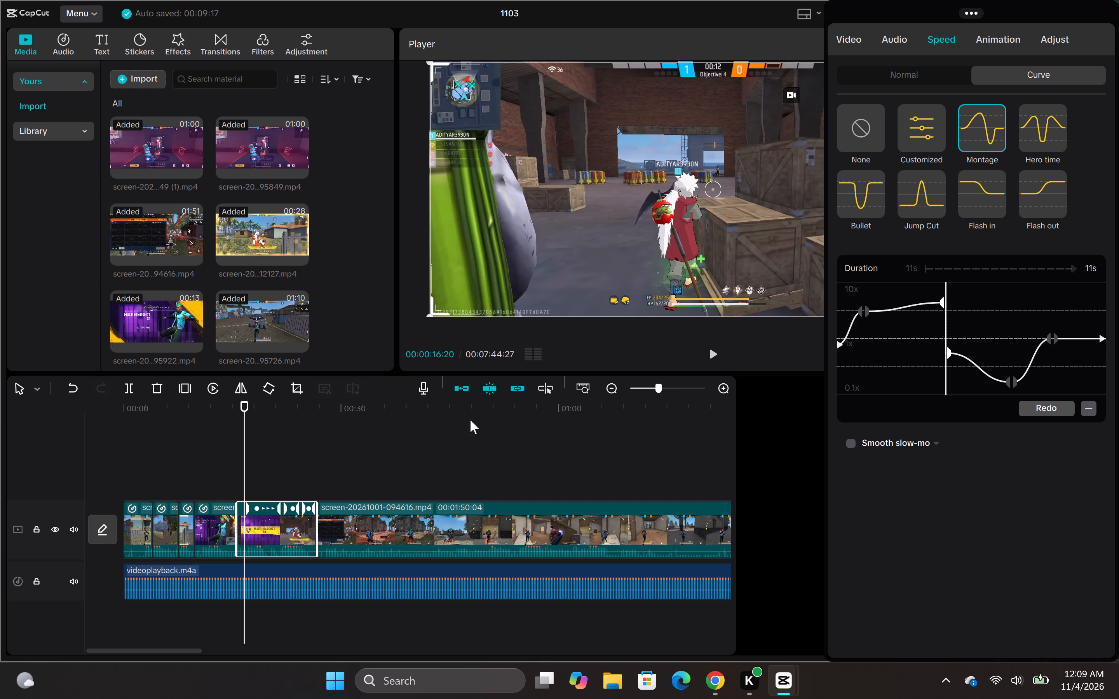
{"action": "left_click", "coordinate": [244, 462]}
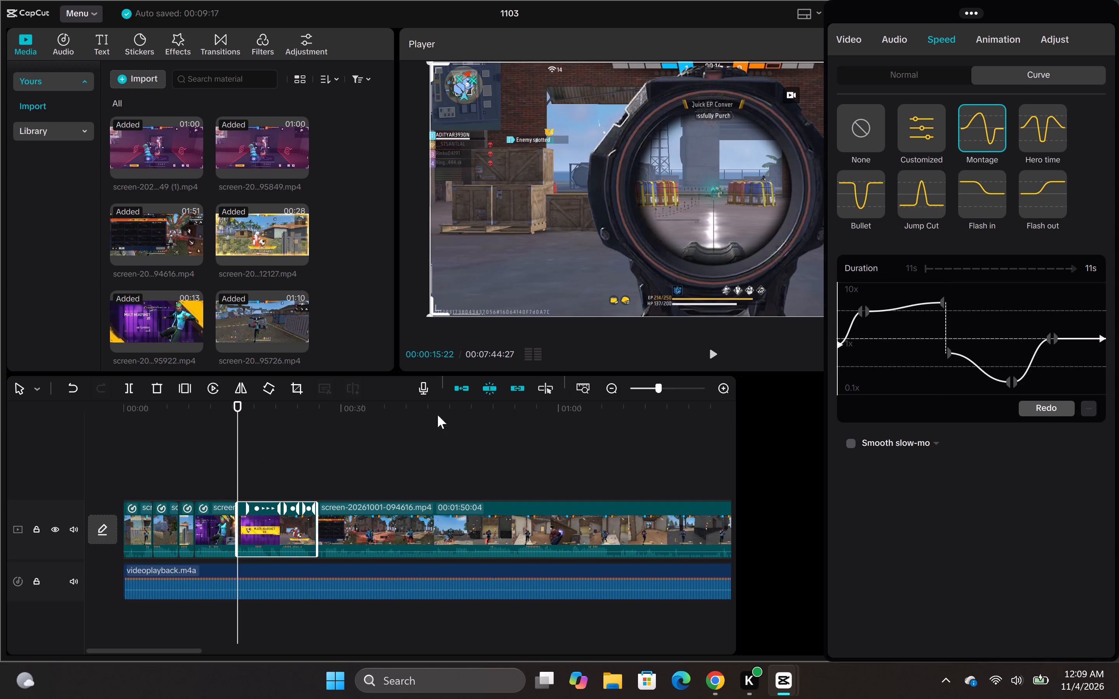
{"action": "left_click", "coordinate": [713, 358]}
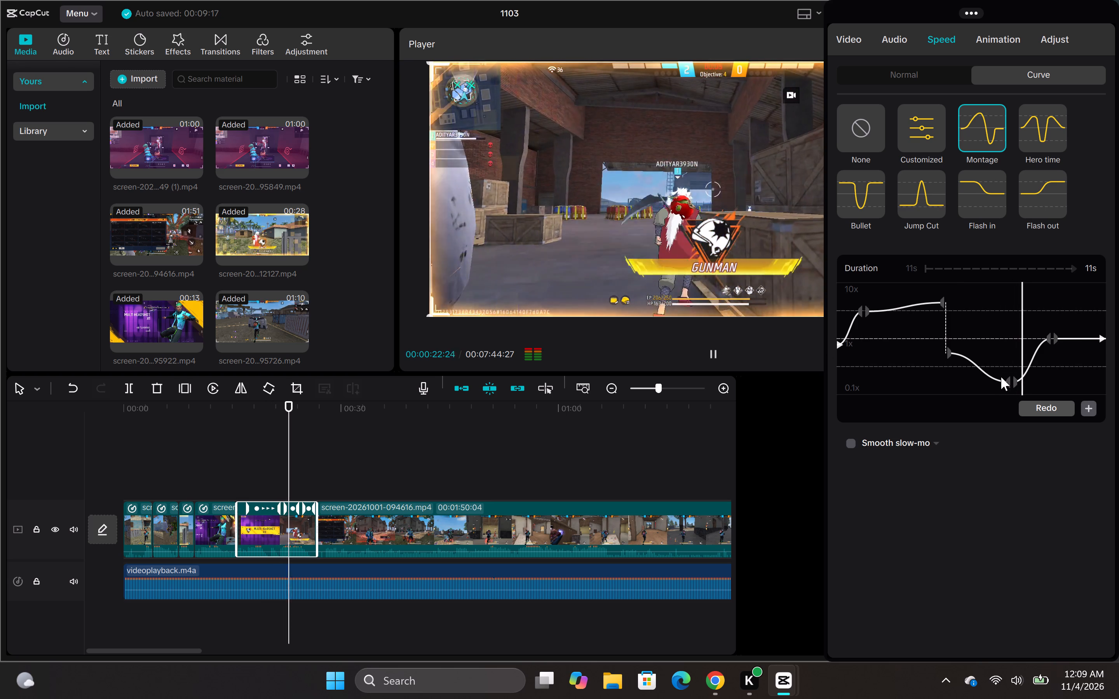
Raise the incoming half of the third curve point to 0.77x so the slow section runs flat.
{"action": "left_click", "coordinate": [1007, 380]}
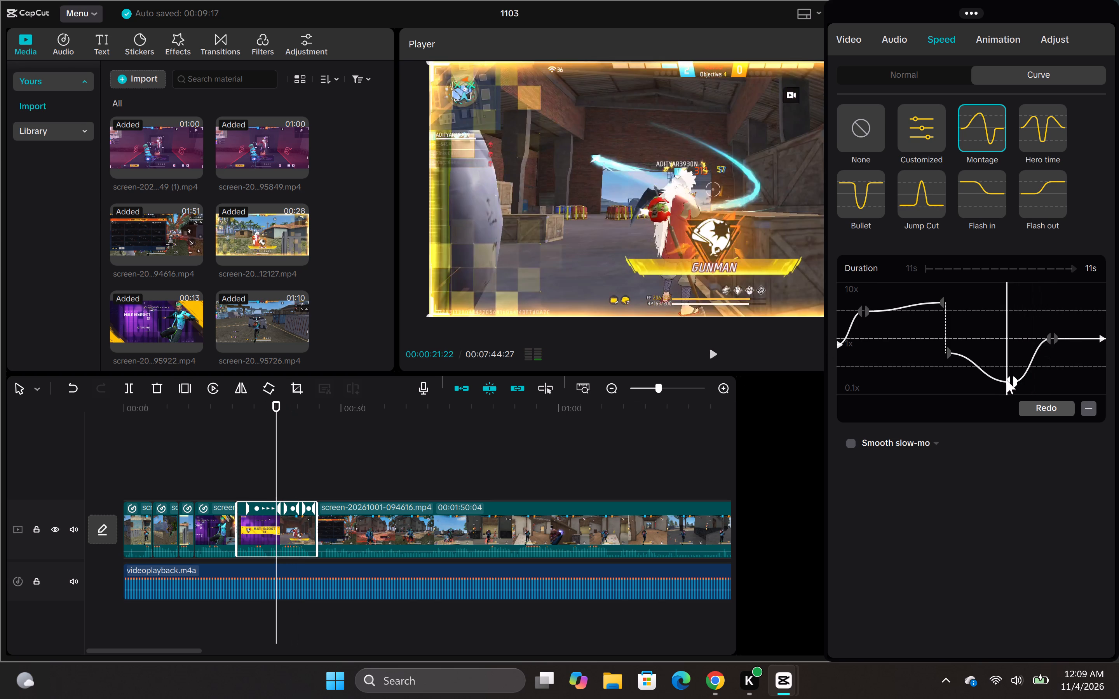
{"action": "left_click_drag", "start_coordinate": [1010, 381], "coordinate": [1006, 355]}
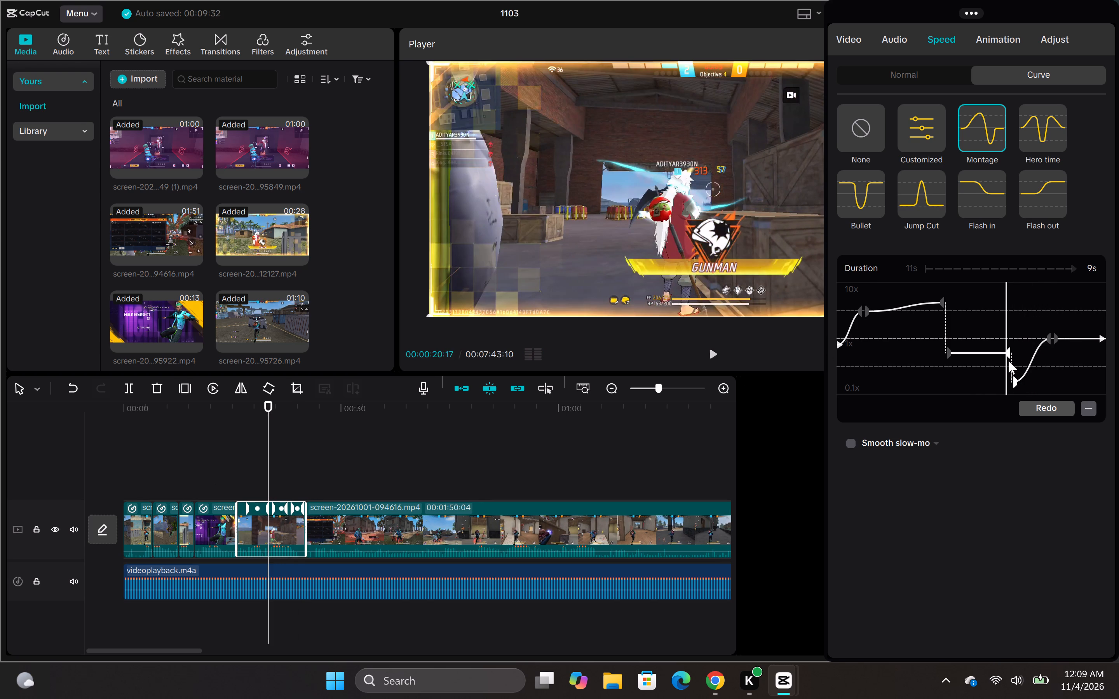
{"action": "left_click_drag", "start_coordinate": [1011, 381], "coordinate": [1011, 366]}
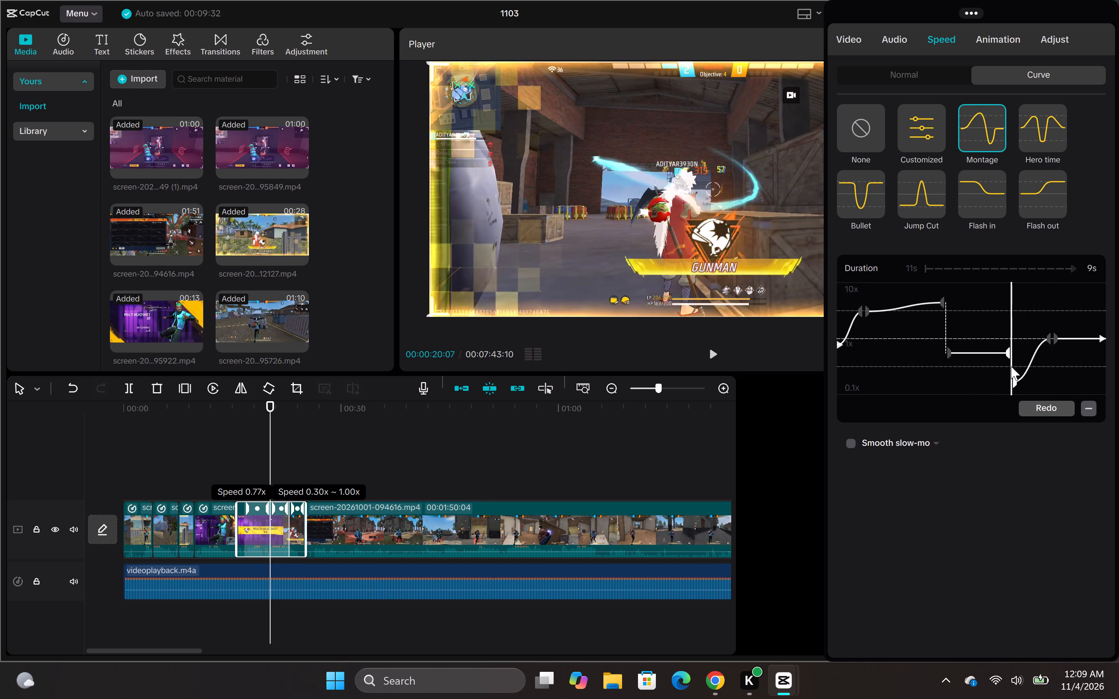
{"action": "left_click_drag", "start_coordinate": [1011, 366], "coordinate": [1009, 357]}
{"action": "left_click", "coordinate": [1014, 372]}
{"action": "left_click", "coordinate": [1011, 377]}
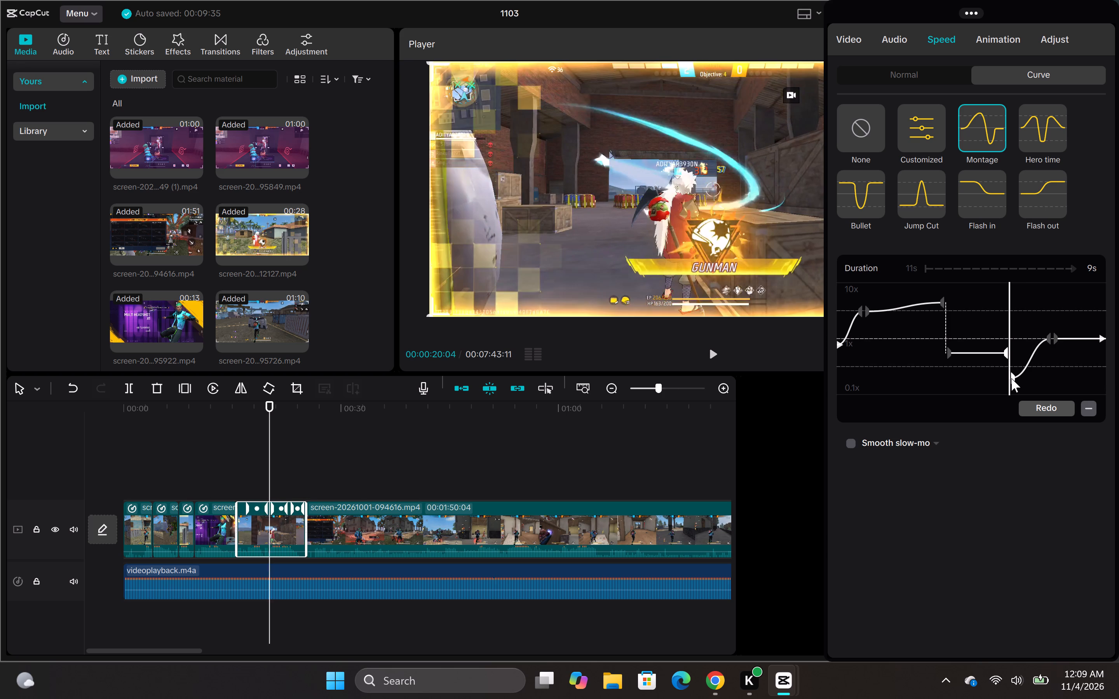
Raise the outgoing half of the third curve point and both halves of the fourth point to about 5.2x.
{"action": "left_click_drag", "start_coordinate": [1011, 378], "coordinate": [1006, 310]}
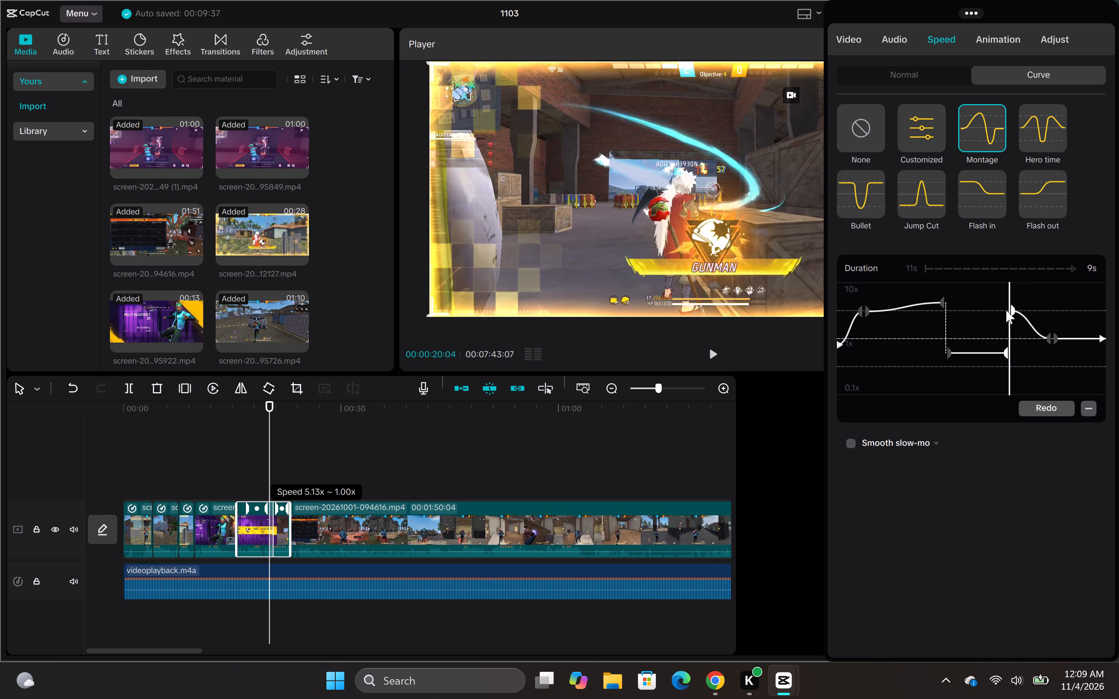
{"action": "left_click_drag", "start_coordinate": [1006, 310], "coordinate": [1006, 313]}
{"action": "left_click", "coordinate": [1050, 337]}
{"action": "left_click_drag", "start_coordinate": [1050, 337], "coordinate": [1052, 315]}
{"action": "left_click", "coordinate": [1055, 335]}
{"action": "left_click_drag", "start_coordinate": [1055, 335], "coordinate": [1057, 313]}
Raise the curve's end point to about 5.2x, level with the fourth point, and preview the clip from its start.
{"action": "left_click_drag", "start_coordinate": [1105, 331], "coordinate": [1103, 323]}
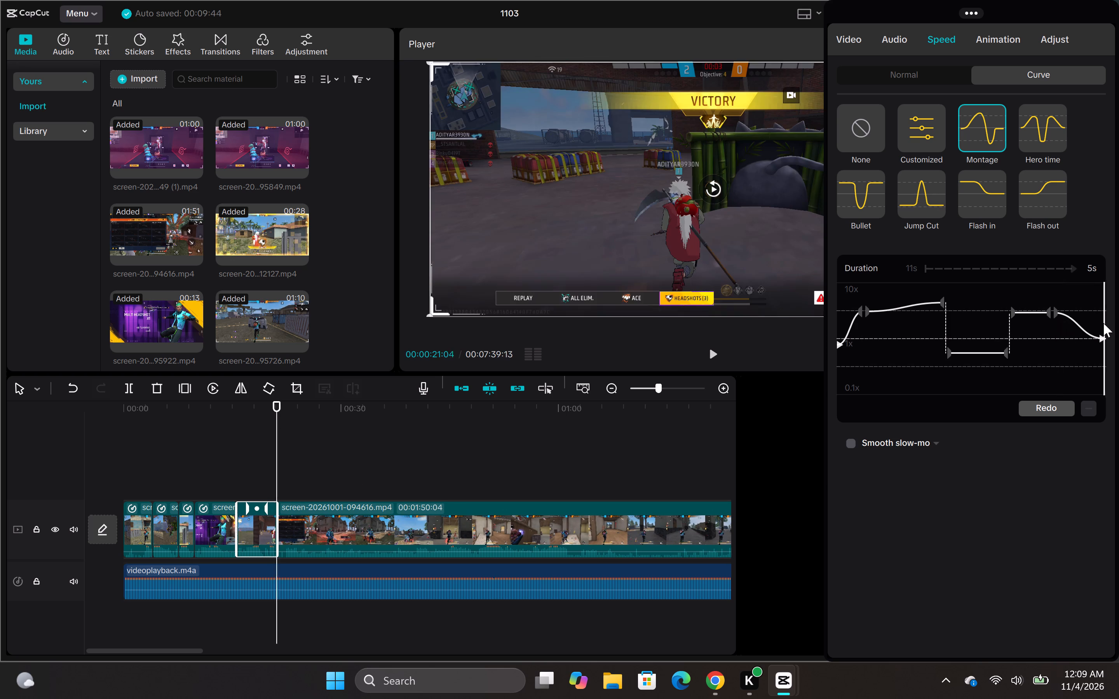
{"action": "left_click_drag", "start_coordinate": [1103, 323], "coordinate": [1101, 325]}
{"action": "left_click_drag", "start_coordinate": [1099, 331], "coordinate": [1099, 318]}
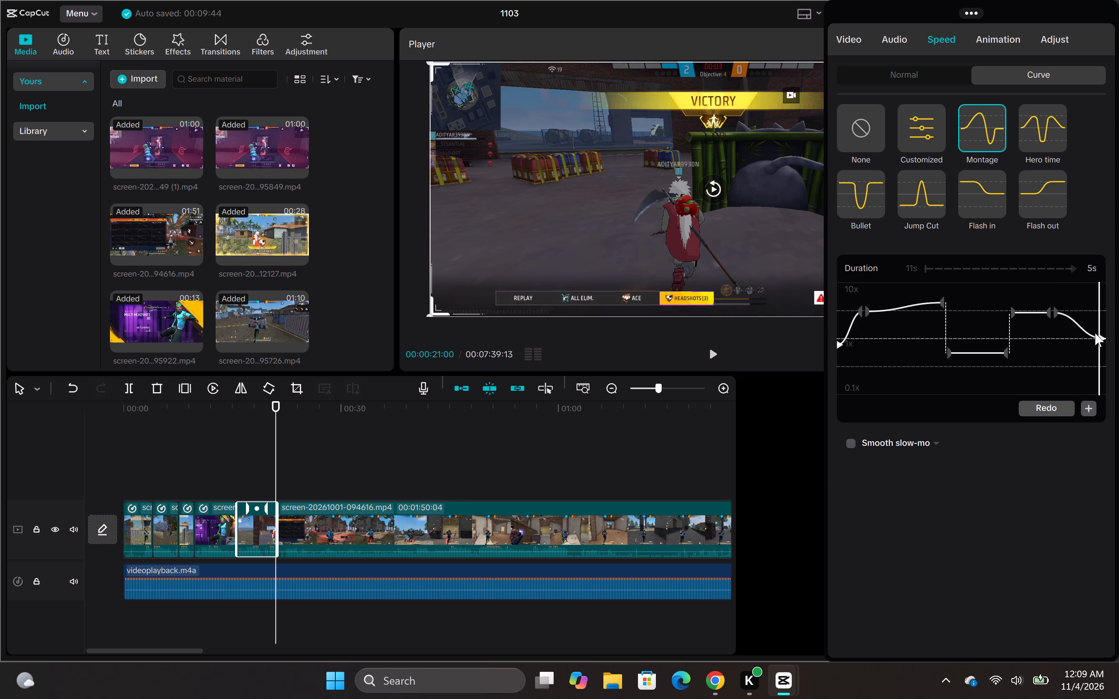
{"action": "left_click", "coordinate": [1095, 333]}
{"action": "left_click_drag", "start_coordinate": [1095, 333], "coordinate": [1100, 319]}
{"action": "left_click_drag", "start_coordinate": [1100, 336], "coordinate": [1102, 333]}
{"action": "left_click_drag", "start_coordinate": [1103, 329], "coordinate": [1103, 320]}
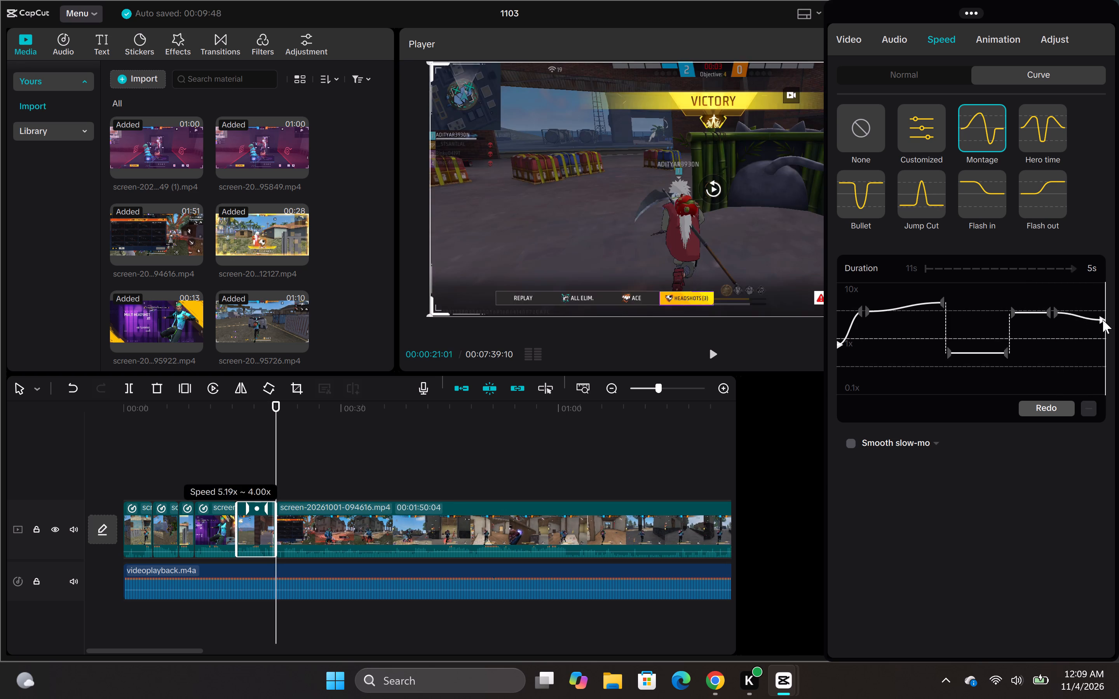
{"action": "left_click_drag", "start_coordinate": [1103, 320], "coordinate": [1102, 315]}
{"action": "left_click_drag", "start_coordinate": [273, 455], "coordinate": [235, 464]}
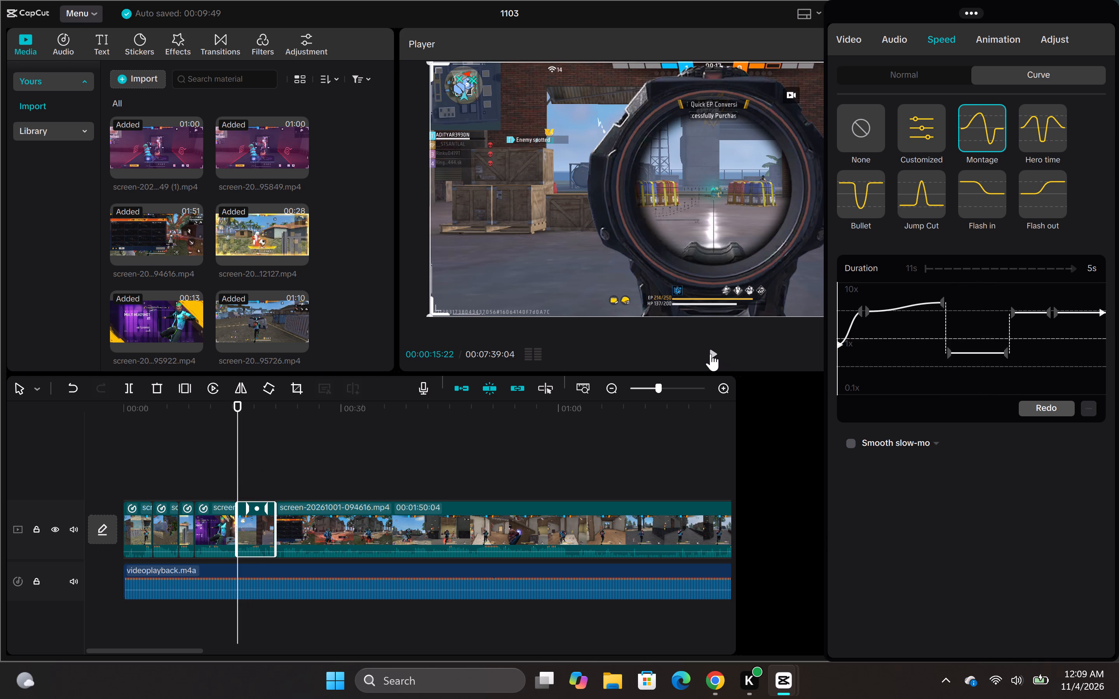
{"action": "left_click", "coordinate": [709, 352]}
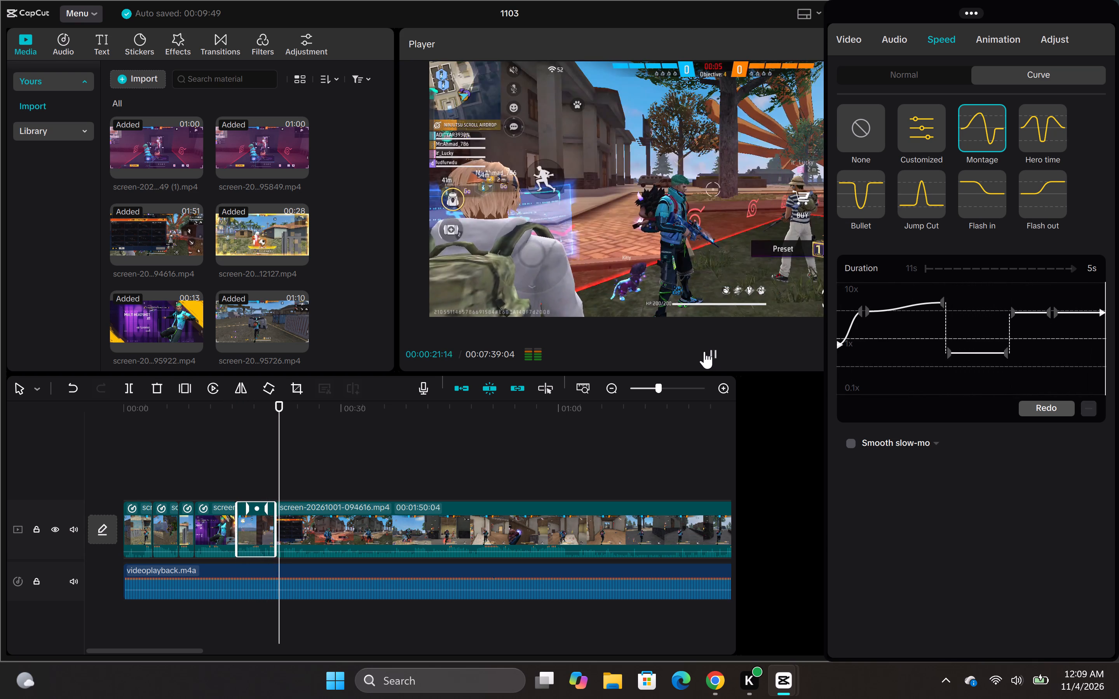
Set the third point's outgoing half, the fourth point and the end point to about 2.8x for a flat closing section.
{"action": "left_click_drag", "start_coordinate": [1011, 314], "coordinate": [1011, 320]}
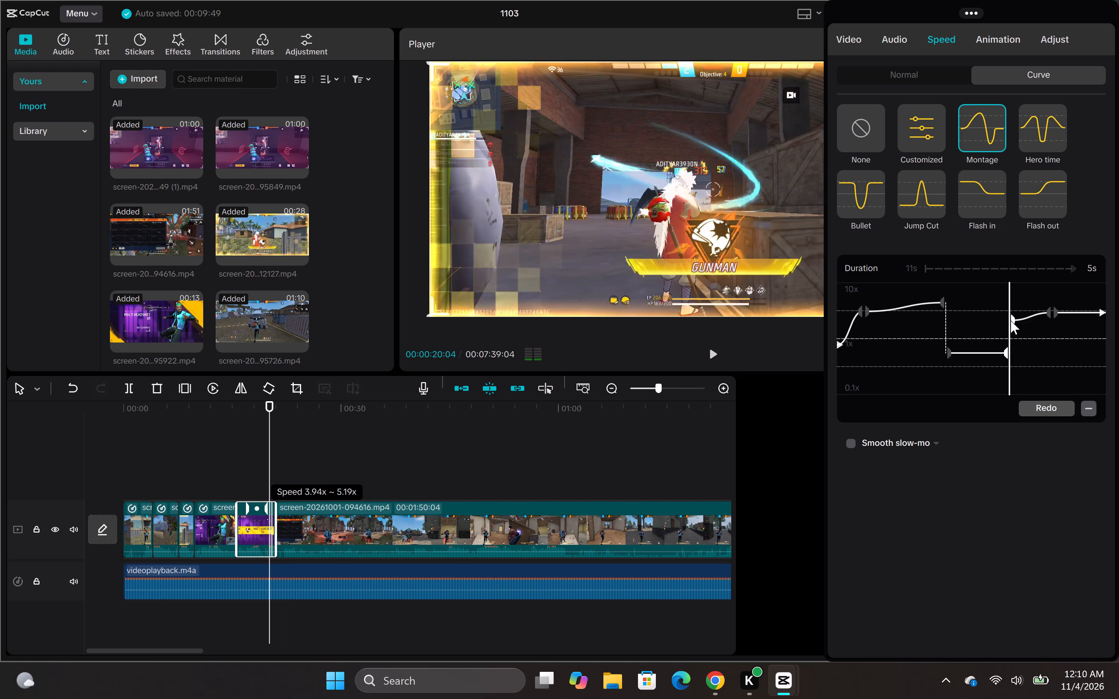
{"action": "left_click_drag", "start_coordinate": [1011, 320], "coordinate": [1011, 327]}
{"action": "left_click_drag", "start_coordinate": [1051, 310], "coordinate": [1051, 320]}
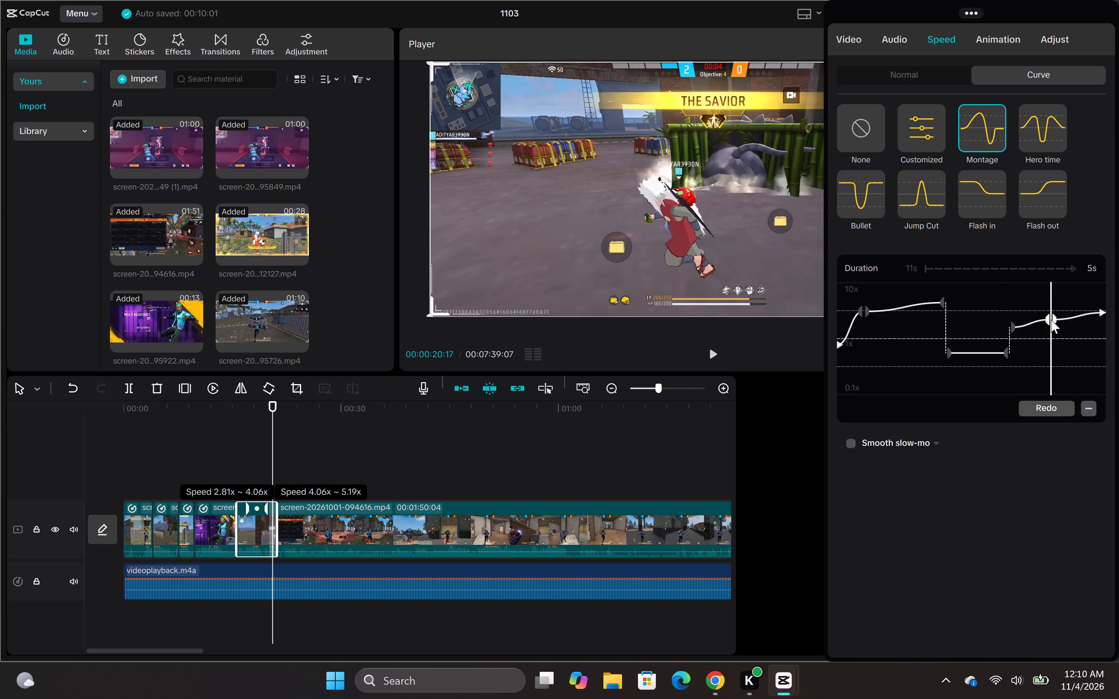
{"action": "left_click_drag", "start_coordinate": [1051, 320], "coordinate": [1051, 323]}
{"action": "left_click_drag", "start_coordinate": [1101, 311], "coordinate": [1104, 320]}
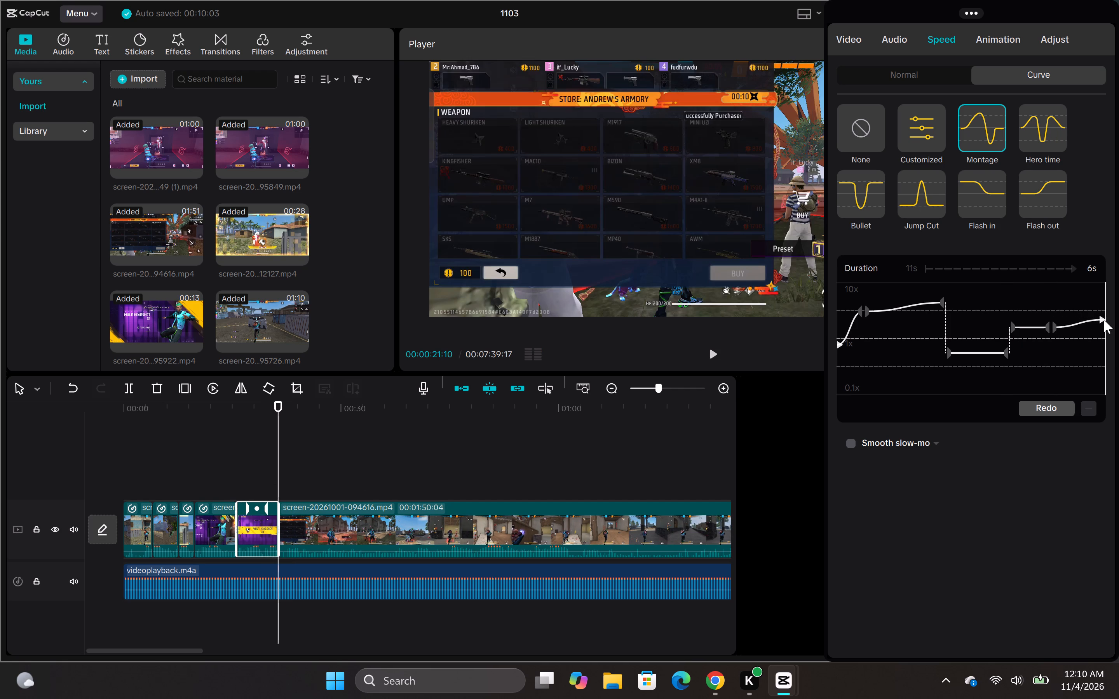
{"action": "left_click_drag", "start_coordinate": [1104, 320], "coordinate": [1103, 322]}
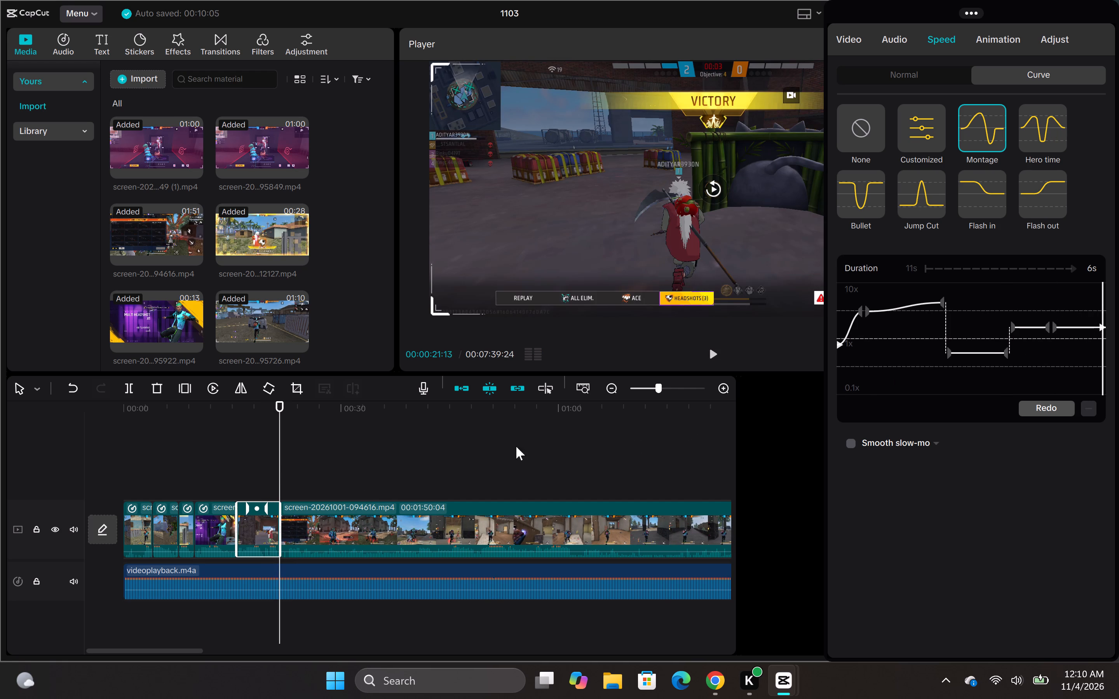
Lower both halves of the first curve point and the second point's incoming half to about 3x for a flat opening section.
{"action": "left_click_drag", "start_coordinate": [277, 457], "coordinate": [232, 469]}
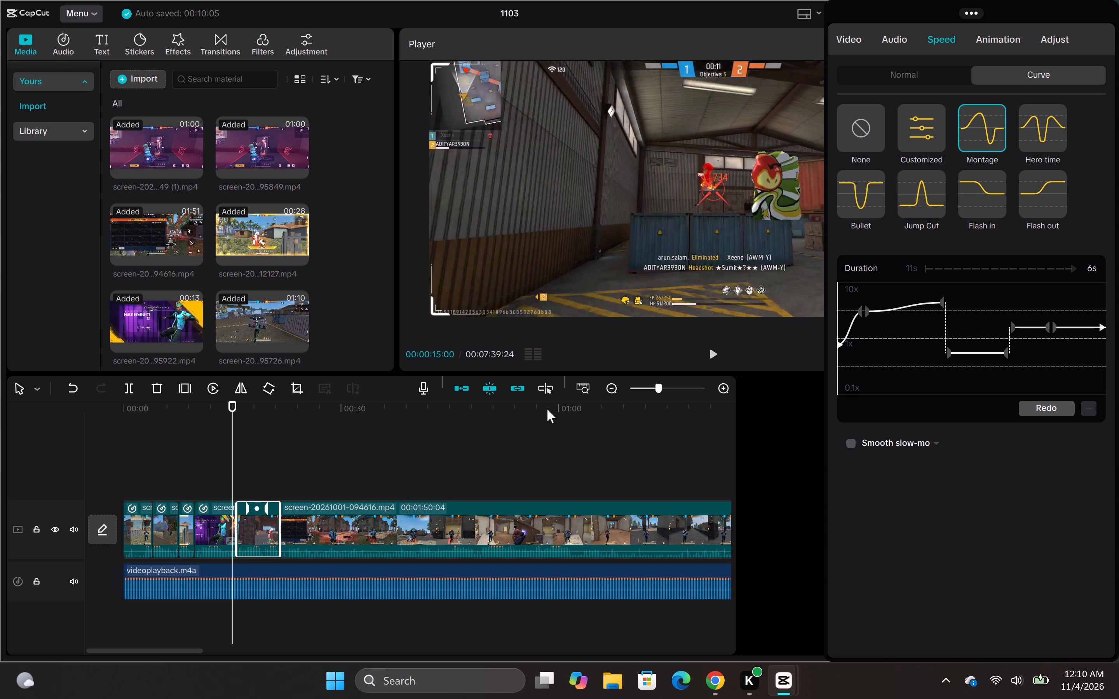
{"action": "left_click", "coordinate": [709, 357]}
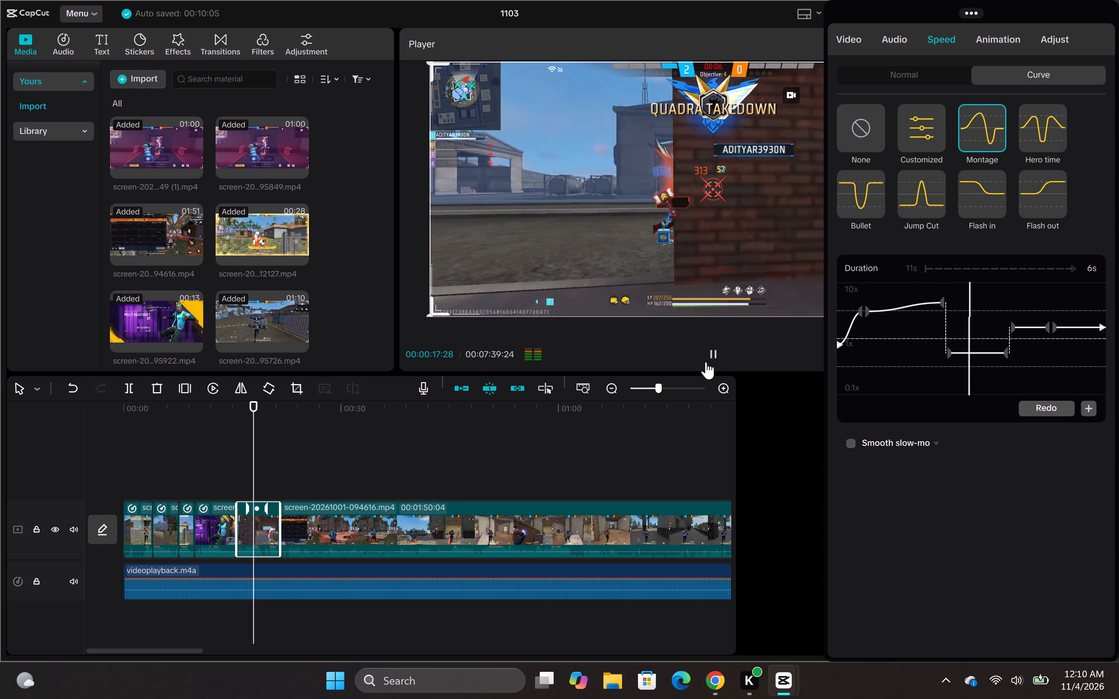
{"action": "left_click_drag", "start_coordinate": [941, 300], "coordinate": [943, 320]}
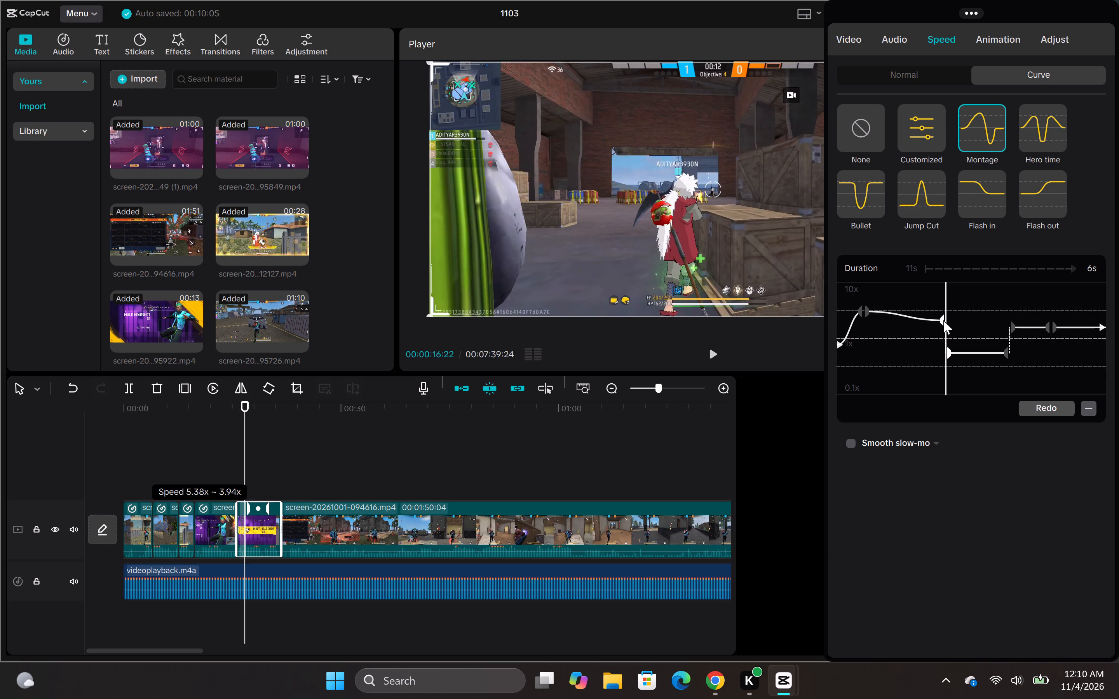
{"action": "left_click_drag", "start_coordinate": [943, 320], "coordinate": [944, 326]}
{"action": "left_click_drag", "start_coordinate": [862, 310], "coordinate": [862, 318]}
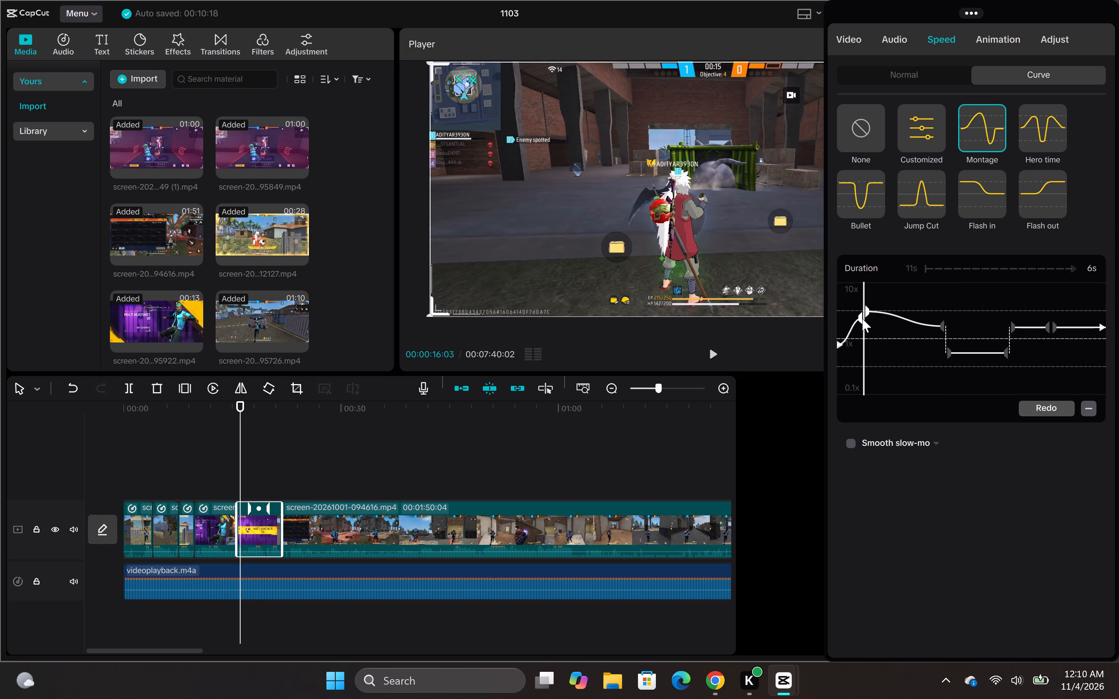
{"action": "left_click_drag", "start_coordinate": [862, 318], "coordinate": [862, 322]}
{"action": "left_click_drag", "start_coordinate": [870, 310], "coordinate": [870, 318]}
{"action": "left_click", "coordinate": [868, 312]}
{"action": "left_click_drag", "start_coordinate": [868, 312], "coordinate": [868, 318]}
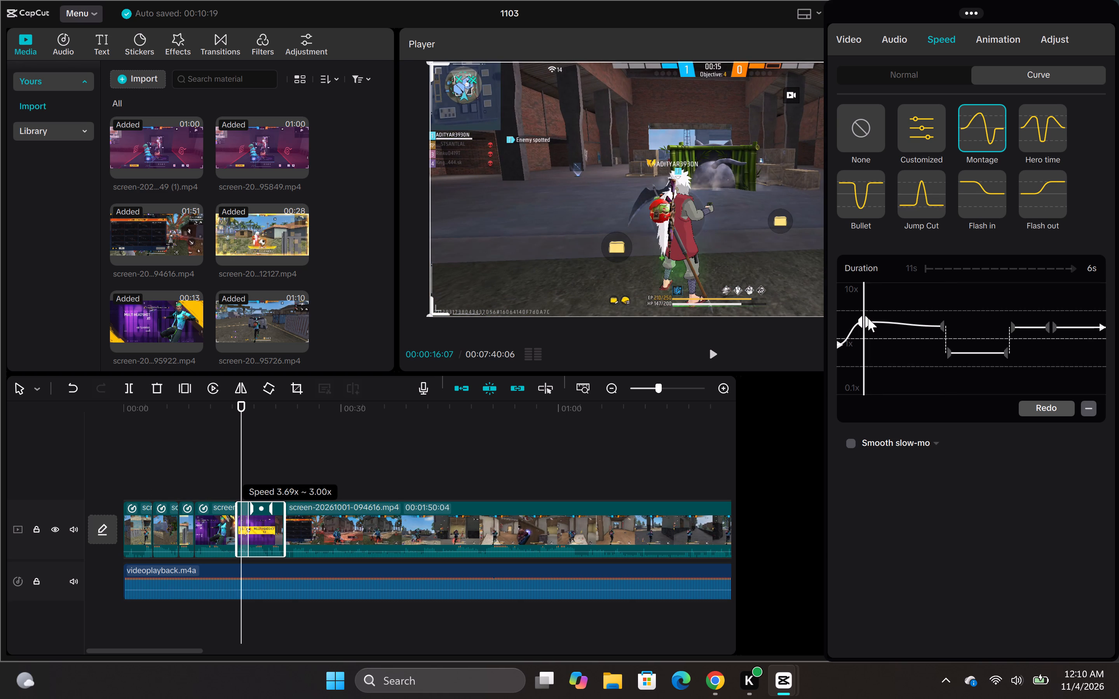
{"action": "left_click_drag", "start_coordinate": [868, 318], "coordinate": [868, 320]}
{"action": "left_click_drag", "start_coordinate": [865, 317], "coordinate": [865, 320]}
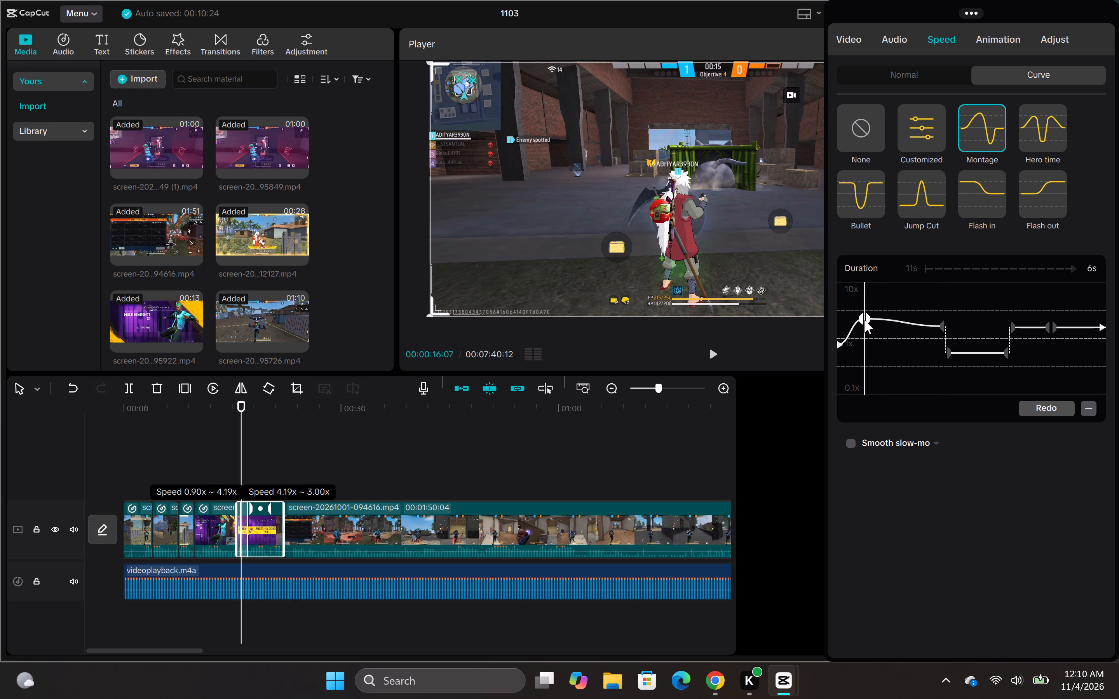
{"action": "left_click_drag", "start_coordinate": [865, 320], "coordinate": [865, 322]}
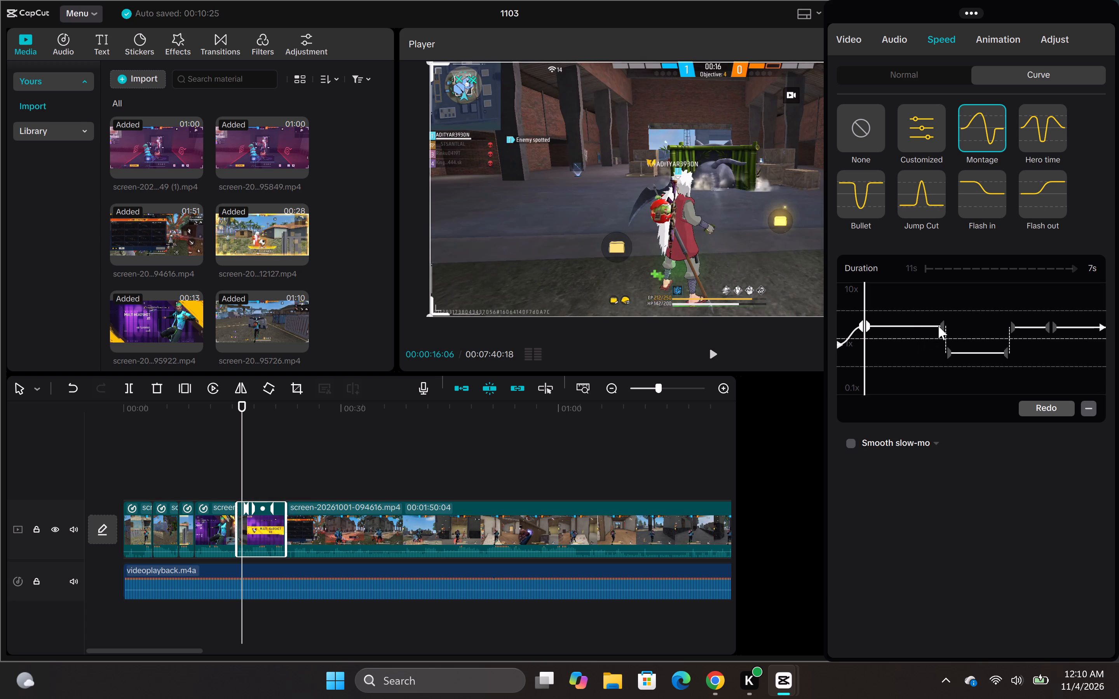
Lower the second curve point's incoming half to about 1x and preview the clip from its start.
{"action": "left_click_drag", "start_coordinate": [942, 325], "coordinate": [944, 335]}
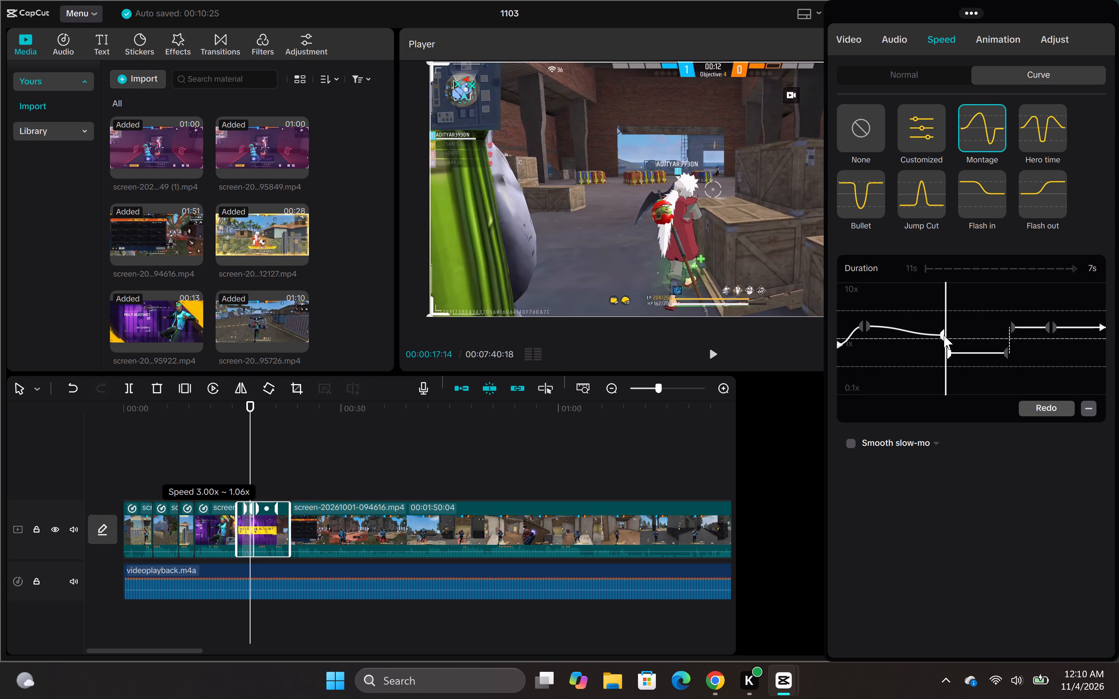
{"action": "left_click_drag", "start_coordinate": [944, 335], "coordinate": [944, 337]}
{"action": "left_click_drag", "start_coordinate": [940, 321], "coordinate": [779, 357]}
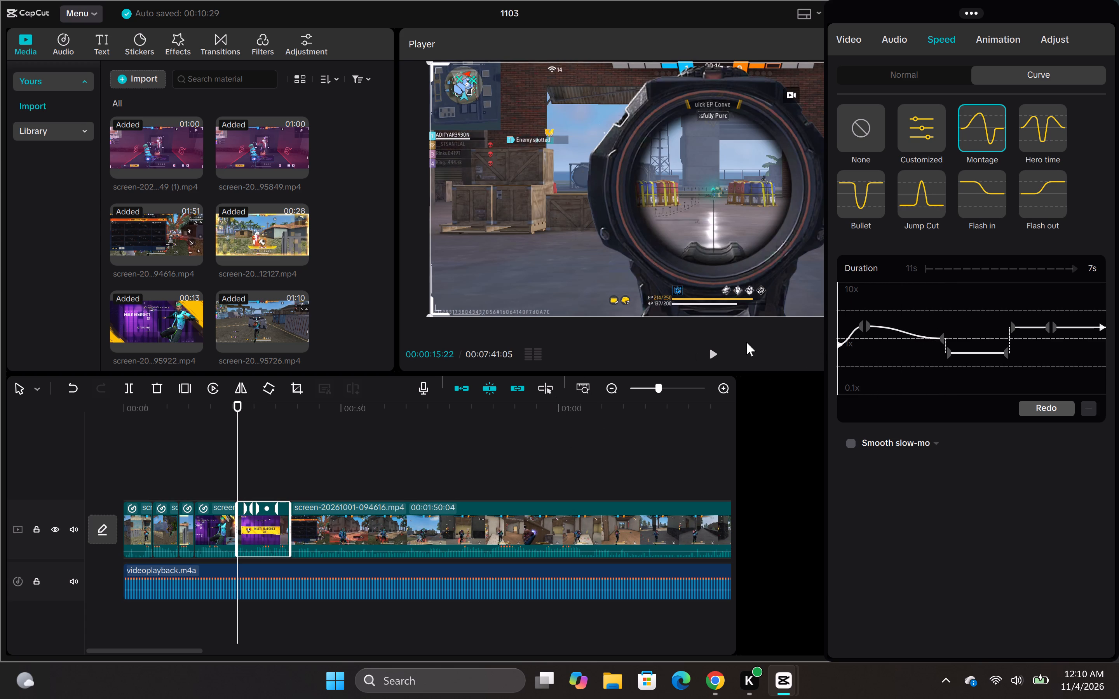
{"action": "left_click", "coordinate": [715, 353]}
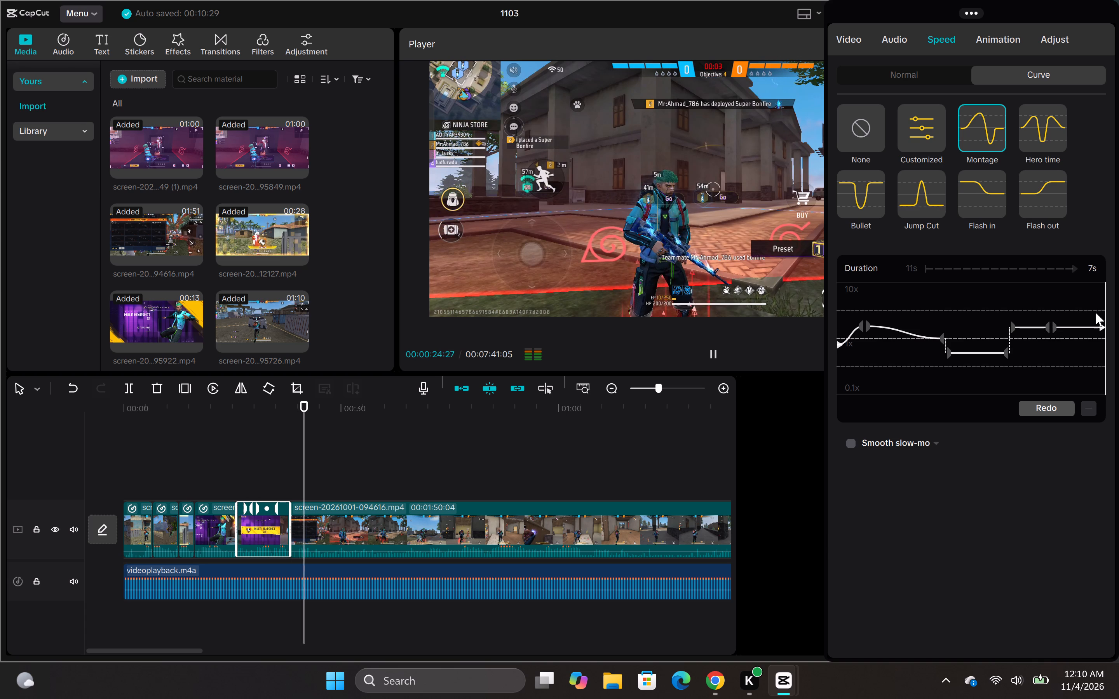
Shift the fourth curve point slightly earlier, lower its outgoing half level with the slow section, and preview the clip.
{"action": "left_click", "coordinate": [1103, 309]}
{"action": "left_click_drag", "start_coordinate": [1101, 309], "coordinate": [1057, 318]}
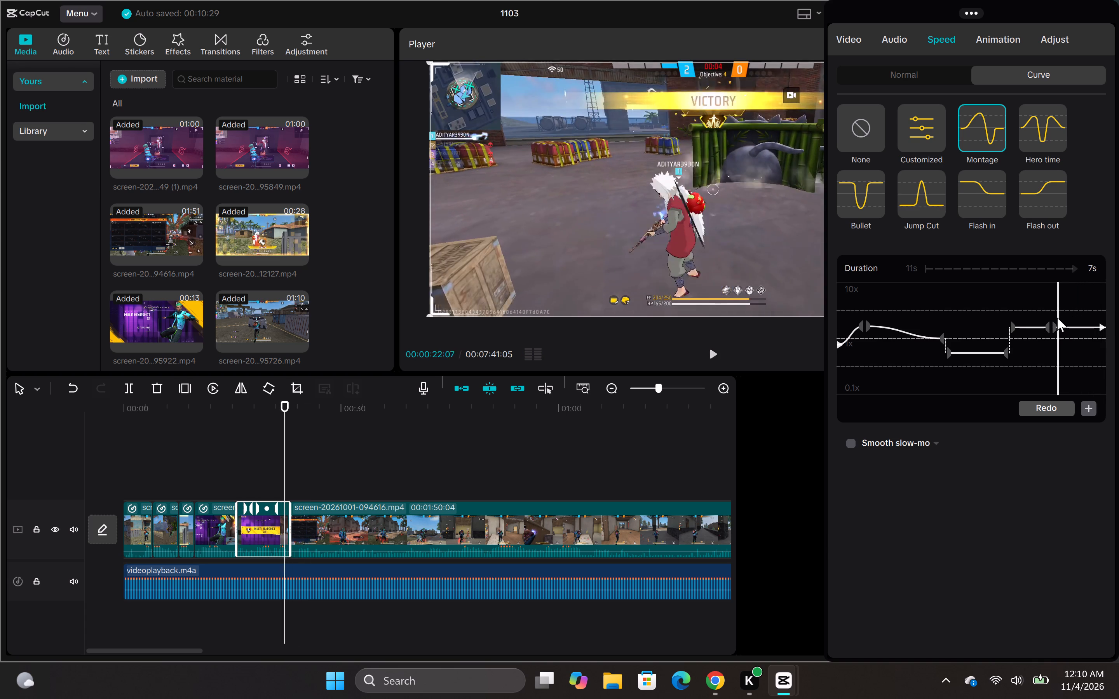
{"action": "left_click_drag", "start_coordinate": [1057, 318], "coordinate": [1041, 321]}
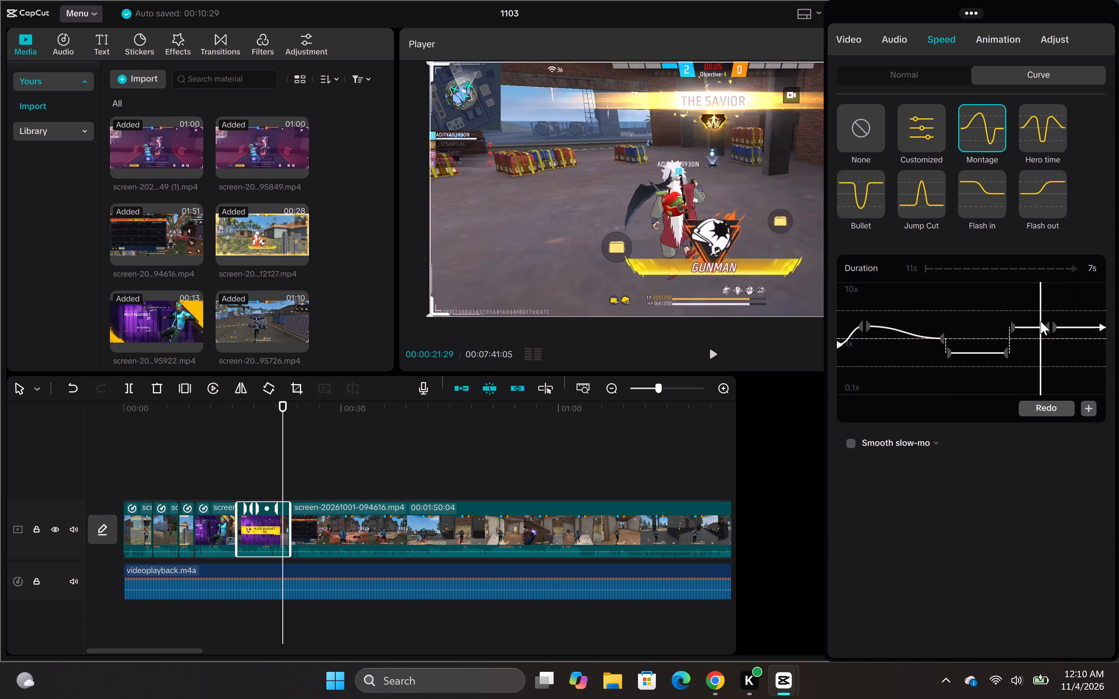
{"action": "left_click_drag", "start_coordinate": [1041, 321], "coordinate": [1040, 322]}
{"action": "left_click_drag", "start_coordinate": [1050, 327], "coordinate": [1049, 327]}
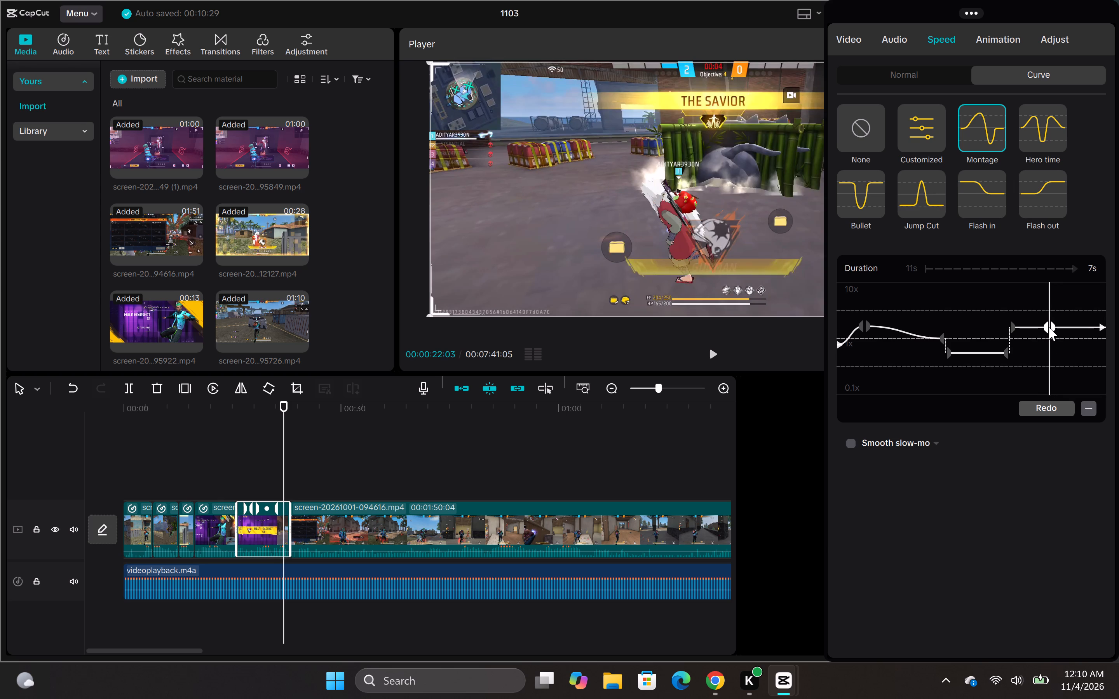
{"action": "left_click_drag", "start_coordinate": [1049, 327], "coordinate": [1042, 327]}
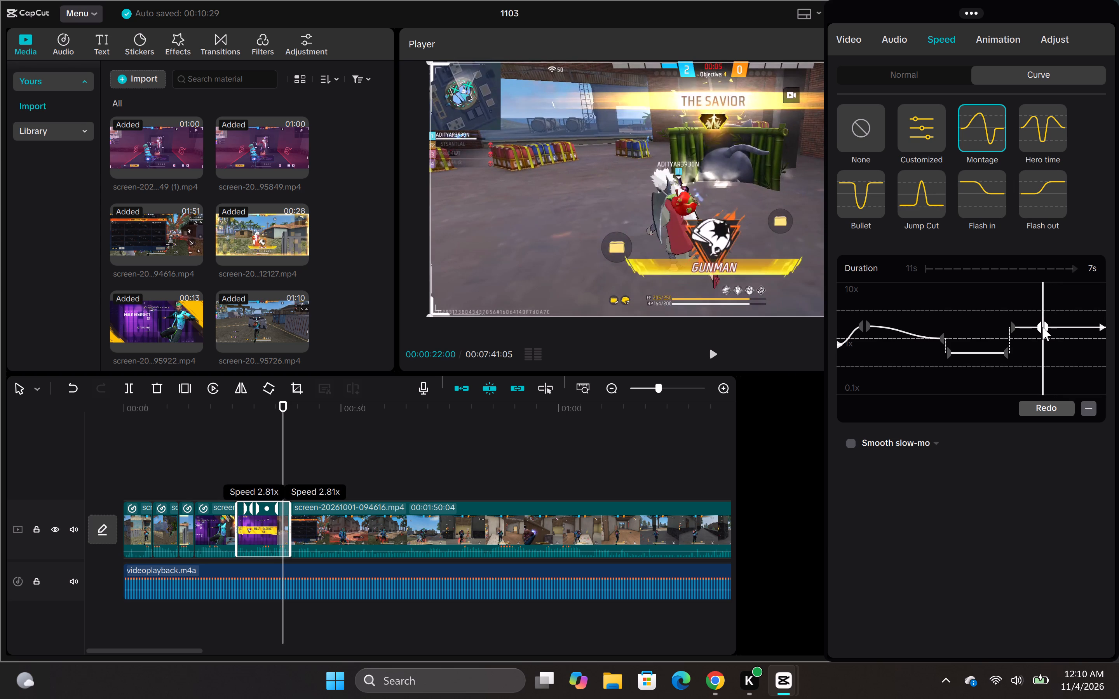
{"action": "left_click_drag", "start_coordinate": [1042, 327], "coordinate": [1042, 328]}
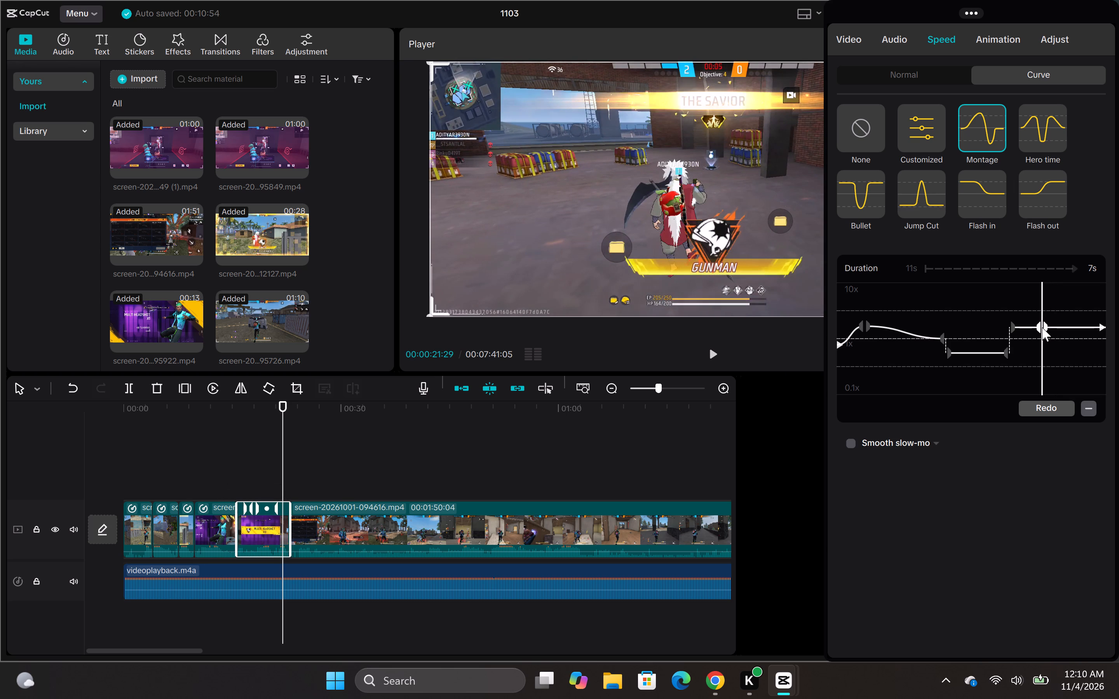
{"action": "left_click", "coordinate": [1047, 325]}
{"action": "left_click_drag", "start_coordinate": [1044, 325], "coordinate": [1047, 346]}
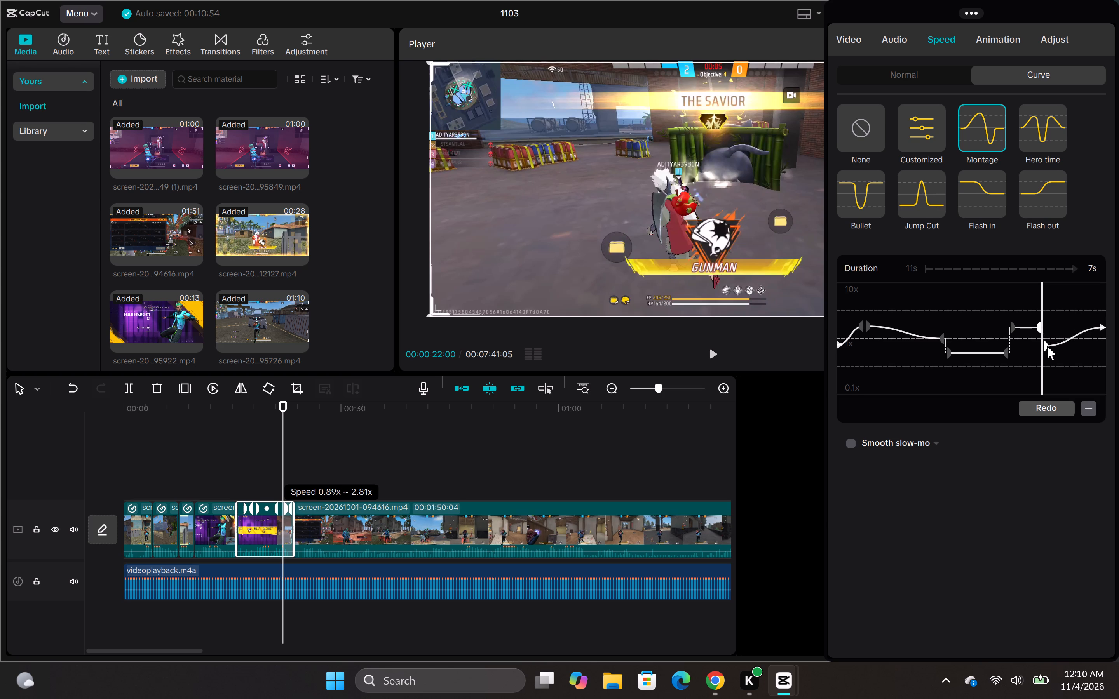
{"action": "left_click_drag", "start_coordinate": [1047, 346], "coordinate": [1048, 353]}
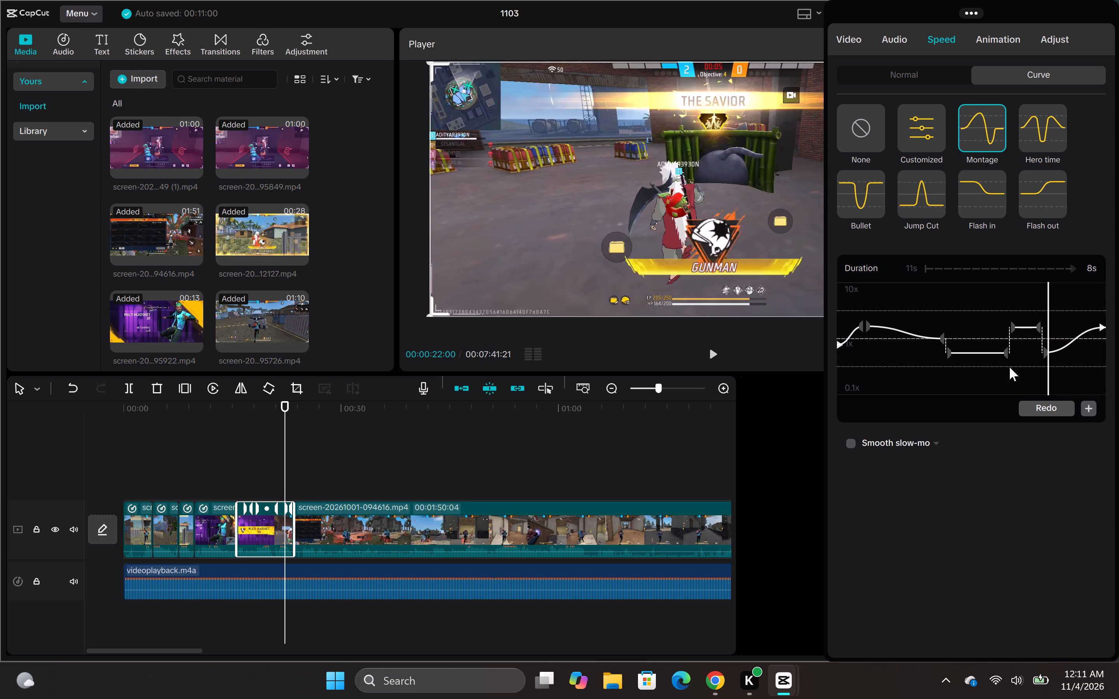
{"action": "left_click_drag", "start_coordinate": [1049, 310], "coordinate": [740, 365]}
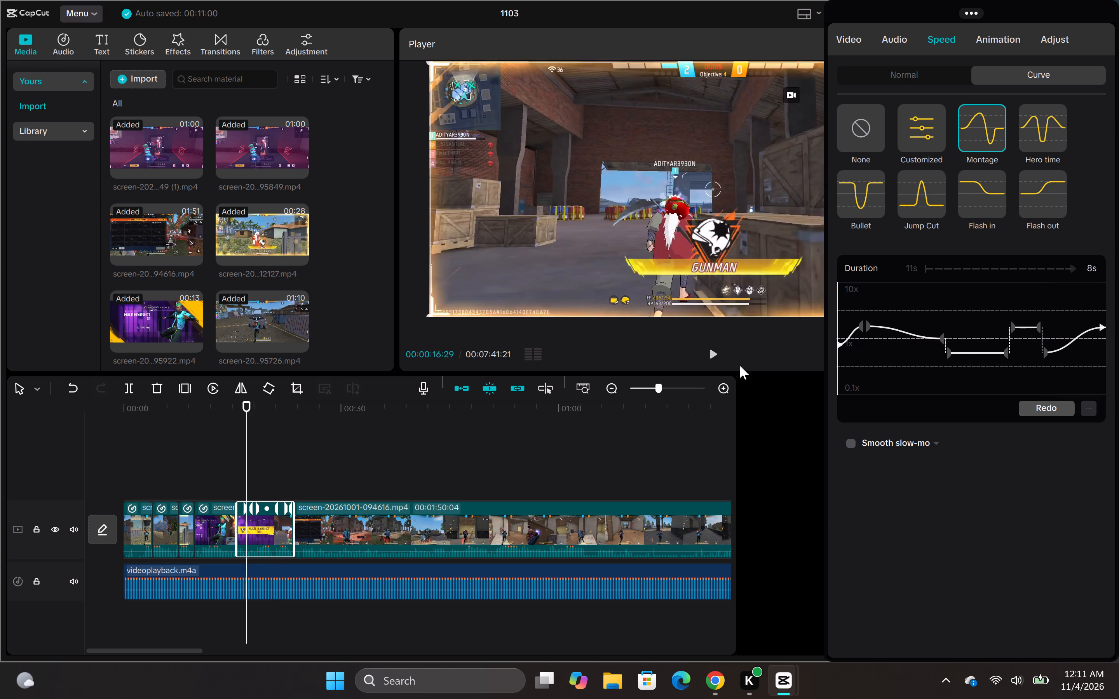
{"action": "left_click_drag", "start_coordinate": [740, 365], "coordinate": [722, 369]}
{"action": "left_click", "coordinate": [714, 347]}
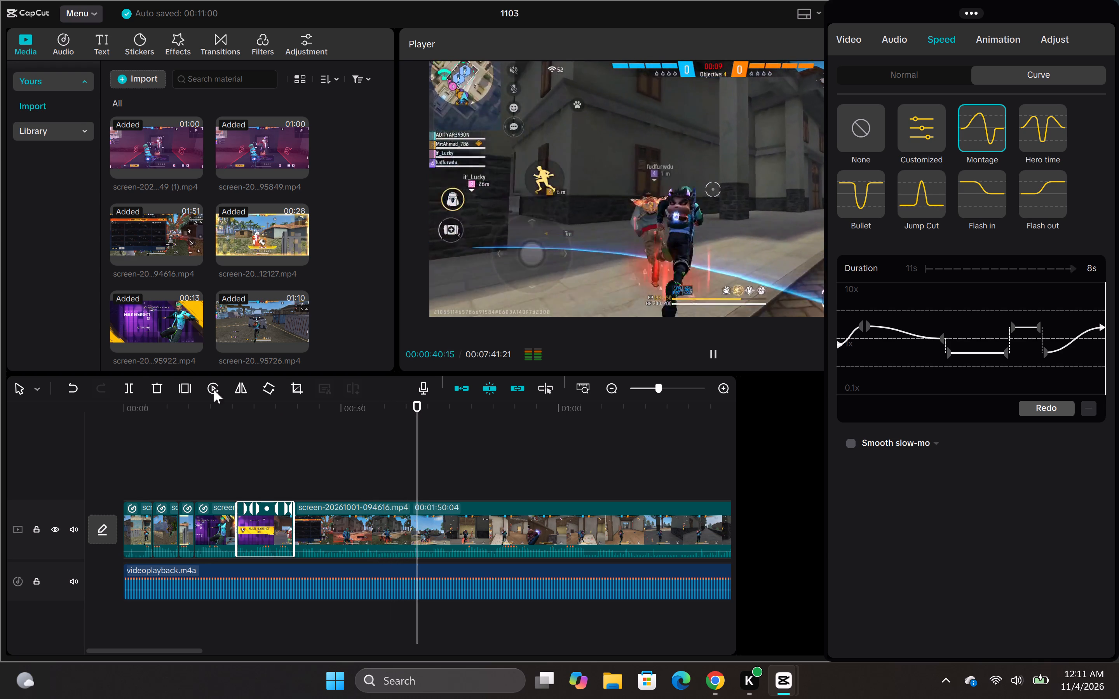
{"action": "left_click", "coordinate": [132, 388]}
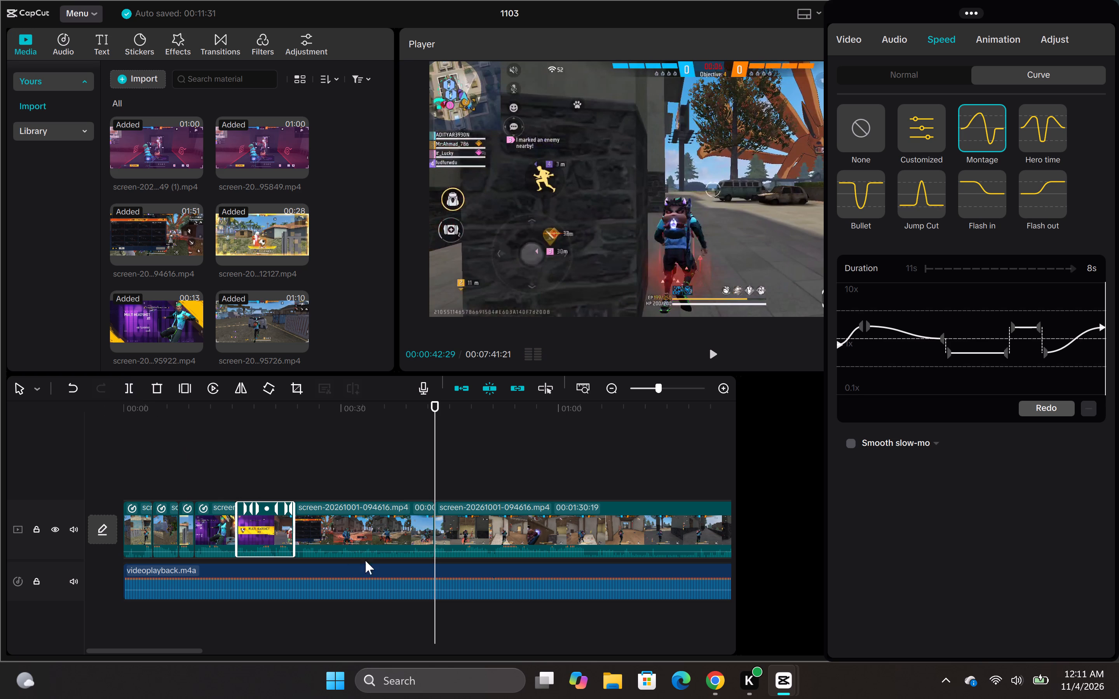
{"action": "right_click", "coordinate": [359, 534]}
{"action": "left_click", "coordinate": [425, 267]}
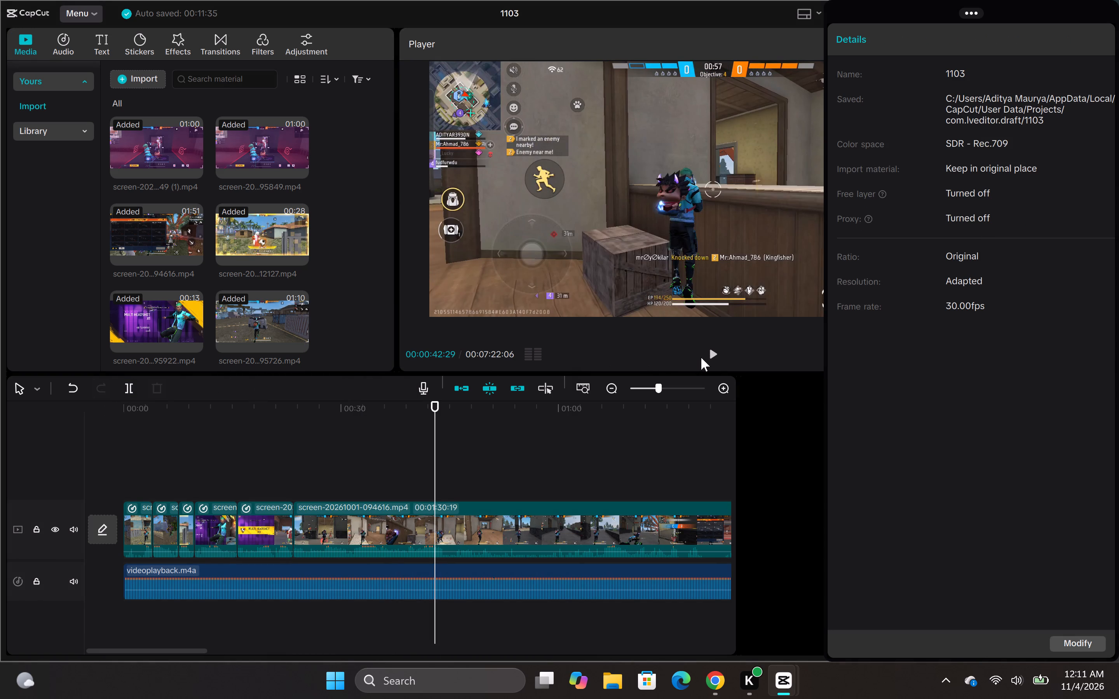
Review the remaining footage of the last clip, replaying it from its start at about 00:00:23:14.
{"action": "left_click", "coordinate": [713, 351]}
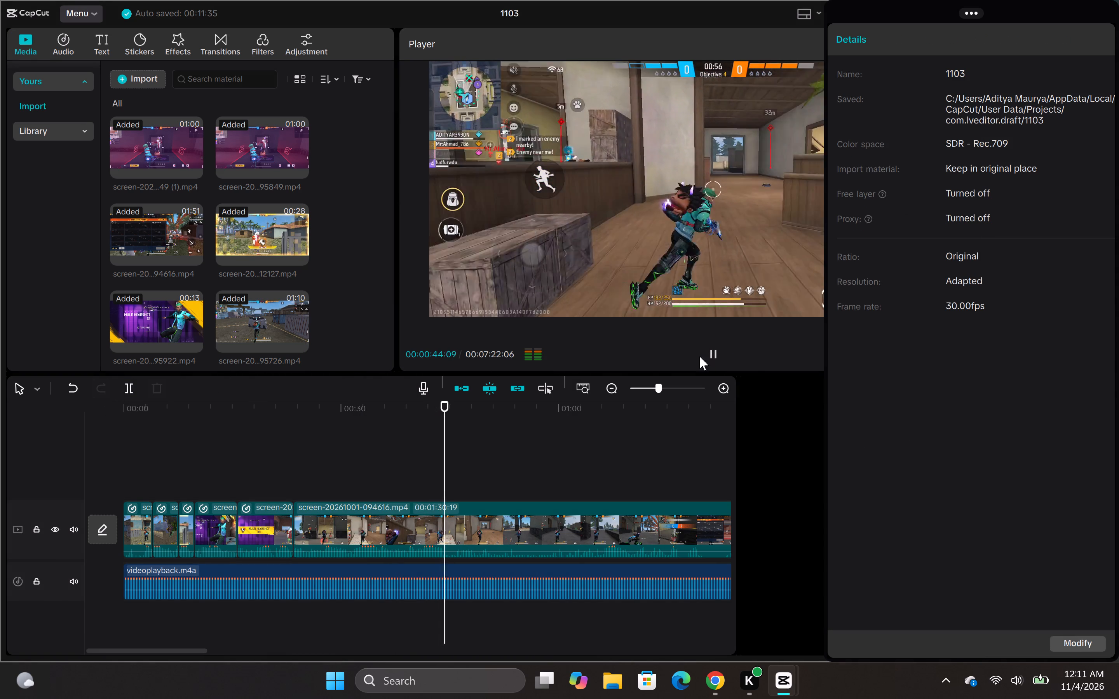
{"action": "left_click", "coordinate": [457, 503]}
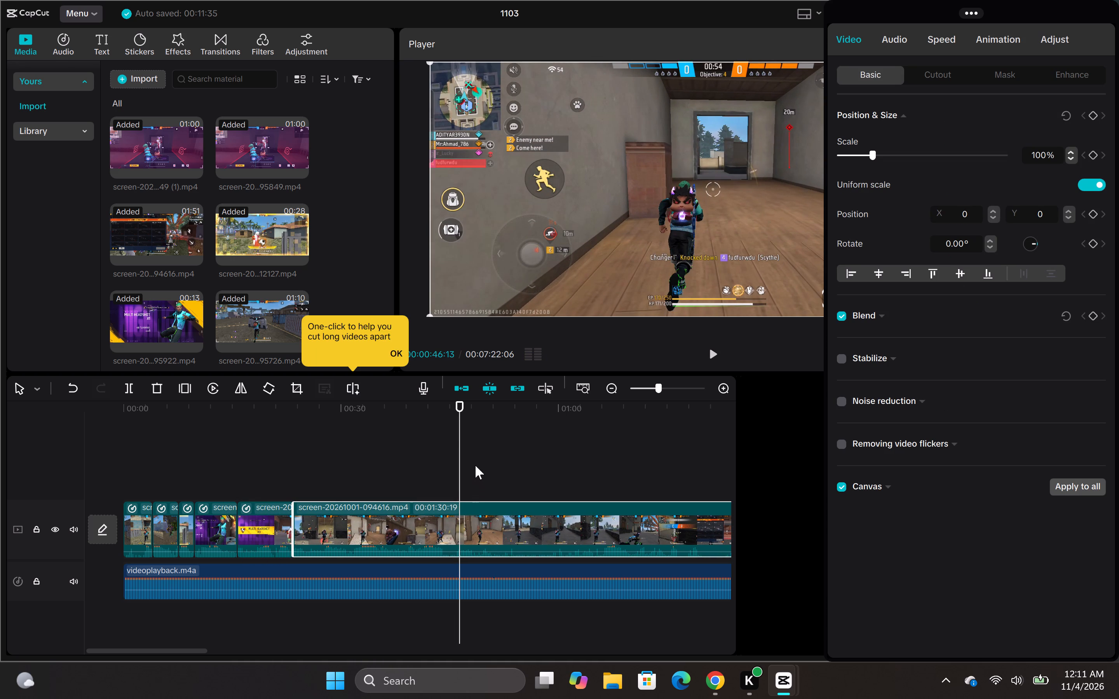
{"action": "left_click_drag", "start_coordinate": [459, 432], "coordinate": [296, 456]}
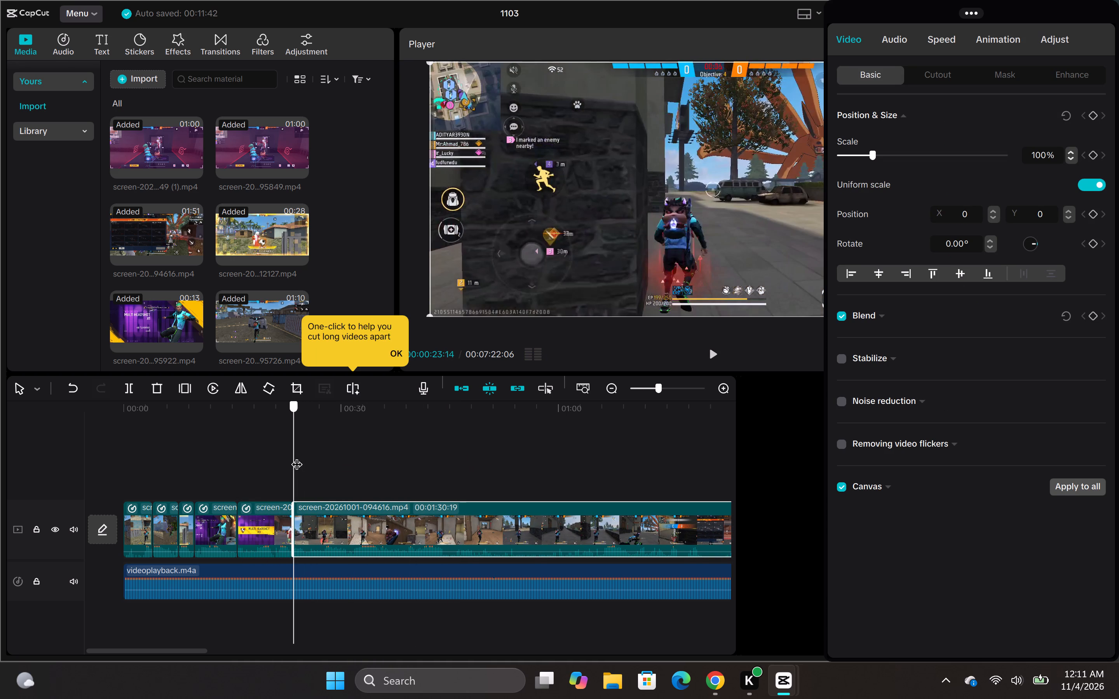
{"action": "left_click_drag", "start_coordinate": [296, 456], "coordinate": [295, 456]}
{"action": "left_click", "coordinate": [711, 352]}
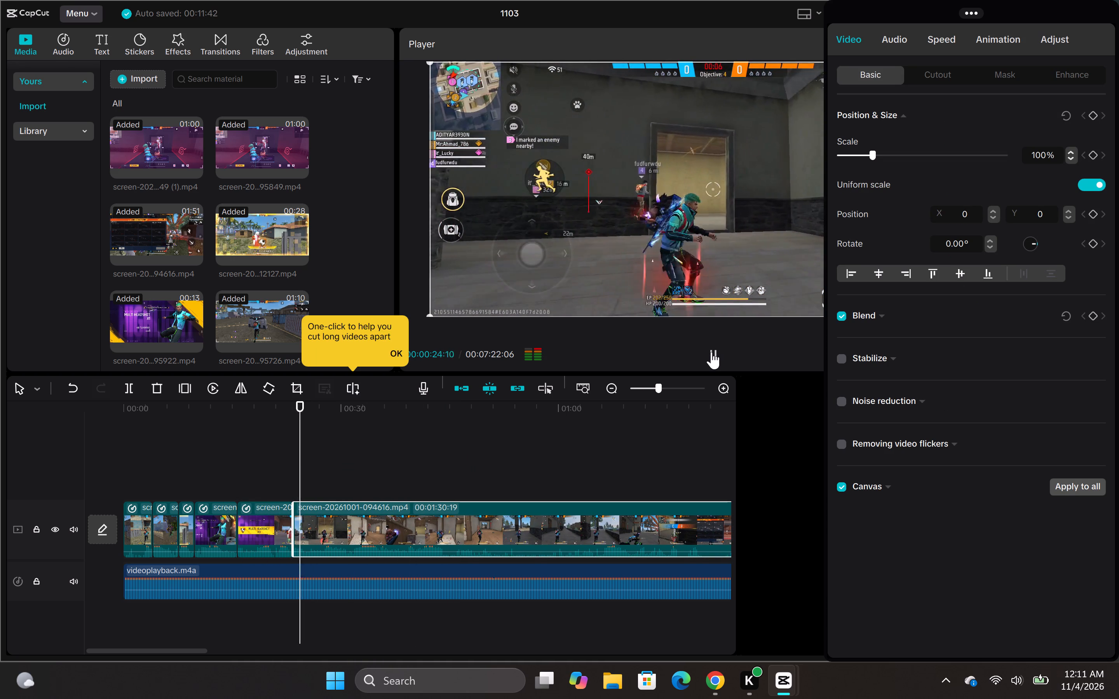
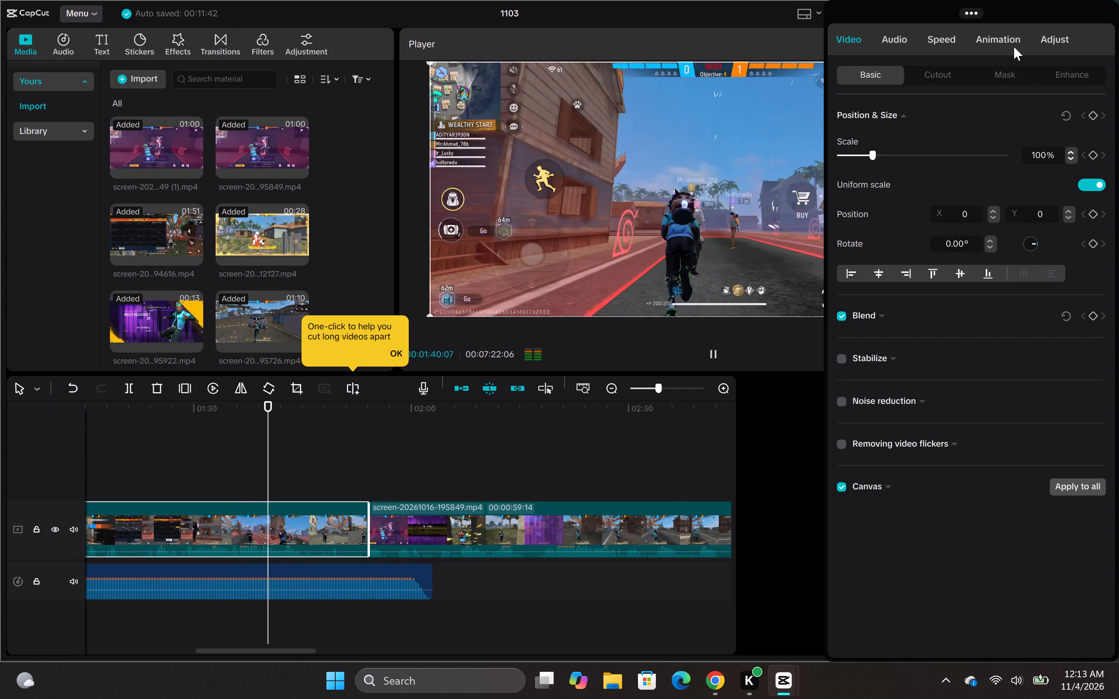
{"action": "left_click", "coordinate": [1011, 38]}
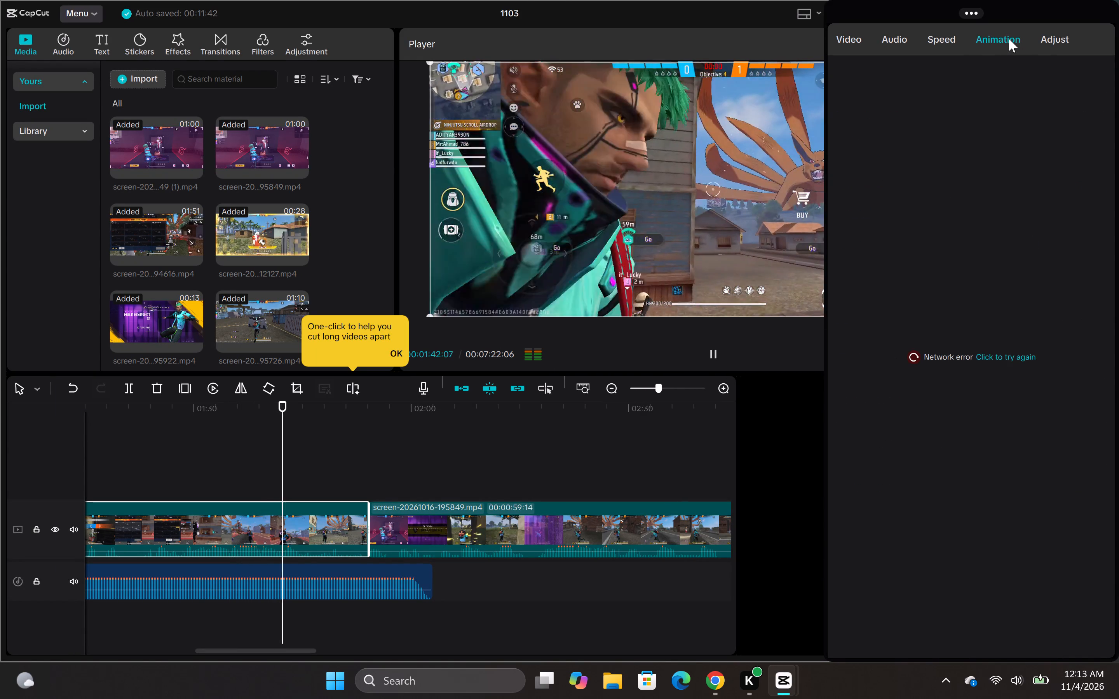
{"action": "left_click", "coordinate": [955, 43]}
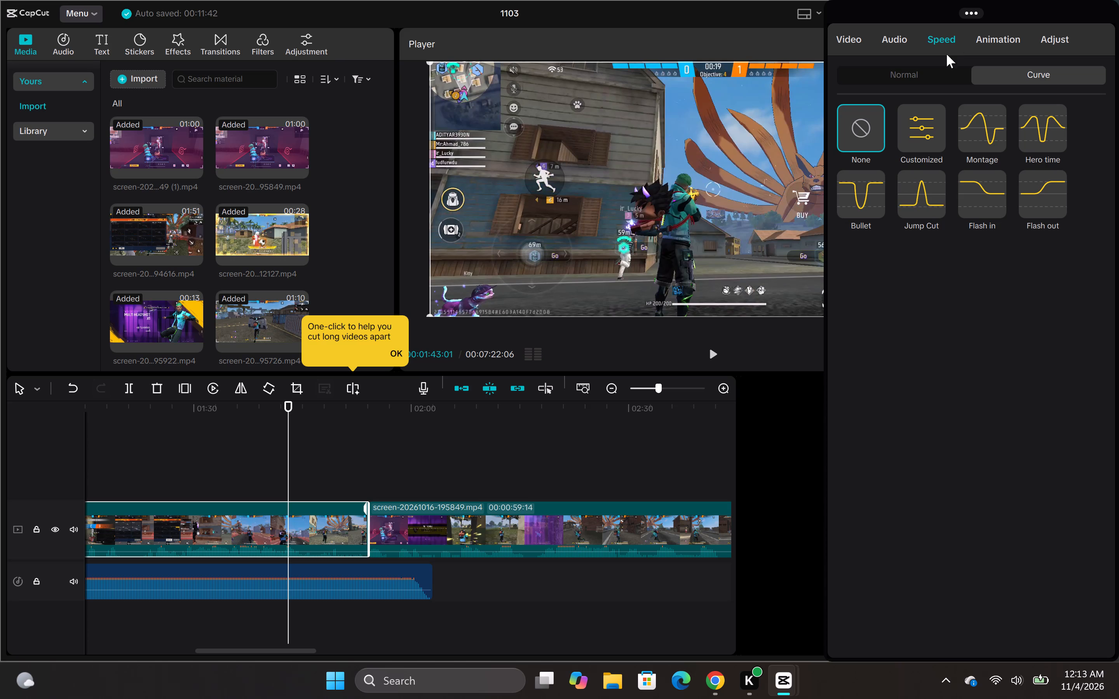
{"action": "left_click", "coordinate": [713, 350]}
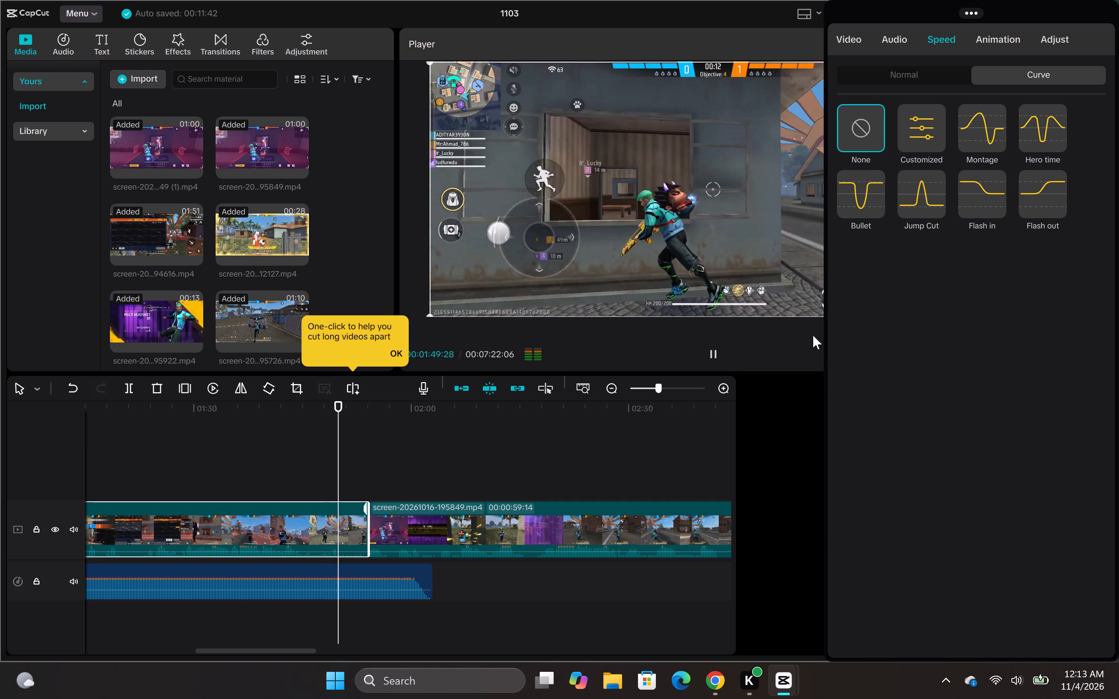
{"action": "left_click", "coordinate": [302, 530]}
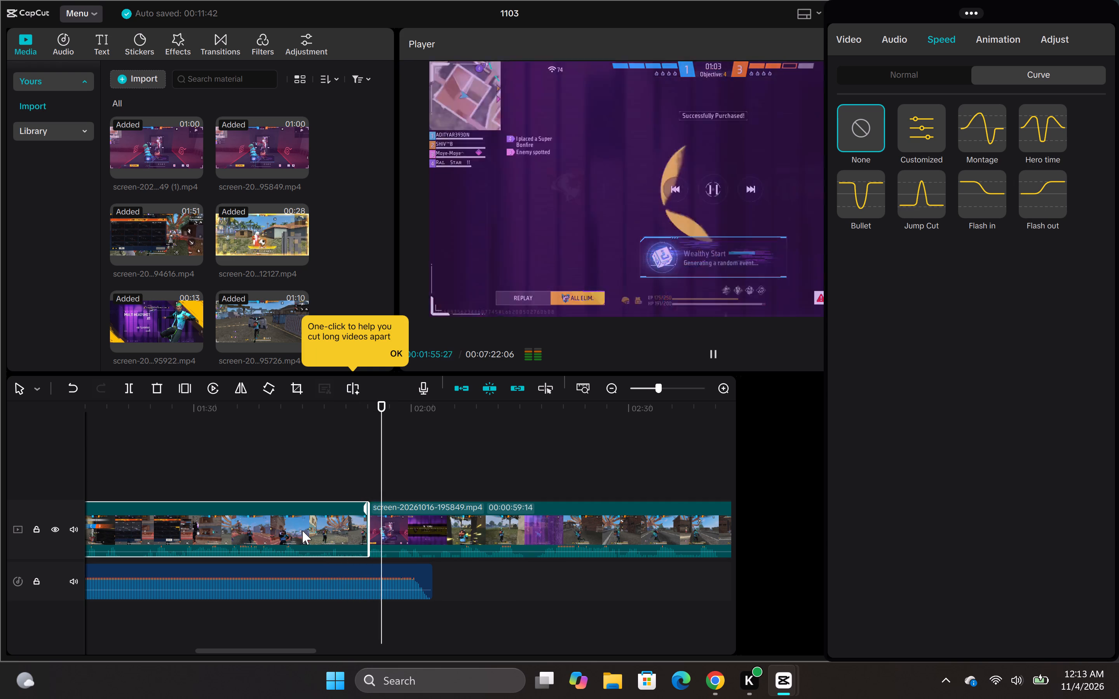
{"action": "left_click_drag", "start_coordinate": [388, 488], "coordinate": [338, 505]}
{"action": "right_click", "coordinate": [315, 518]}
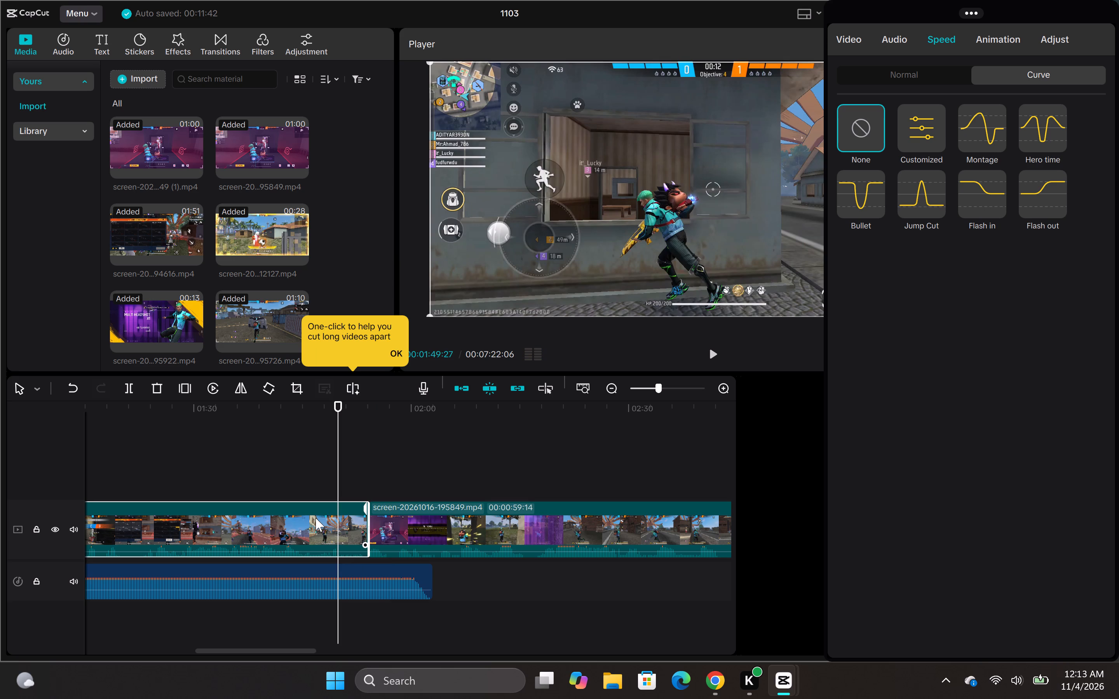
{"action": "left_click", "coordinate": [387, 265]}
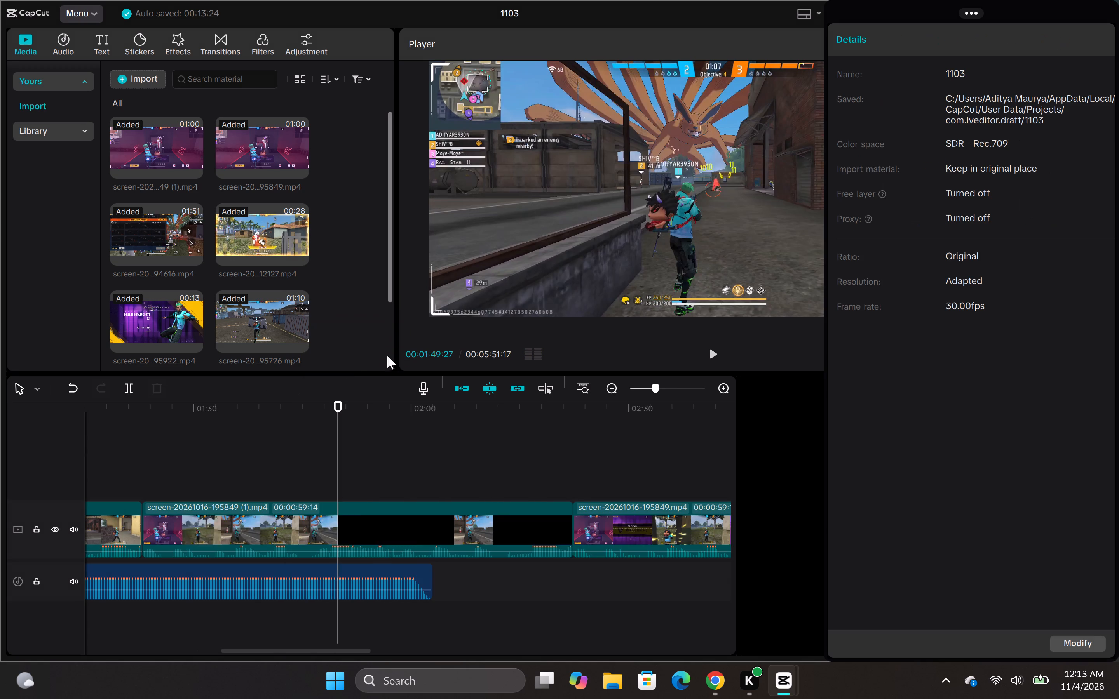
{"action": "left_click", "coordinate": [342, 517]}
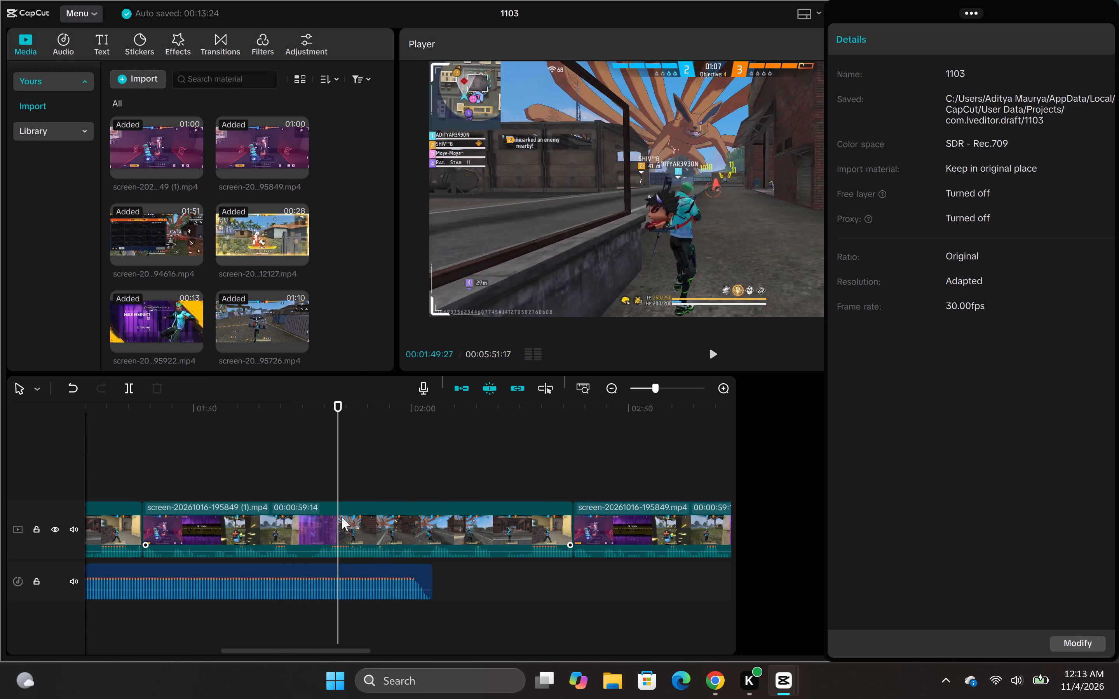
{"action": "left_click_drag", "start_coordinate": [336, 489], "coordinate": [233, 496]}
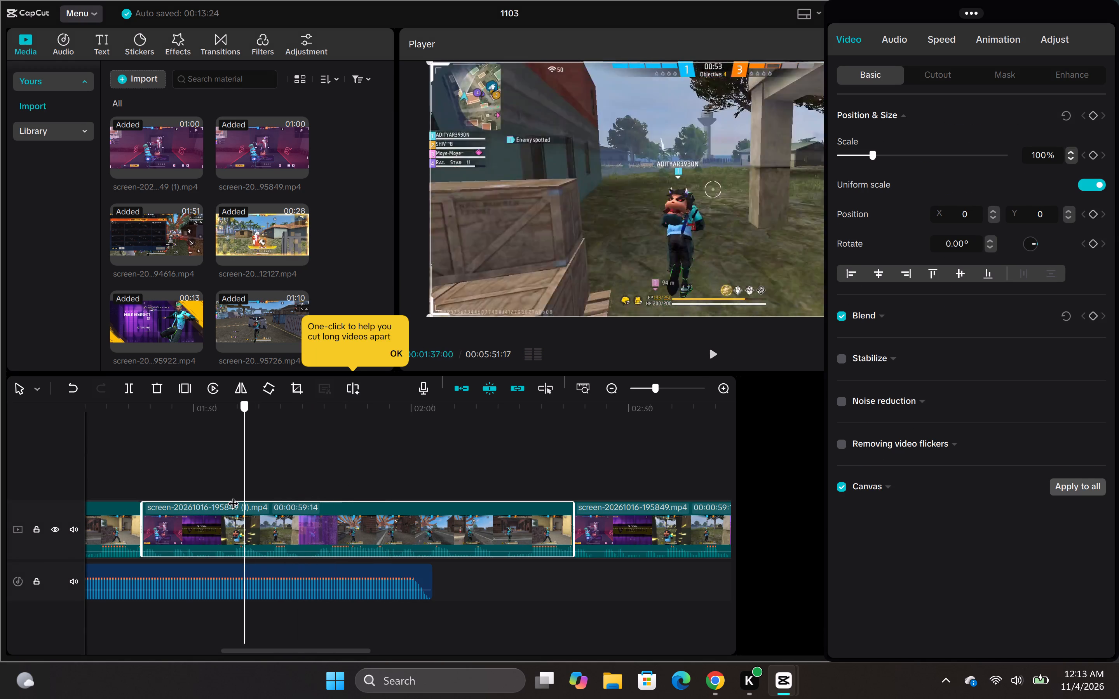
{"action": "left_click_drag", "start_coordinate": [233, 496], "coordinate": [145, 498]}
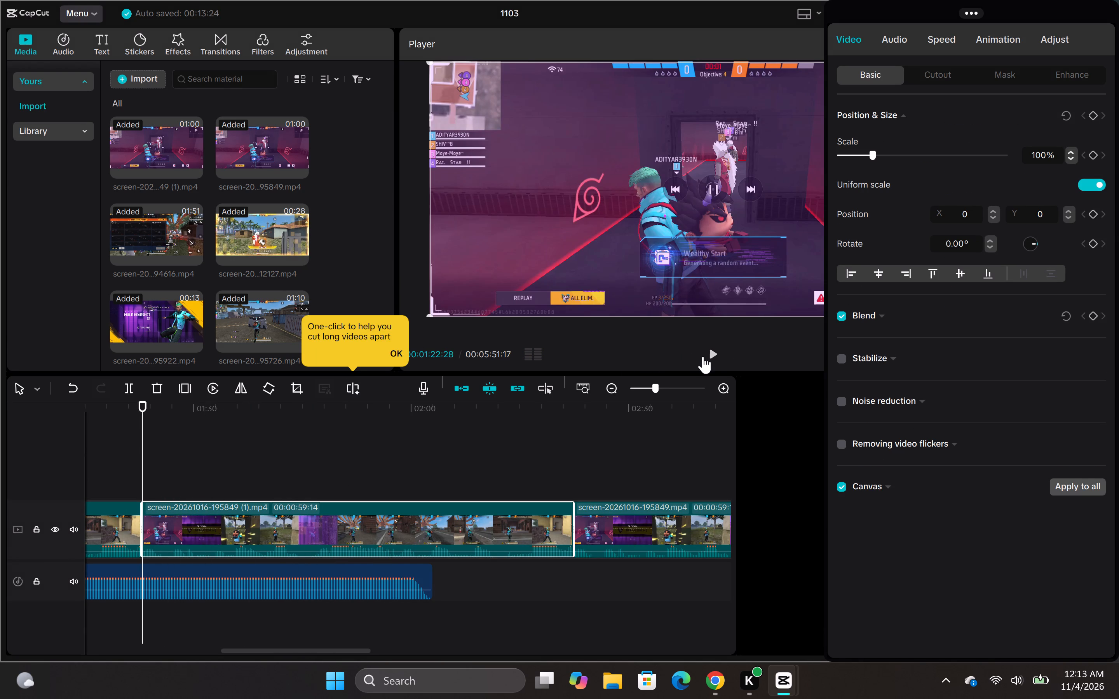
{"action": "left_click", "coordinate": [712, 356]}
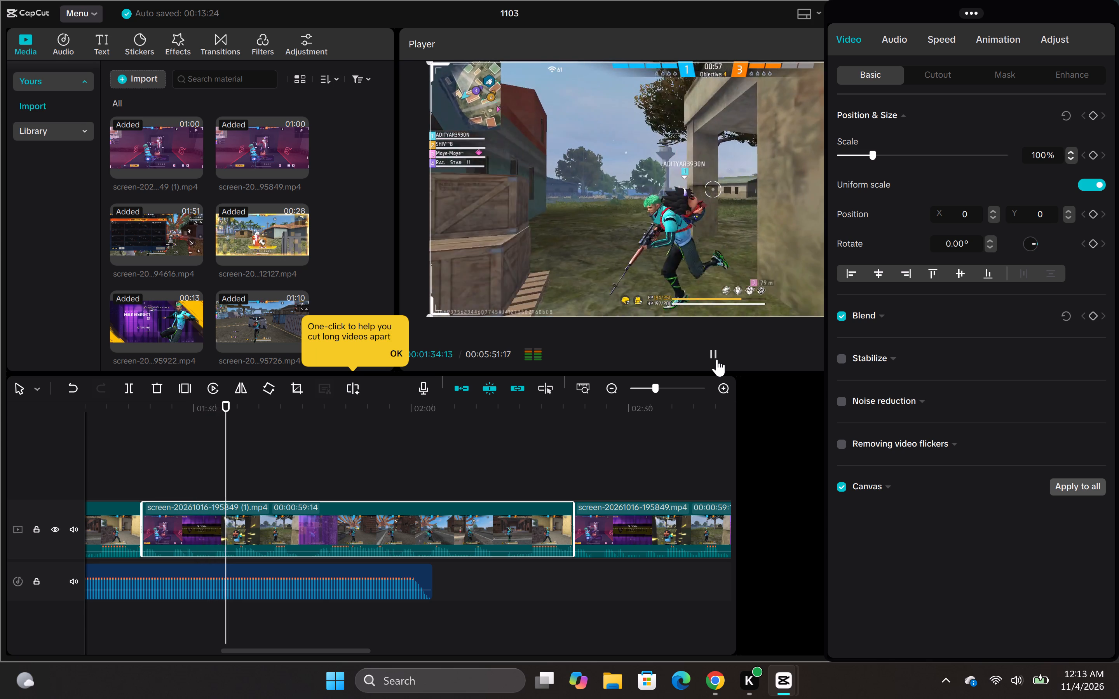
{"action": "left_click", "coordinate": [717, 359]}
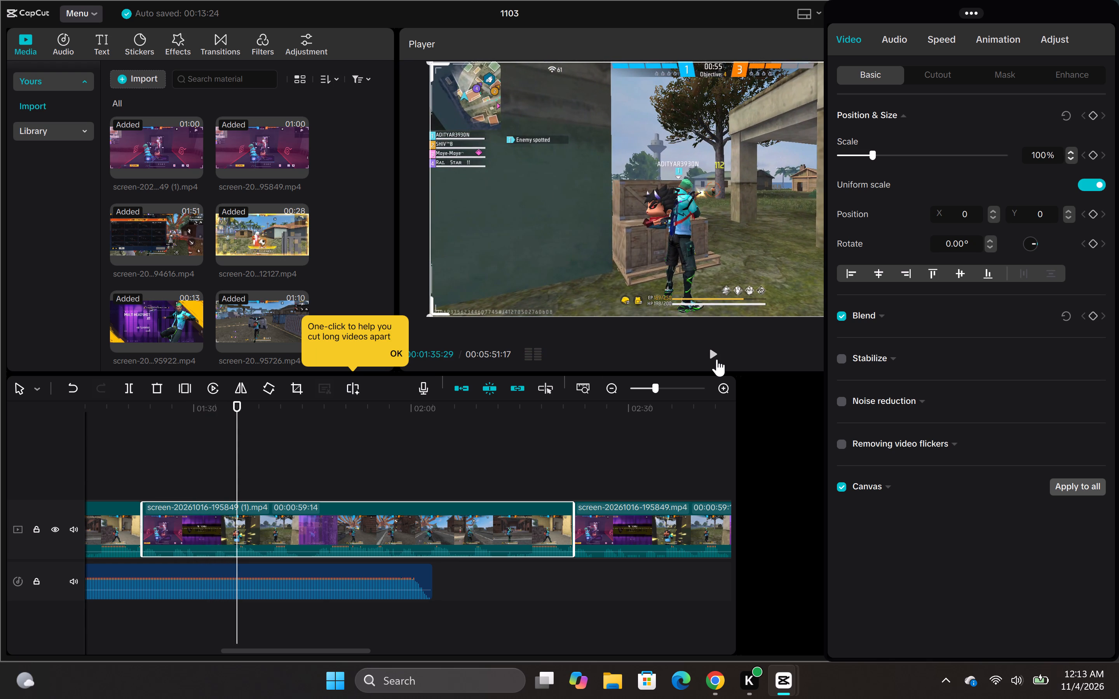
{"action": "left_click_drag", "start_coordinate": [238, 468], "coordinate": [237, 468]}
{"action": "left_click_drag", "start_coordinate": [237, 468], "coordinate": [221, 471]}
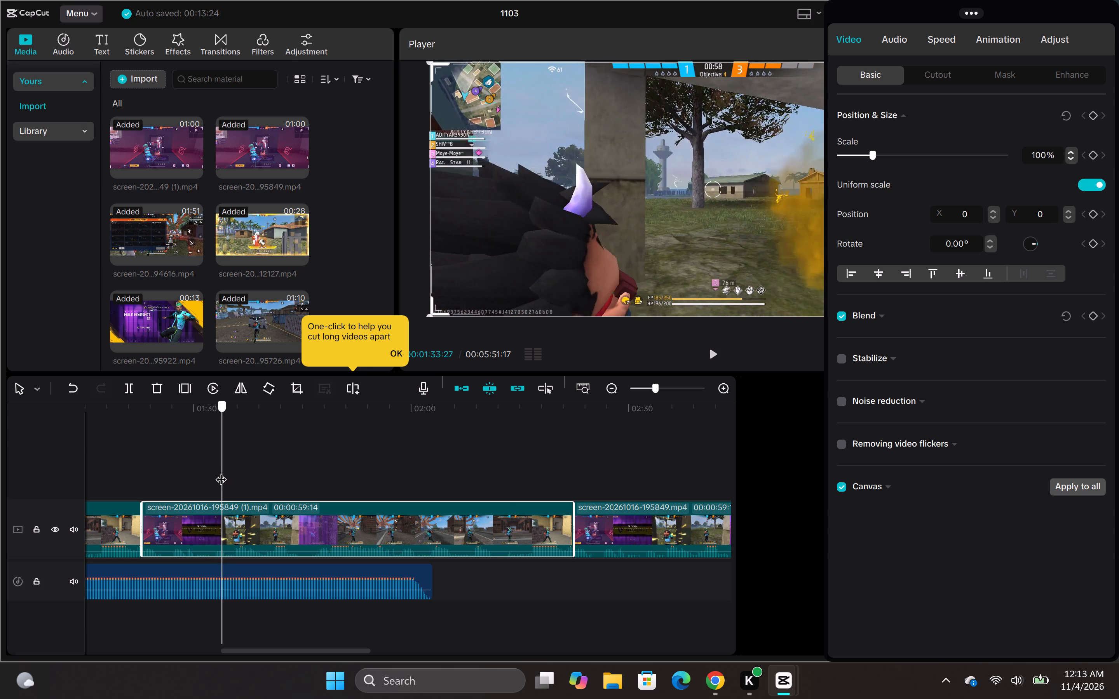
{"action": "left_click_drag", "start_coordinate": [221, 471], "coordinate": [217, 473]}
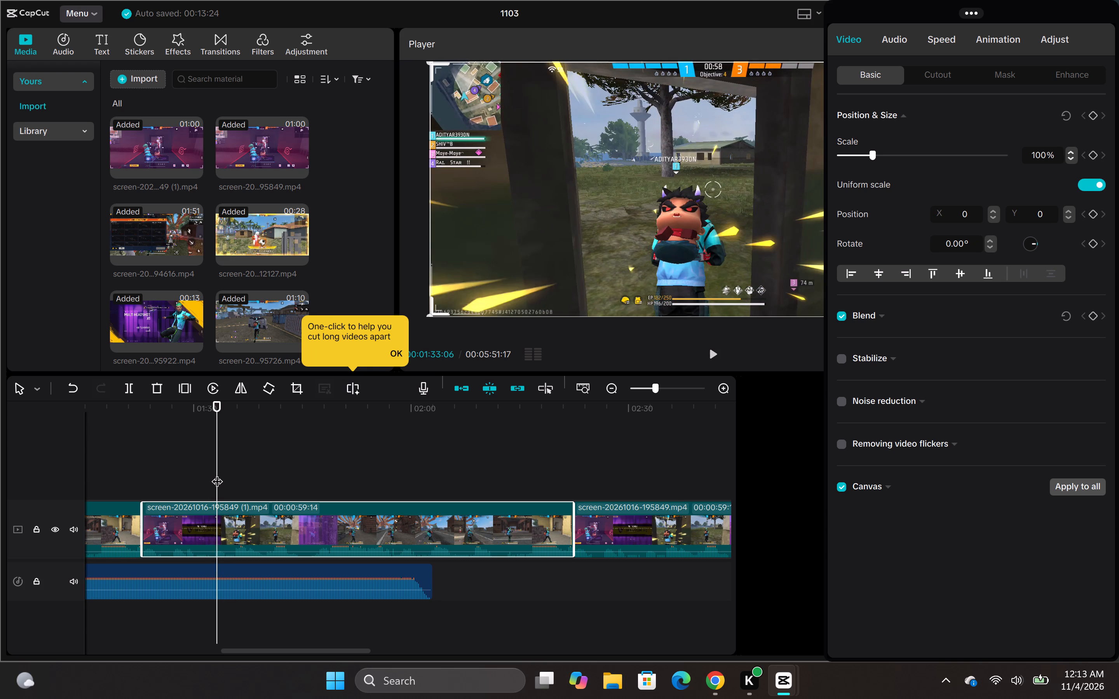
{"action": "left_click", "coordinate": [217, 473]}
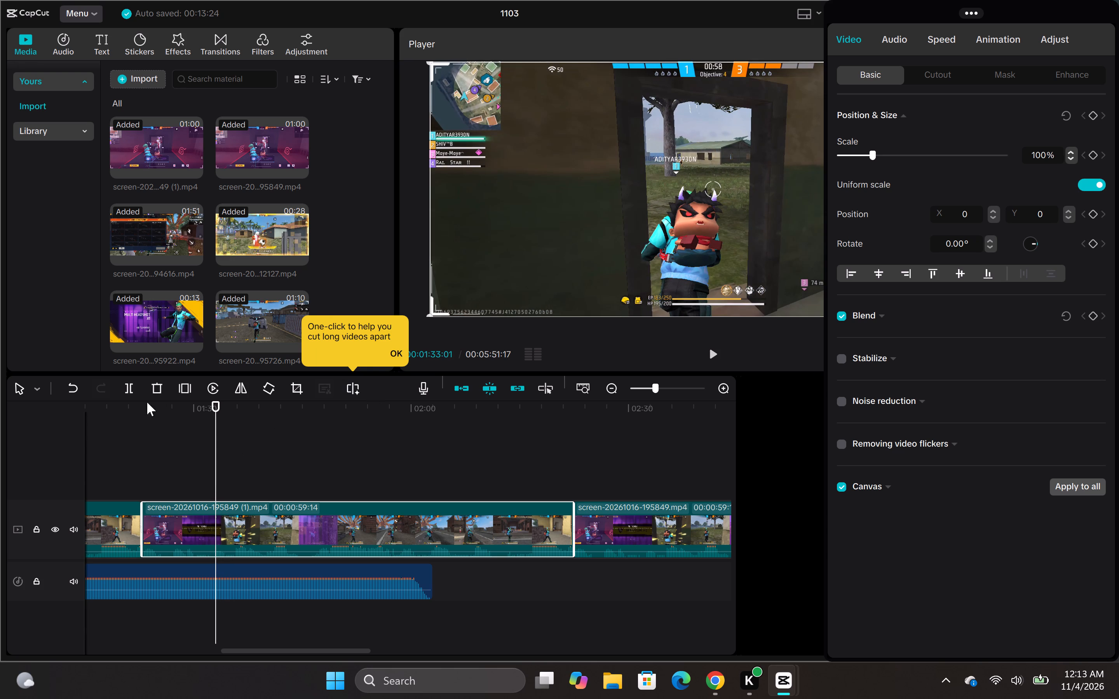
{"action": "left_click", "coordinate": [124, 389]}
{"action": "left_click", "coordinate": [167, 510]}
{"action": "right_click", "coordinate": [167, 510]}
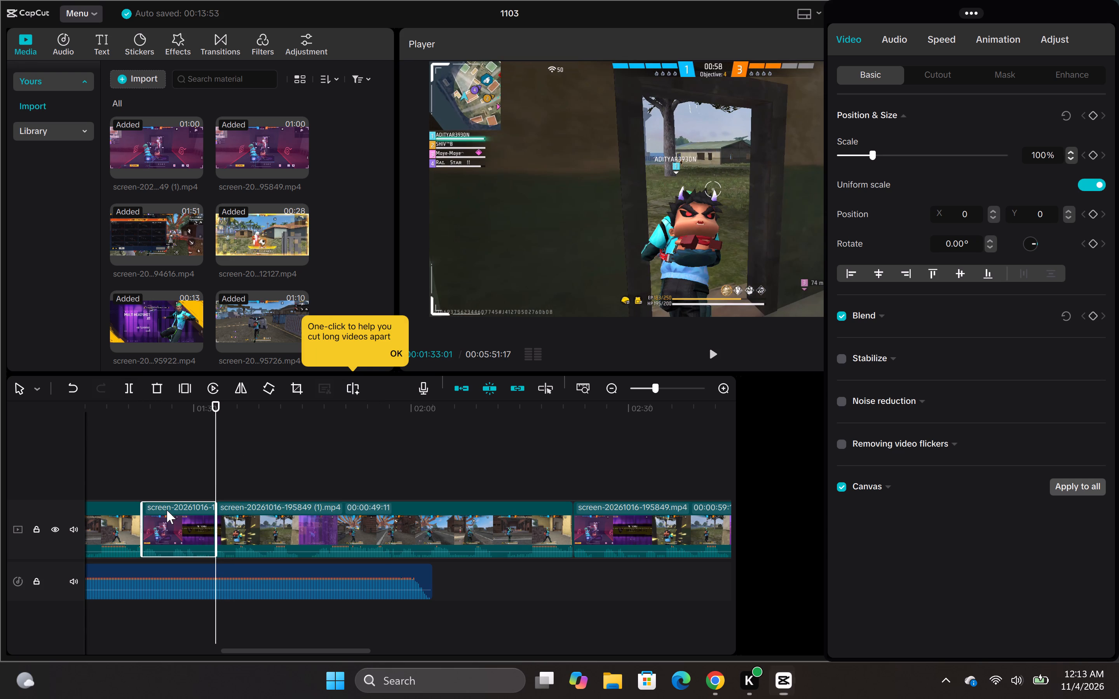
{"action": "left_click", "coordinate": [279, 264]}
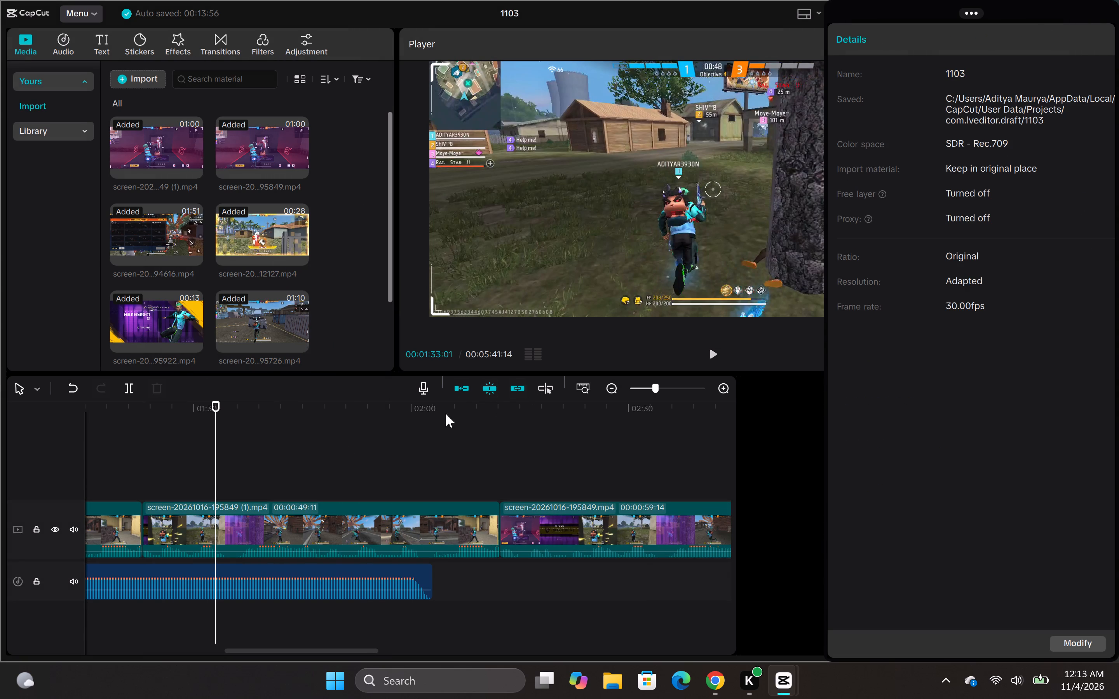
{"action": "left_click_drag", "start_coordinate": [217, 474], "coordinate": [146, 475]}
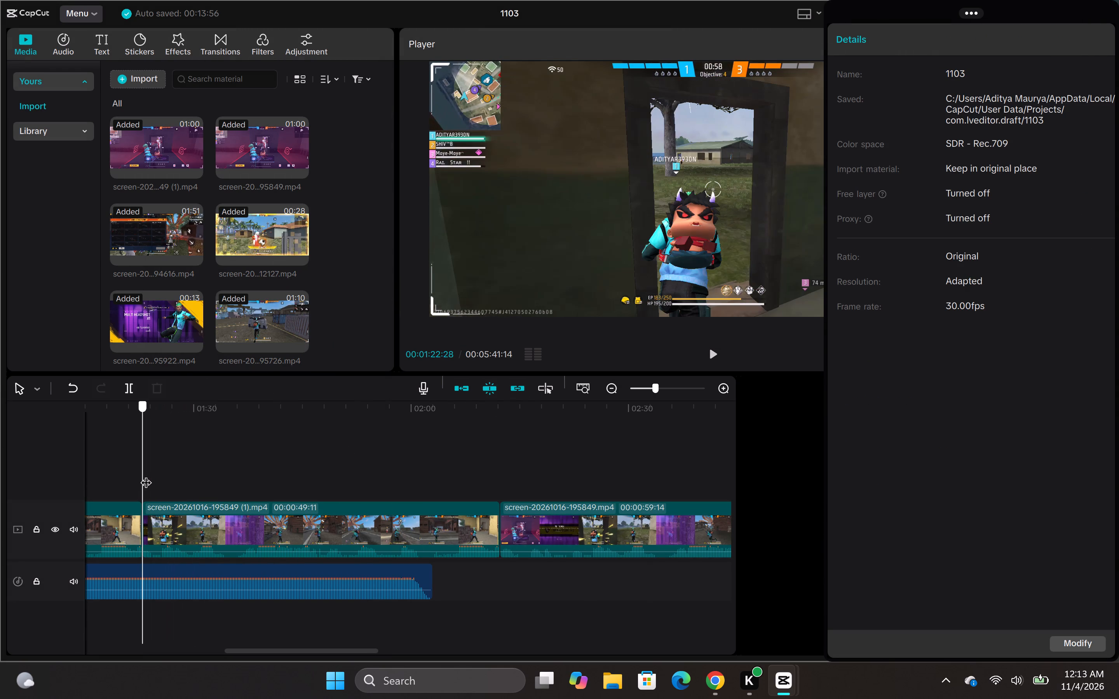
{"action": "left_click_drag", "start_coordinate": [146, 475], "coordinate": [144, 475]}
{"action": "left_click", "coordinate": [713, 354]}
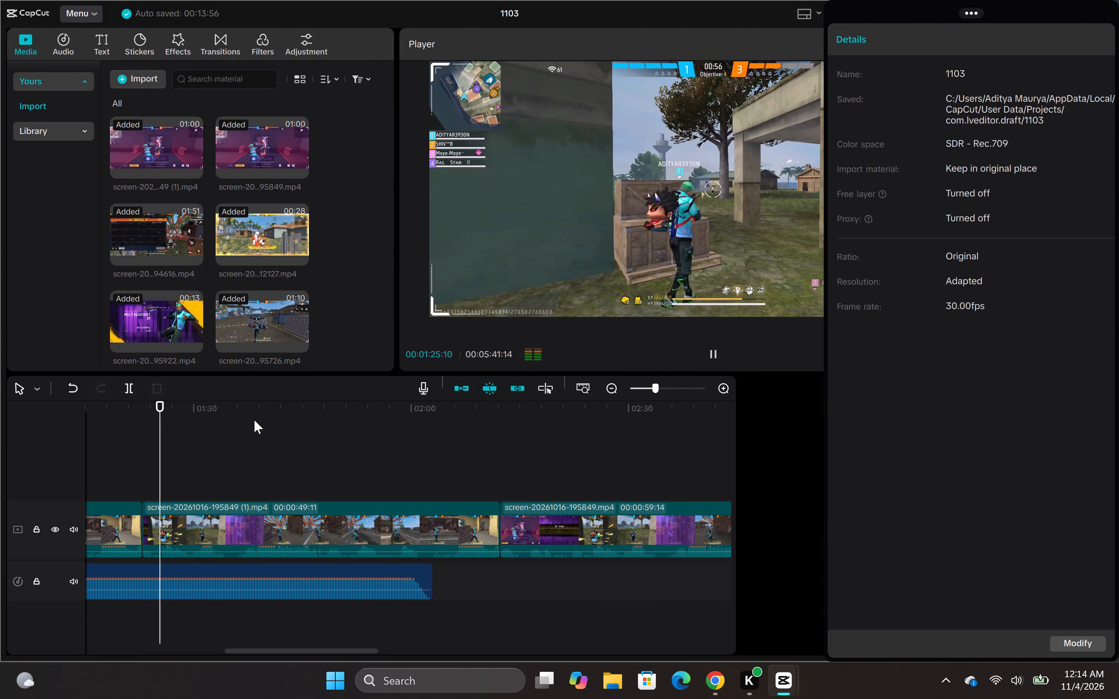
{"action": "left_click", "coordinate": [126, 389]}
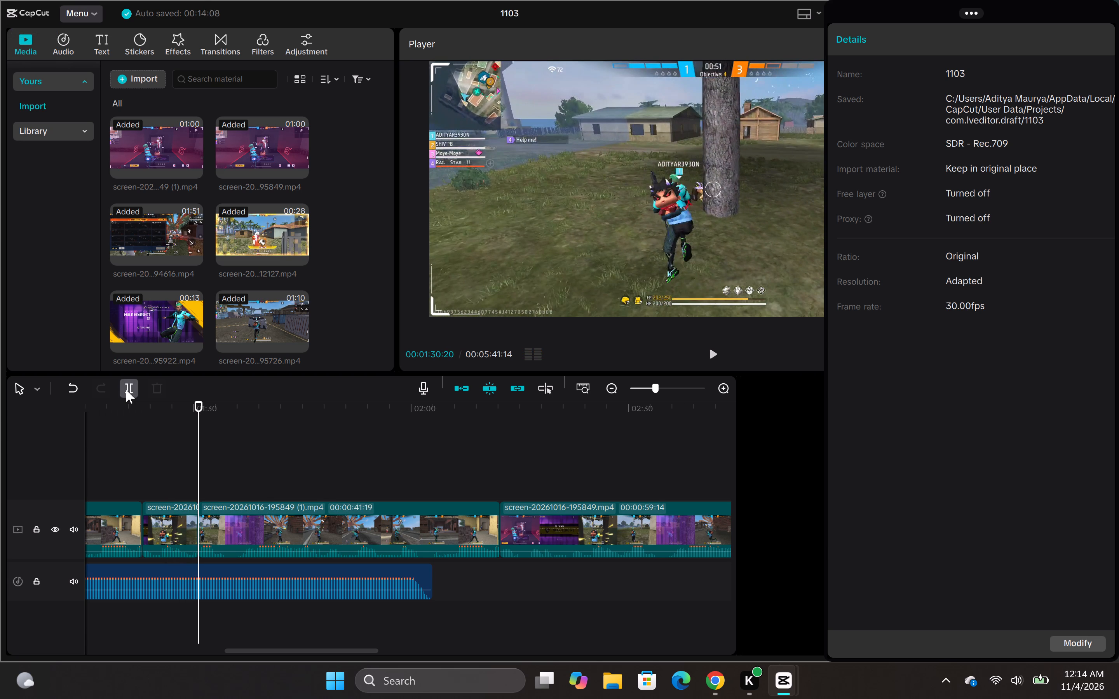
Play on through the following piece and split it at about 00:01:46:12.
{"action": "left_click", "coordinate": [711, 354]}
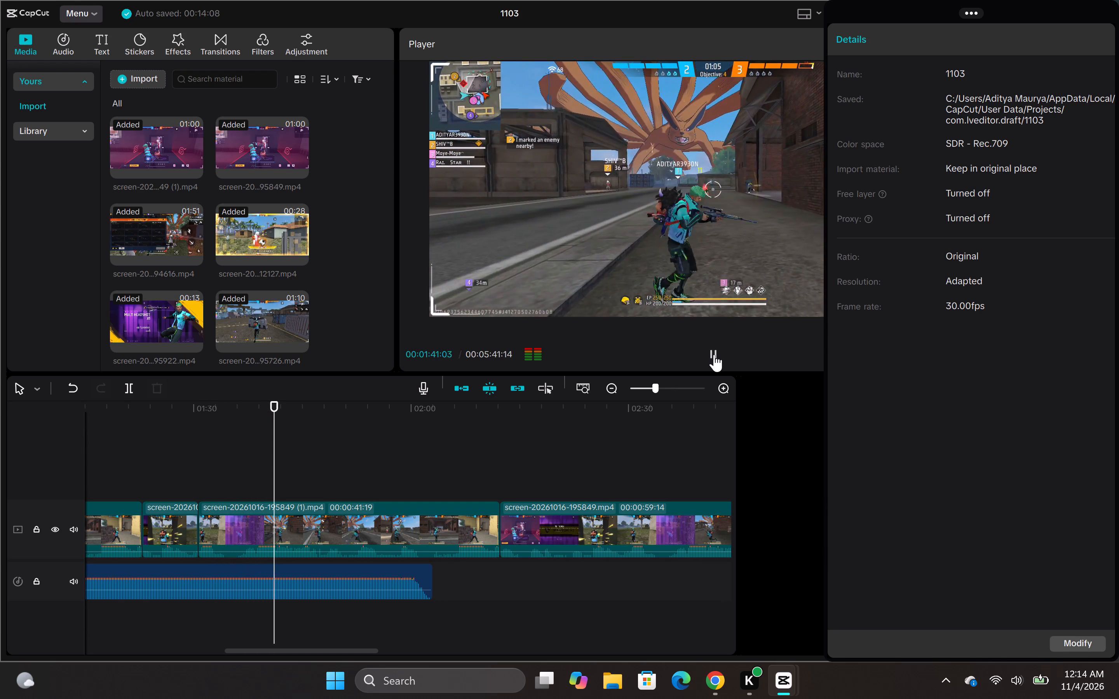
{"action": "left_click", "coordinate": [714, 355]}
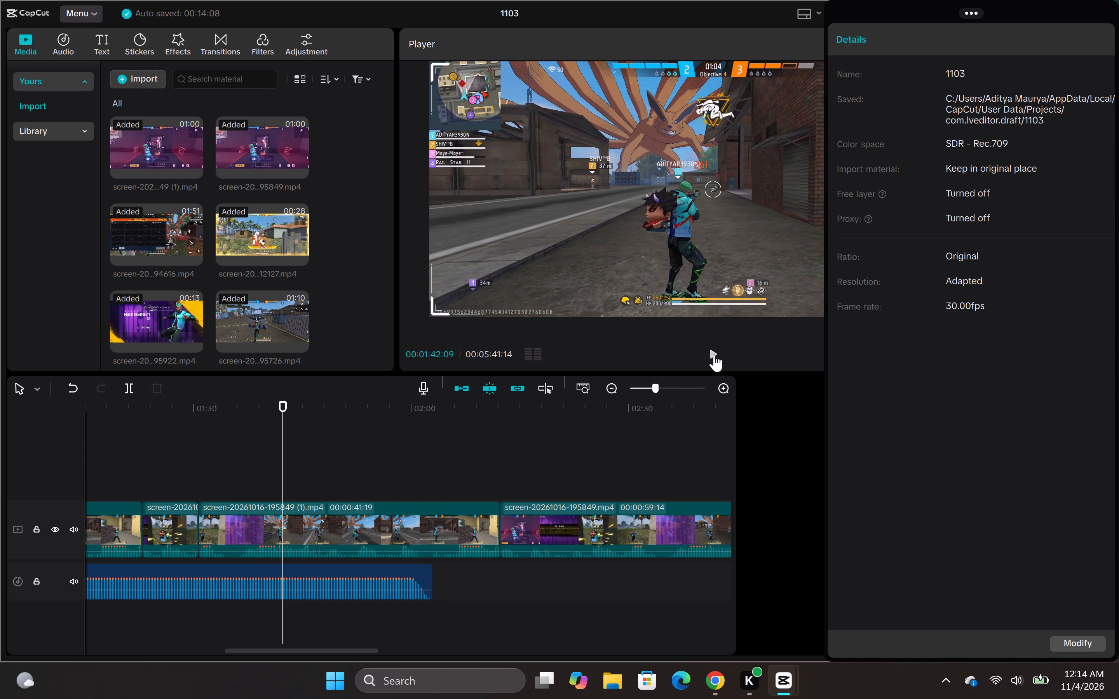
{"action": "left_click", "coordinate": [714, 355]}
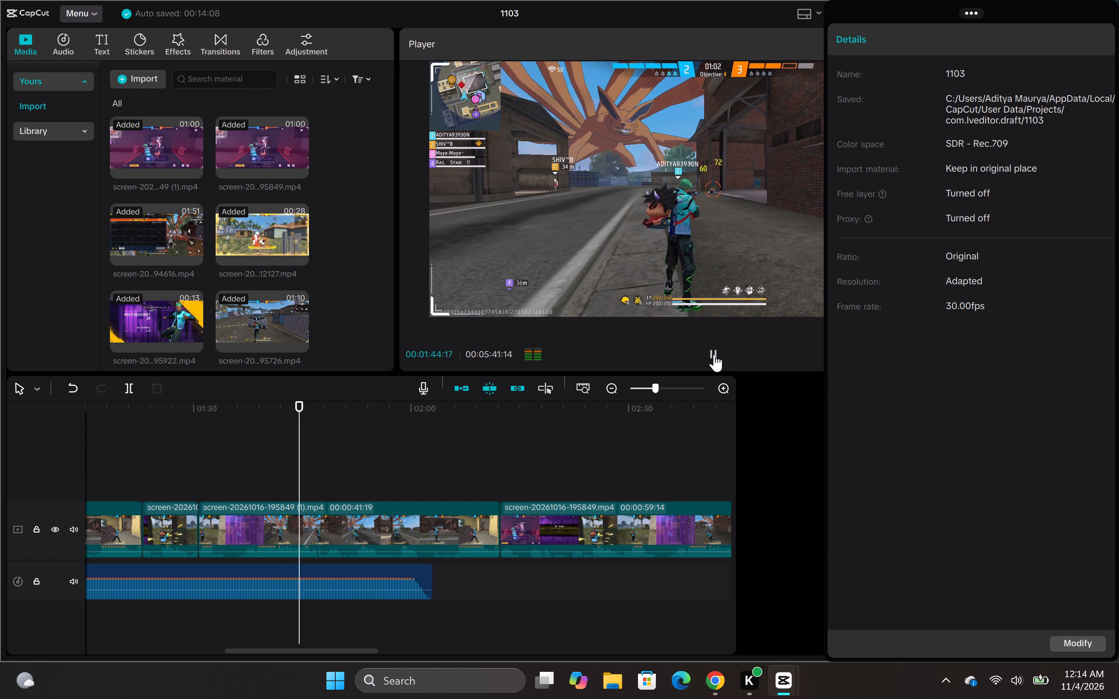
{"action": "left_click", "coordinate": [714, 355]}
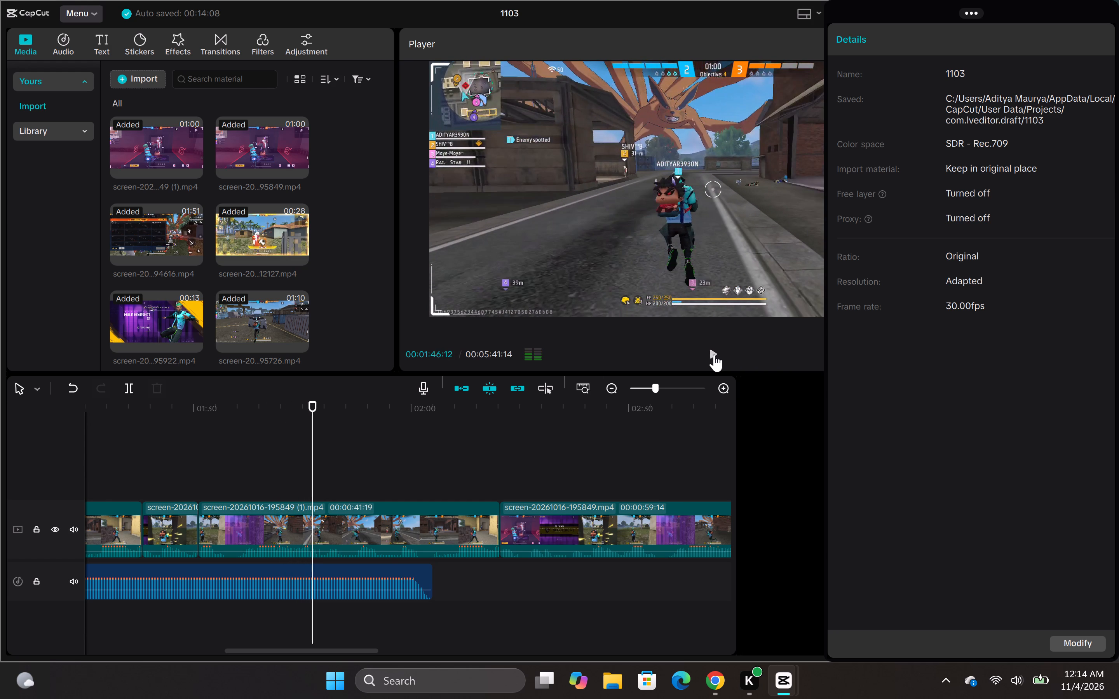
{"action": "left_click", "coordinate": [131, 392]}
{"action": "left_click", "coordinate": [163, 519]}
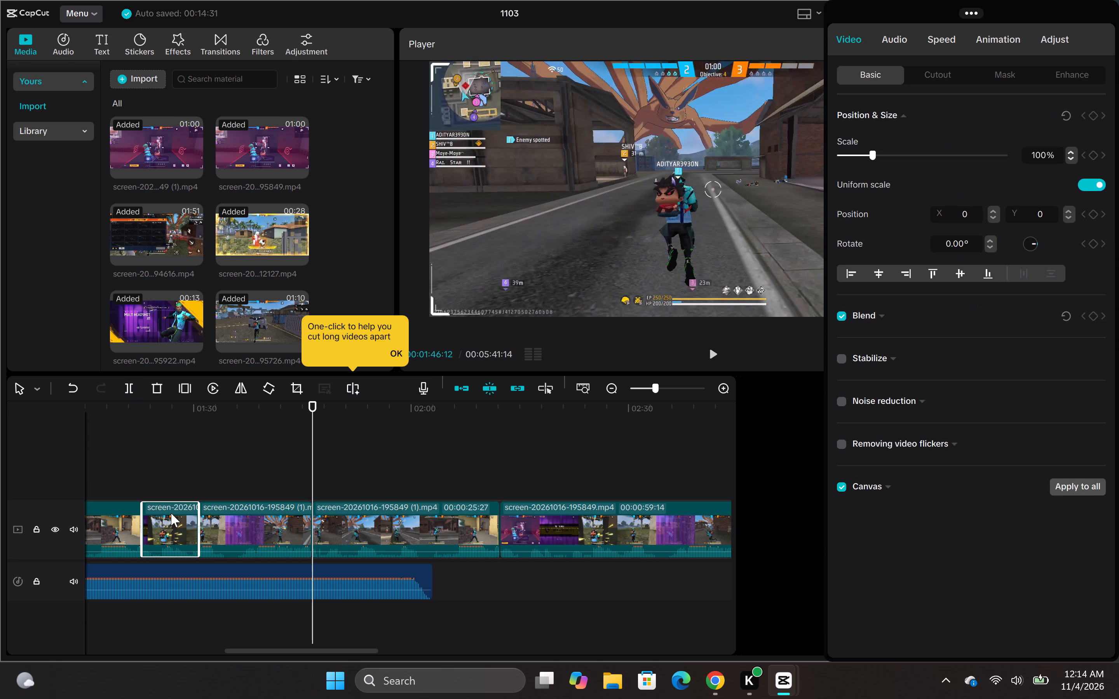
{"action": "right_click", "coordinate": [171, 513]}
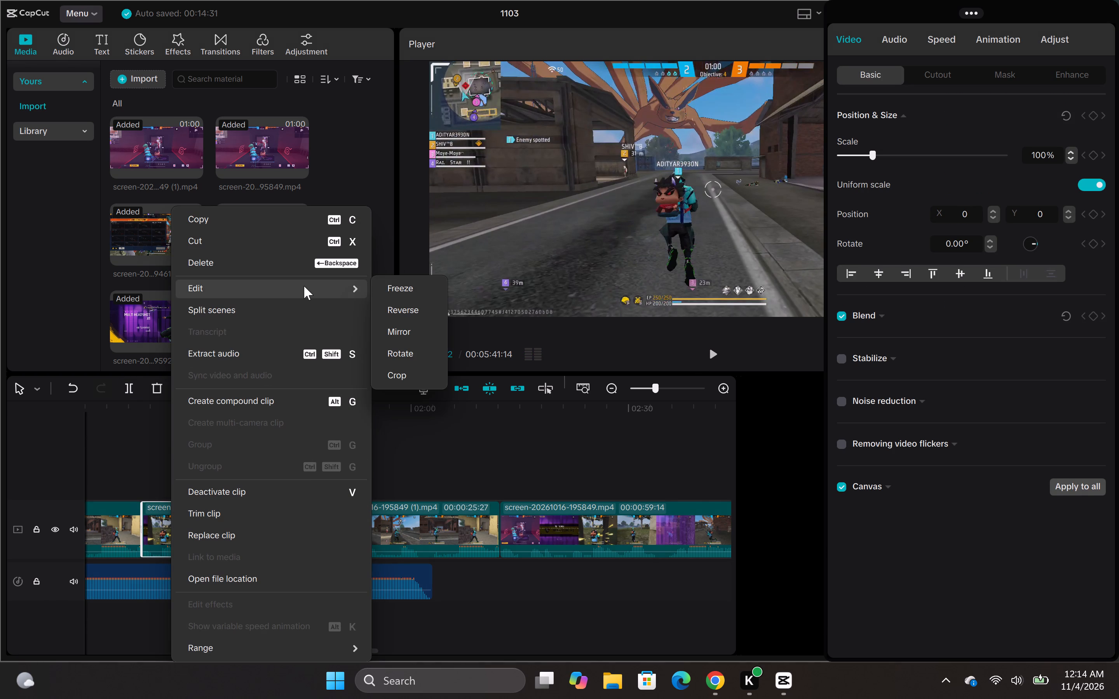
{"action": "left_click", "coordinate": [483, 440]}
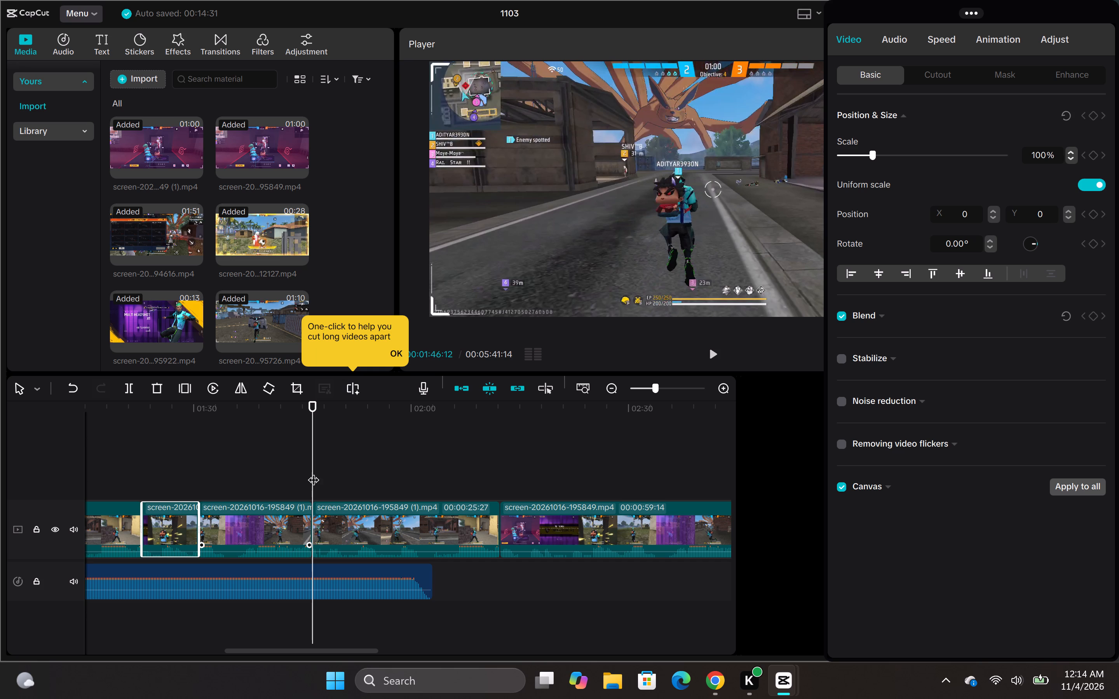
{"action": "left_click_drag", "start_coordinate": [312, 472], "coordinate": [344, 477]}
{"action": "left_click", "coordinate": [245, 525]}
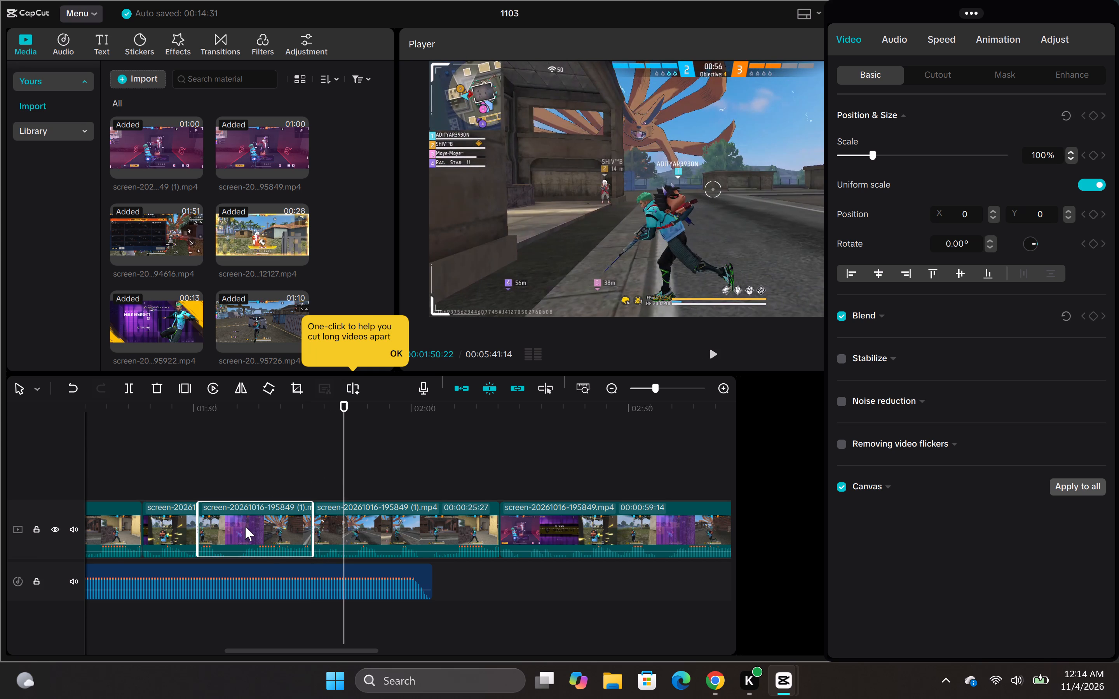
{"action": "left_click_drag", "start_coordinate": [342, 485], "coordinate": [274, 499]}
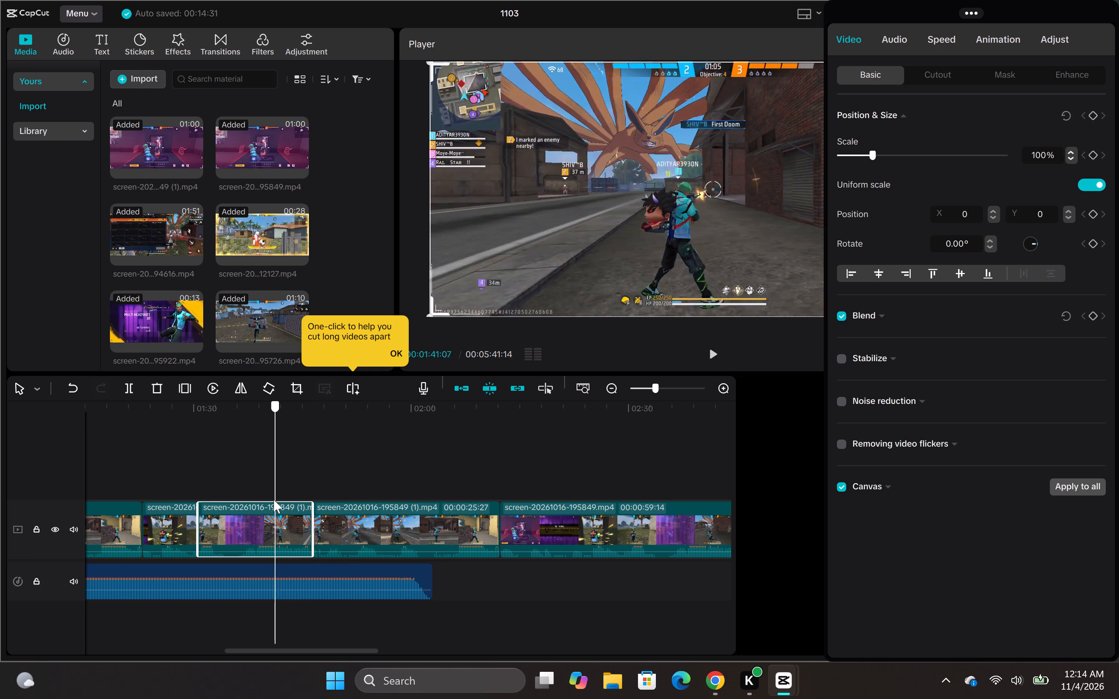
{"action": "left_click_drag", "start_coordinate": [274, 499], "coordinate": [183, 503]}
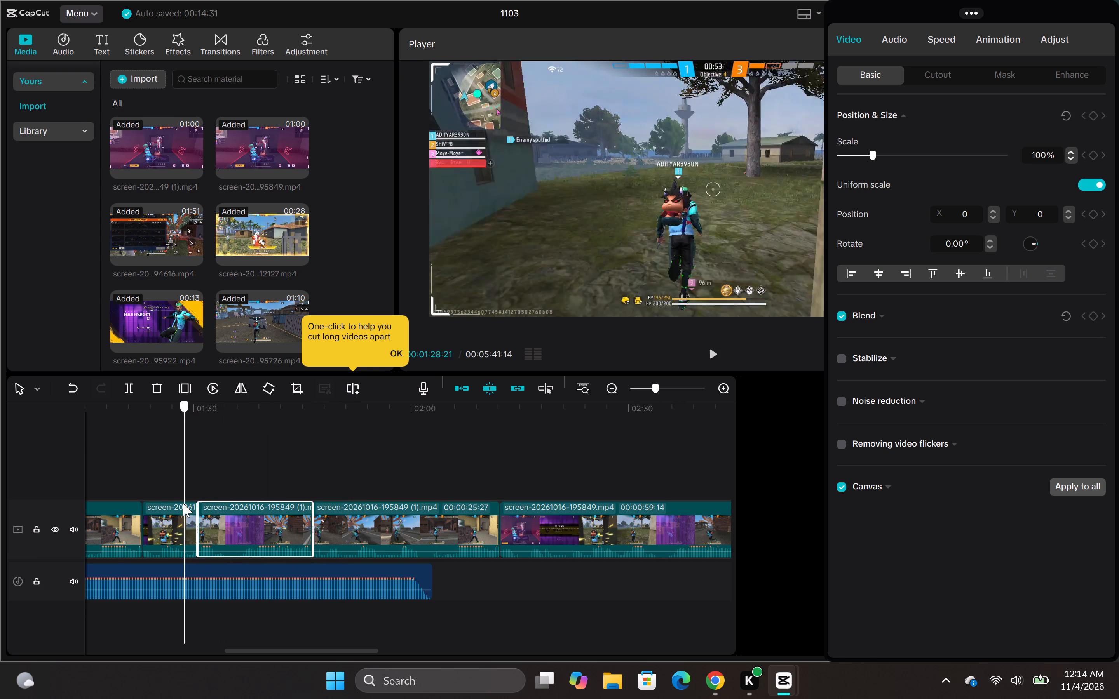
{"action": "left_click_drag", "start_coordinate": [183, 503], "coordinate": [181, 503]}
{"action": "left_click", "coordinate": [173, 521]}
{"action": "right_click", "coordinate": [171, 521]}
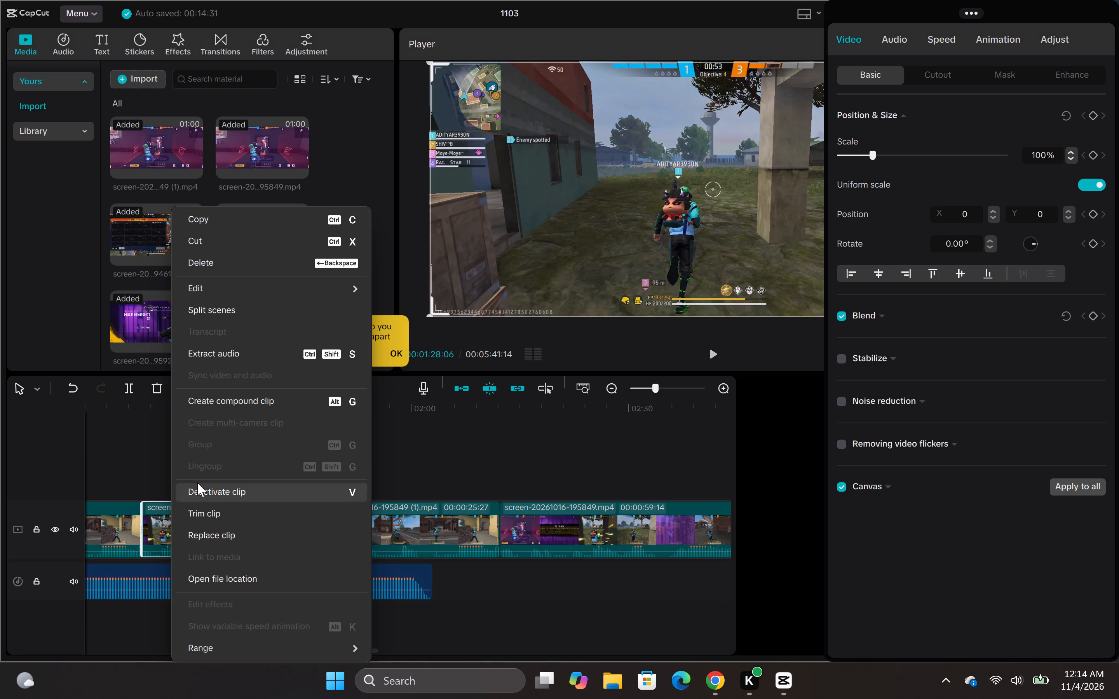
{"action": "left_click", "coordinate": [220, 269]}
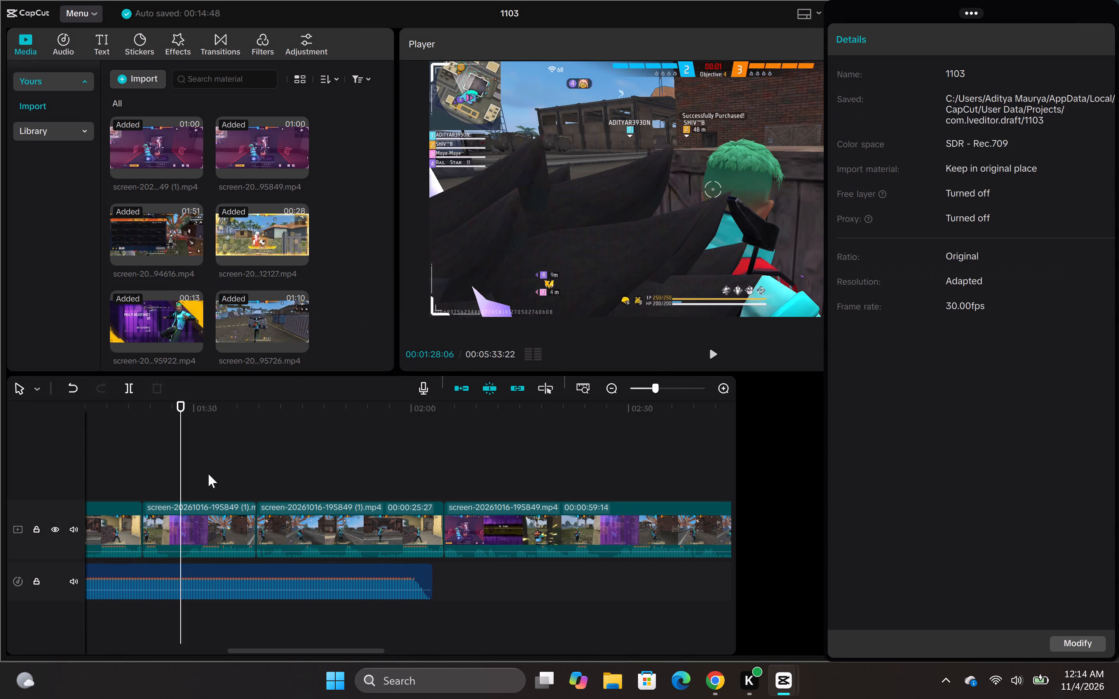
{"action": "left_click", "coordinate": [202, 520]}
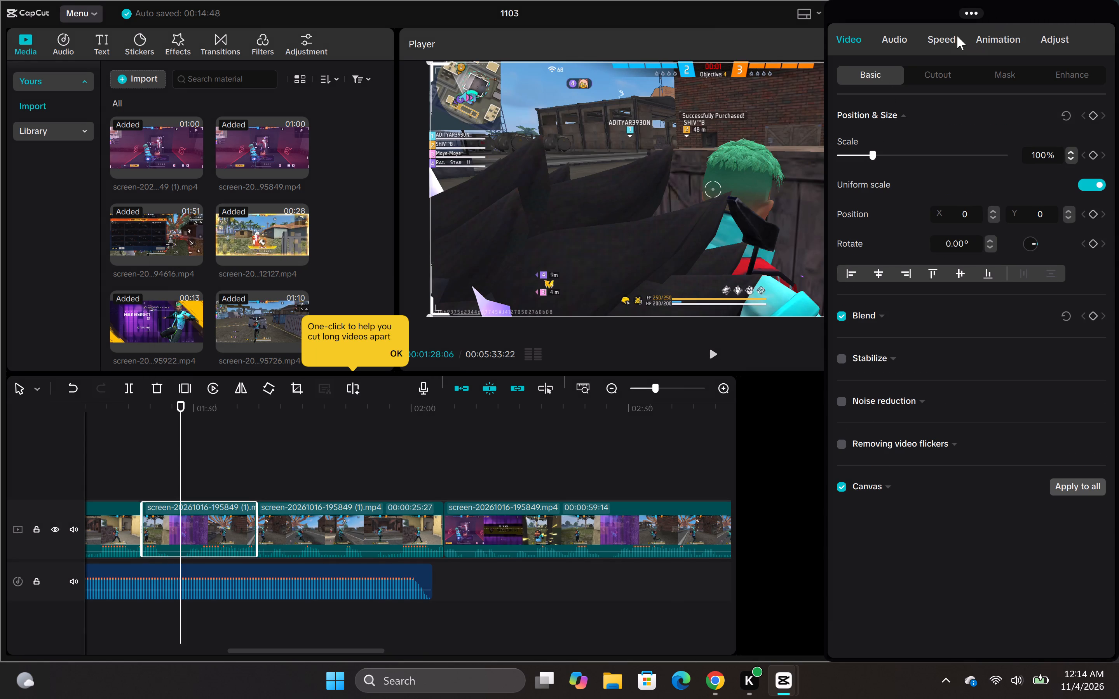
{"action": "left_click", "coordinate": [954, 35]}
{"action": "left_click", "coordinate": [990, 117]}
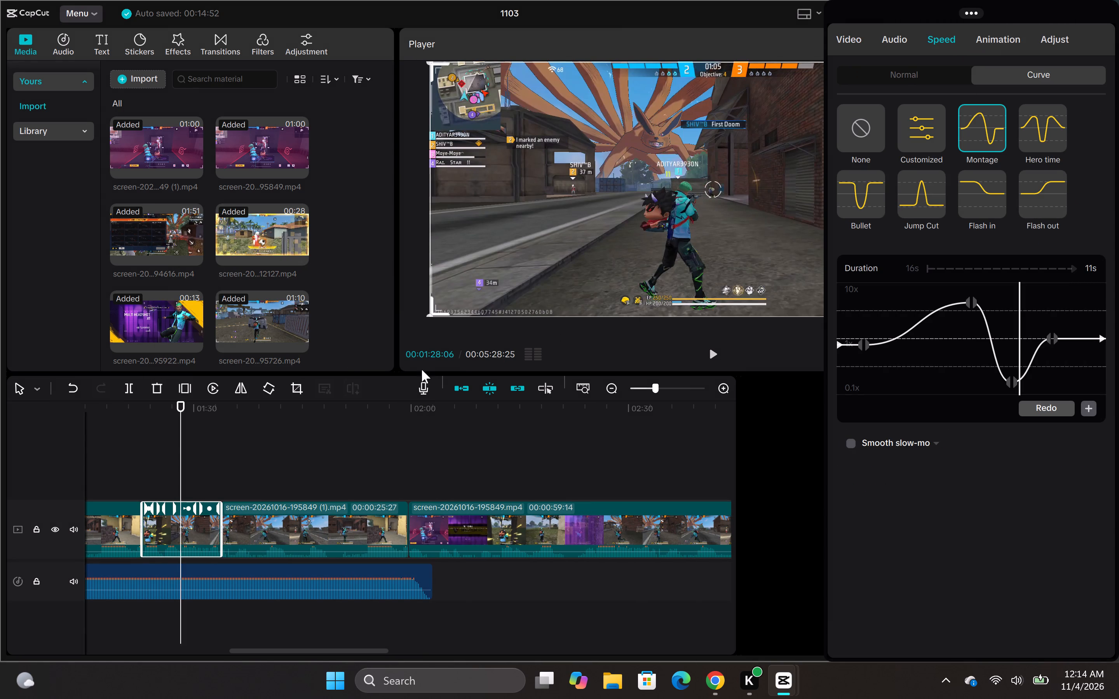
{"action": "left_click_drag", "start_coordinate": [180, 433], "coordinate": [141, 439]}
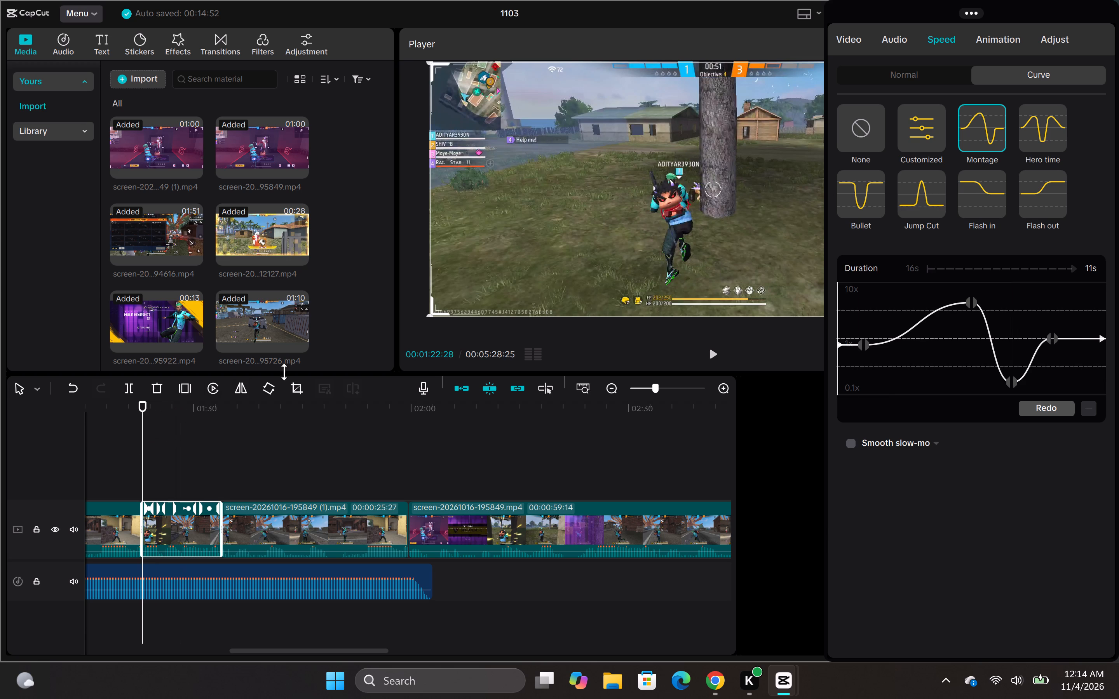
Play through the clip and raise the first point of its Montage speed curve above the 1x line.
{"action": "left_click", "coordinate": [710, 350]}
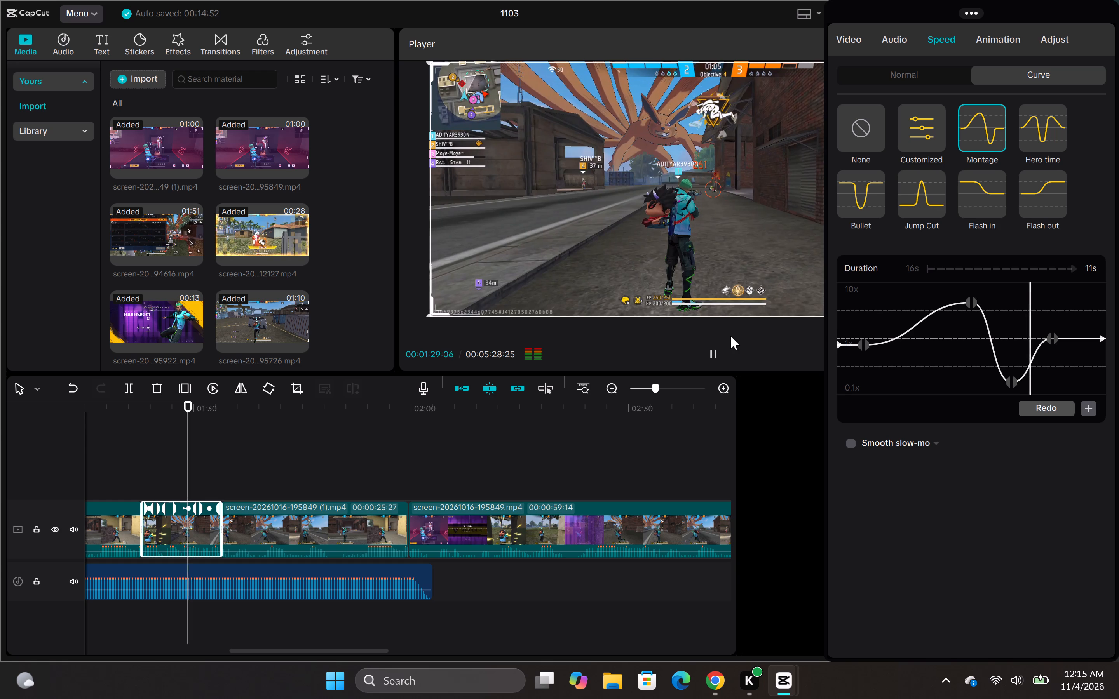
{"action": "left_click_drag", "start_coordinate": [1049, 309], "coordinate": [869, 330]}
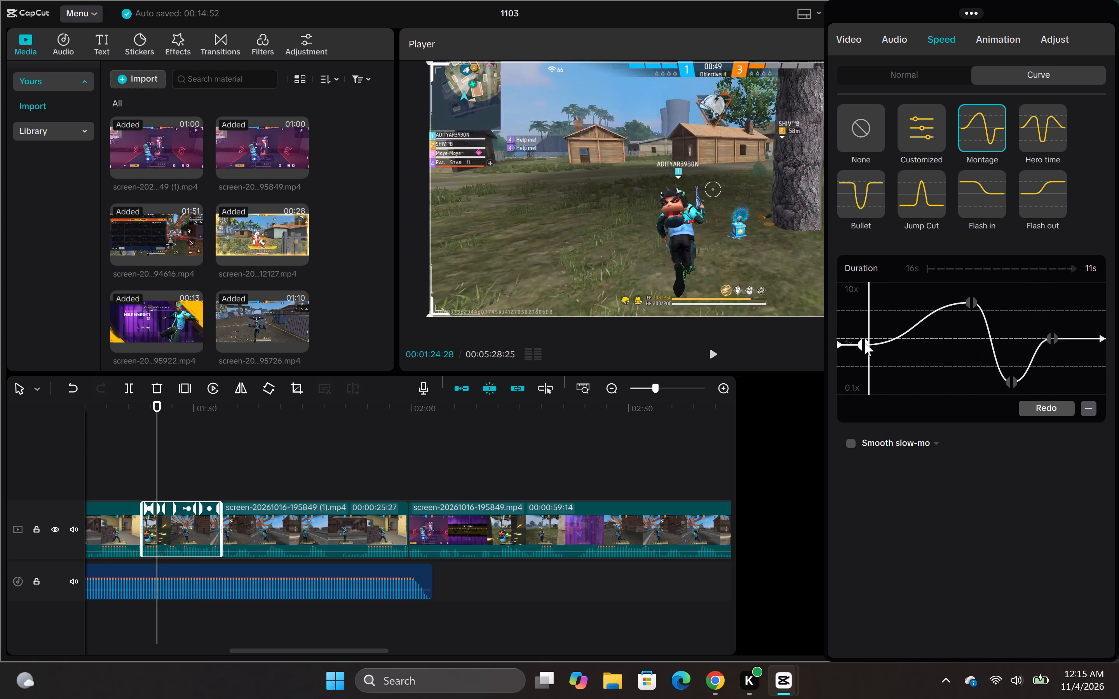
{"action": "left_click_drag", "start_coordinate": [865, 342], "coordinate": [865, 325]}
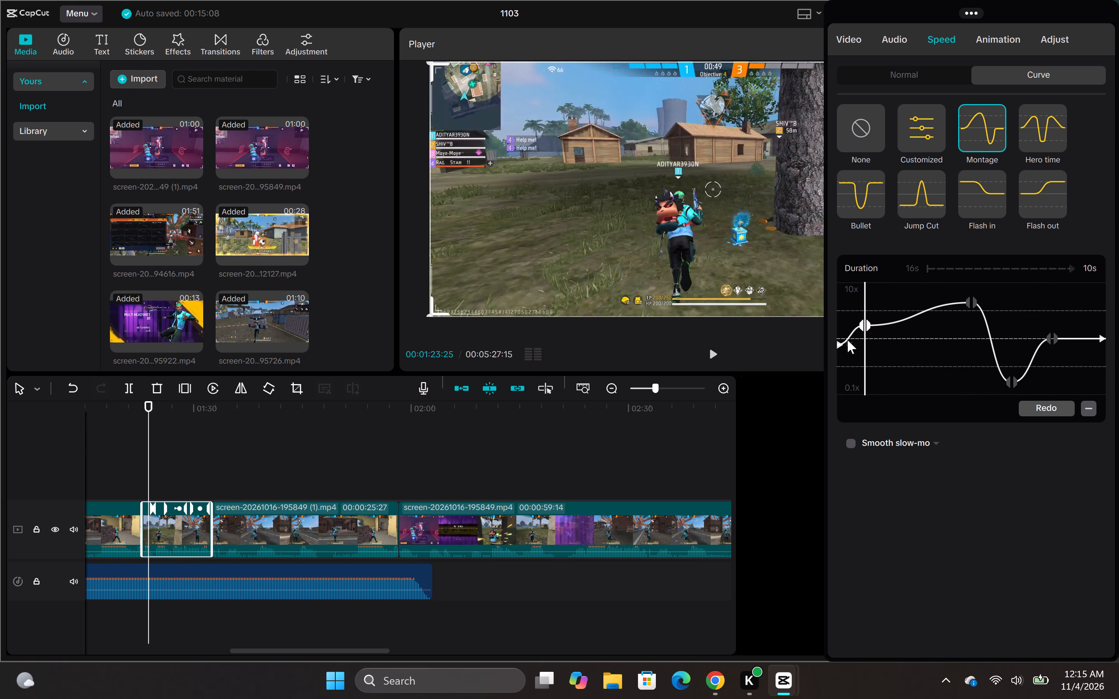
Split the speed-curved clip at 00:01:23:23 and delete the short piece before the cut.
{"action": "left_click", "coordinate": [840, 343]}
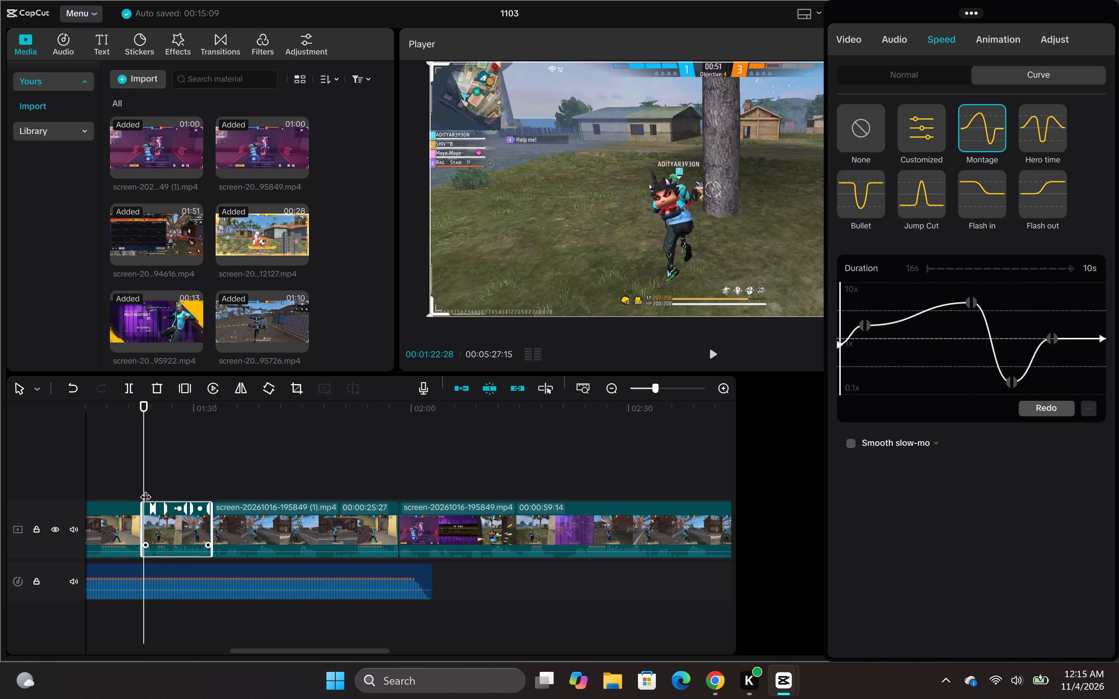
{"action": "left_click_drag", "start_coordinate": [145, 473], "coordinate": [148, 476]}
{"action": "left_click", "coordinate": [123, 388]}
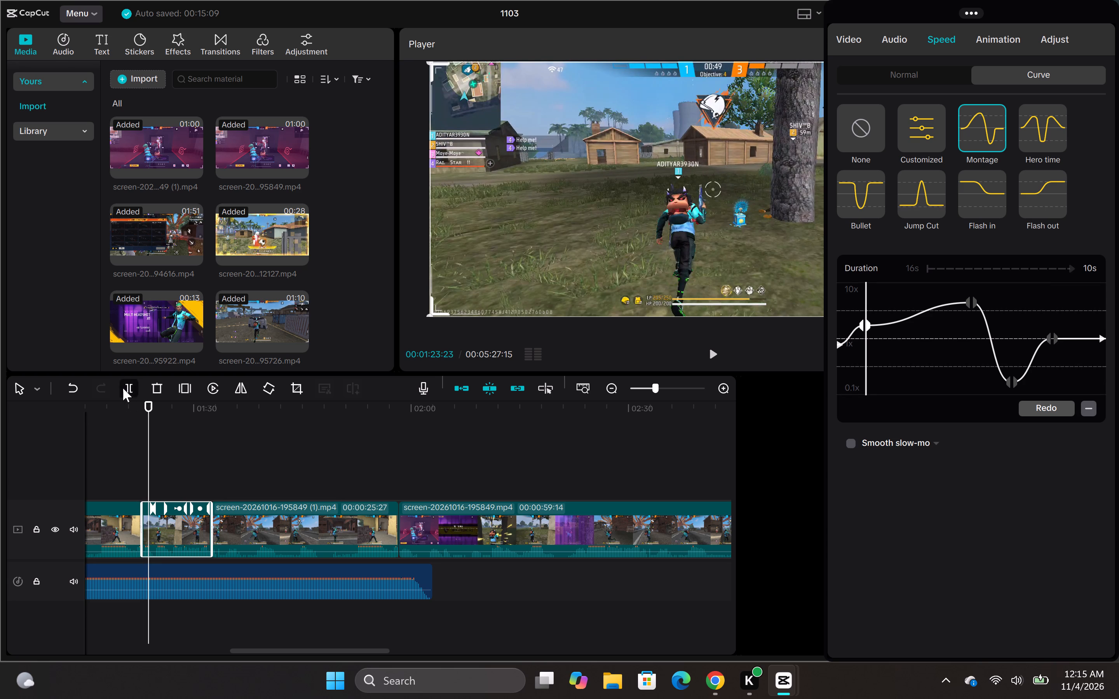
{"action": "left_click", "coordinate": [143, 523]}
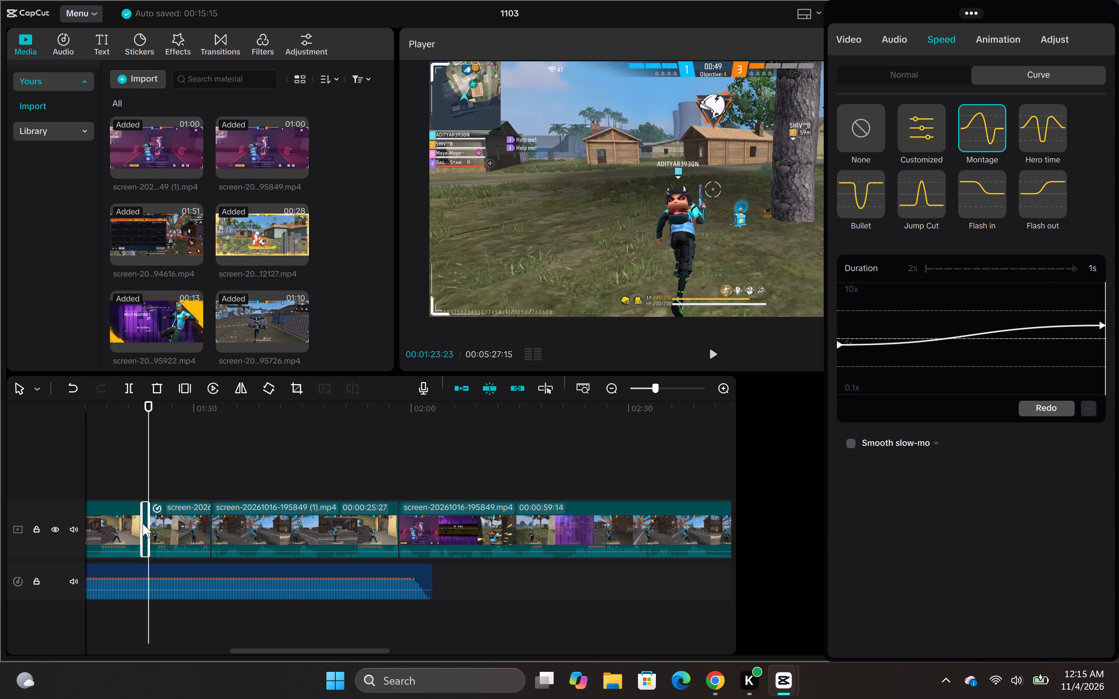
{"action": "right_click", "coordinate": [142, 523]}
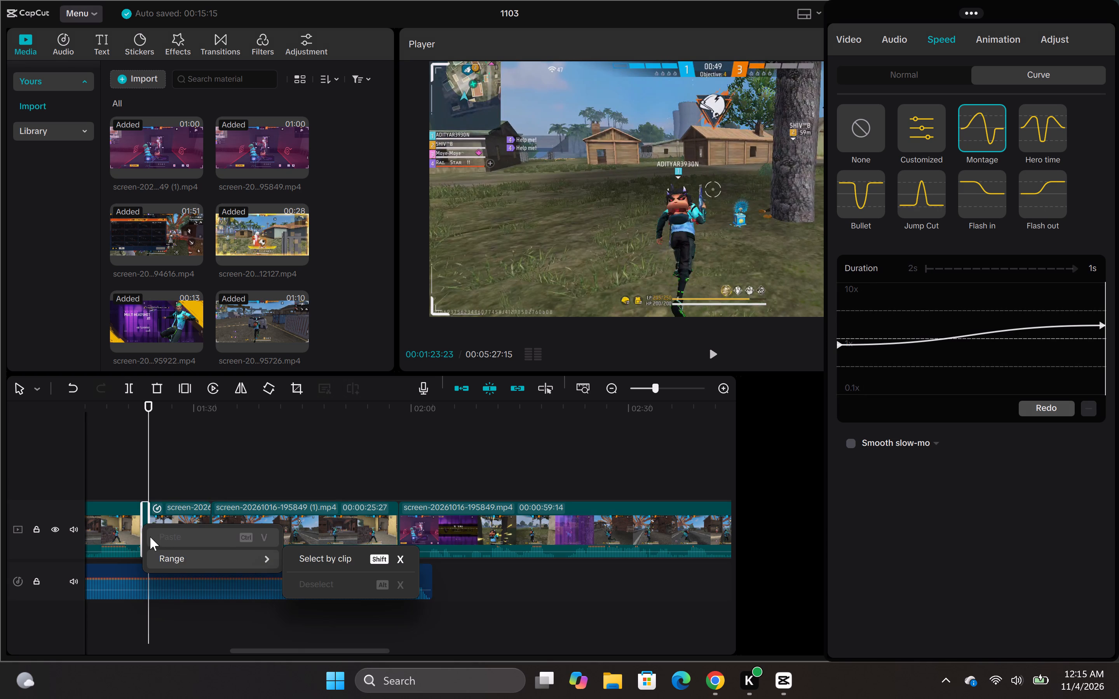
{"action": "left_click", "coordinate": [144, 515]}
{"action": "right_click", "coordinate": [144, 515]}
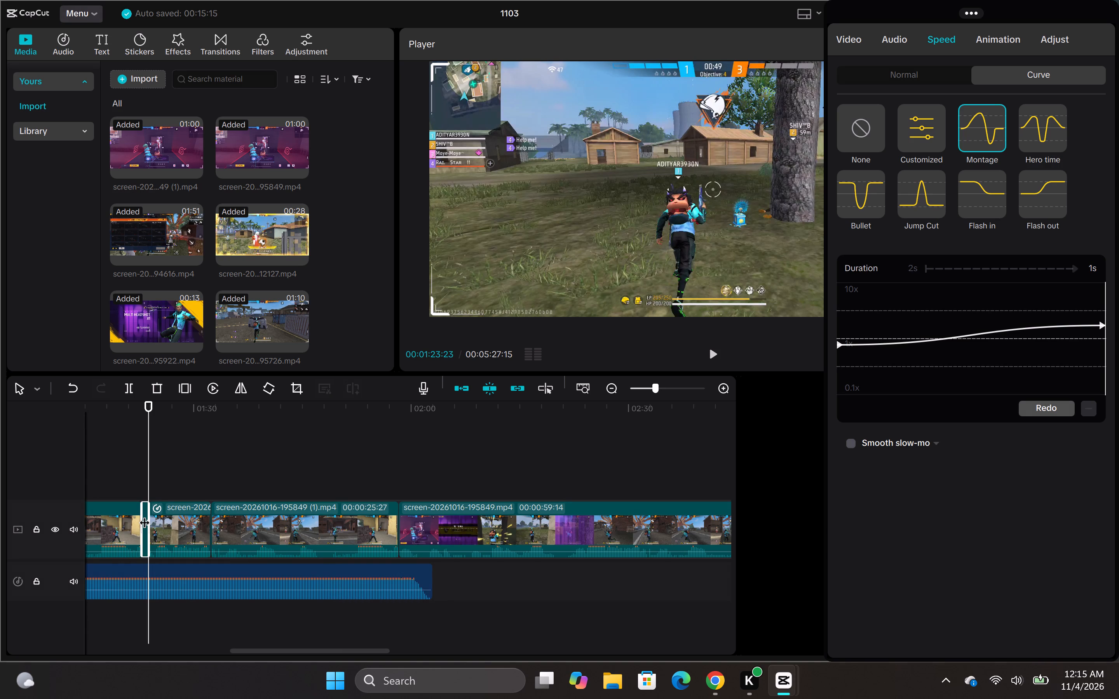
{"action": "left_click", "coordinate": [202, 262]}
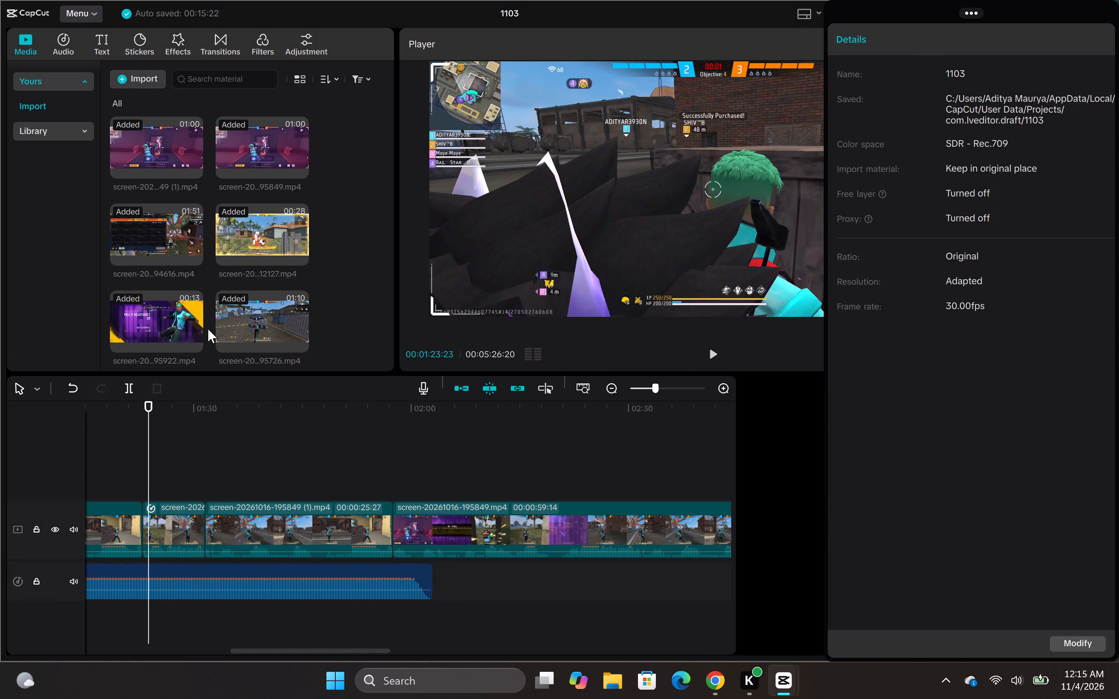
Scrub the remaining piece's opening against its speed curve, split it at 00:01:23:27 and delete the short piece before the cut.
{"action": "left_click", "coordinate": [168, 524]}
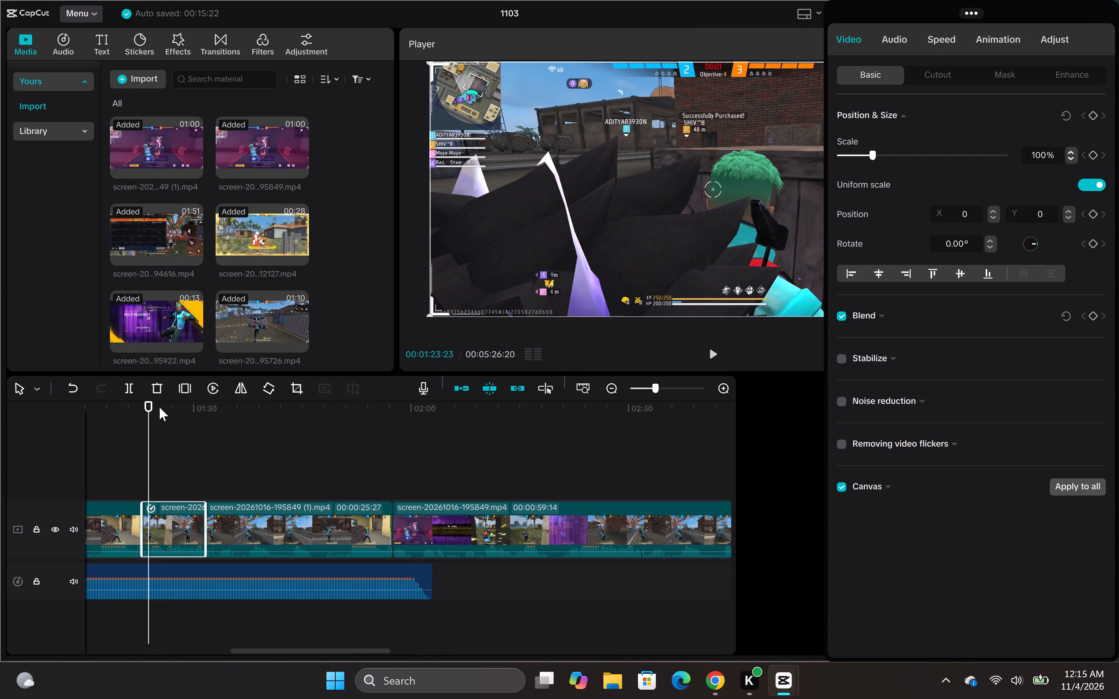
{"action": "left_click", "coordinate": [949, 45]}
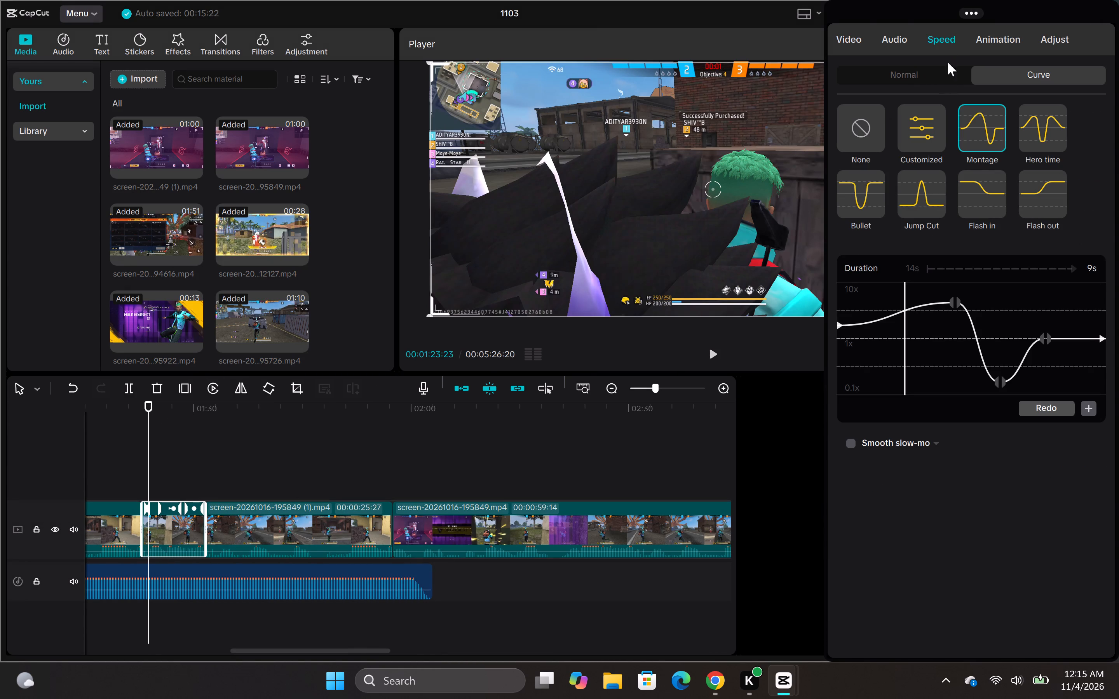
{"action": "left_click_drag", "start_coordinate": [901, 301], "coordinate": [844, 310]}
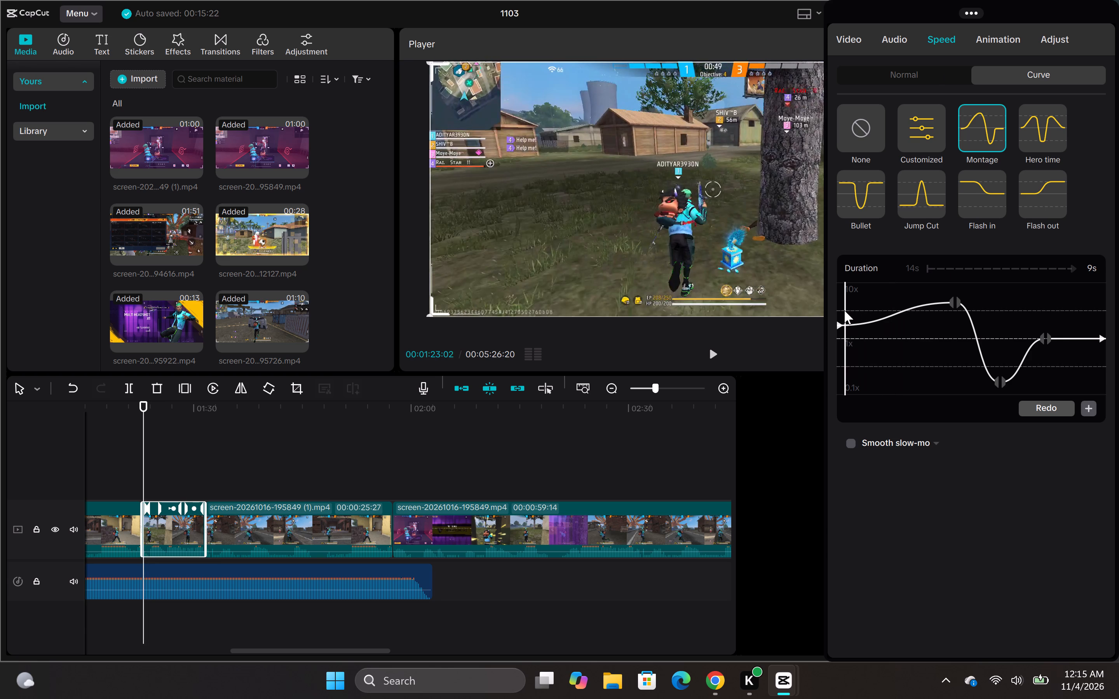
{"action": "left_click_drag", "start_coordinate": [844, 310], "coordinate": [869, 304]}
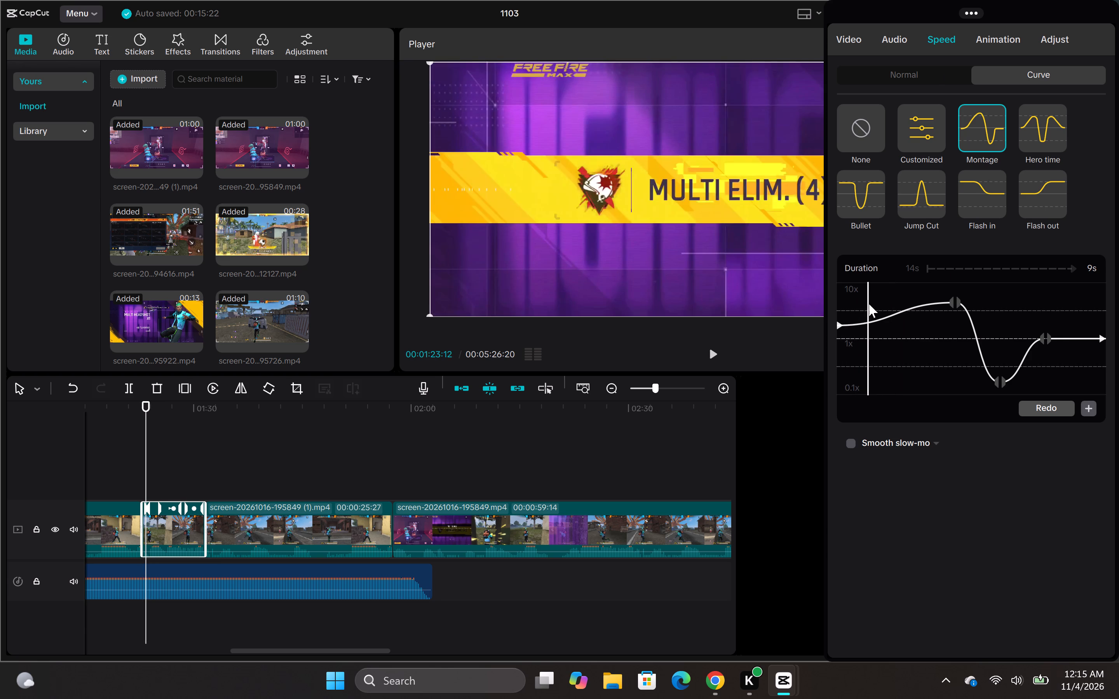
{"action": "left_click_drag", "start_coordinate": [869, 304], "coordinate": [885, 297]}
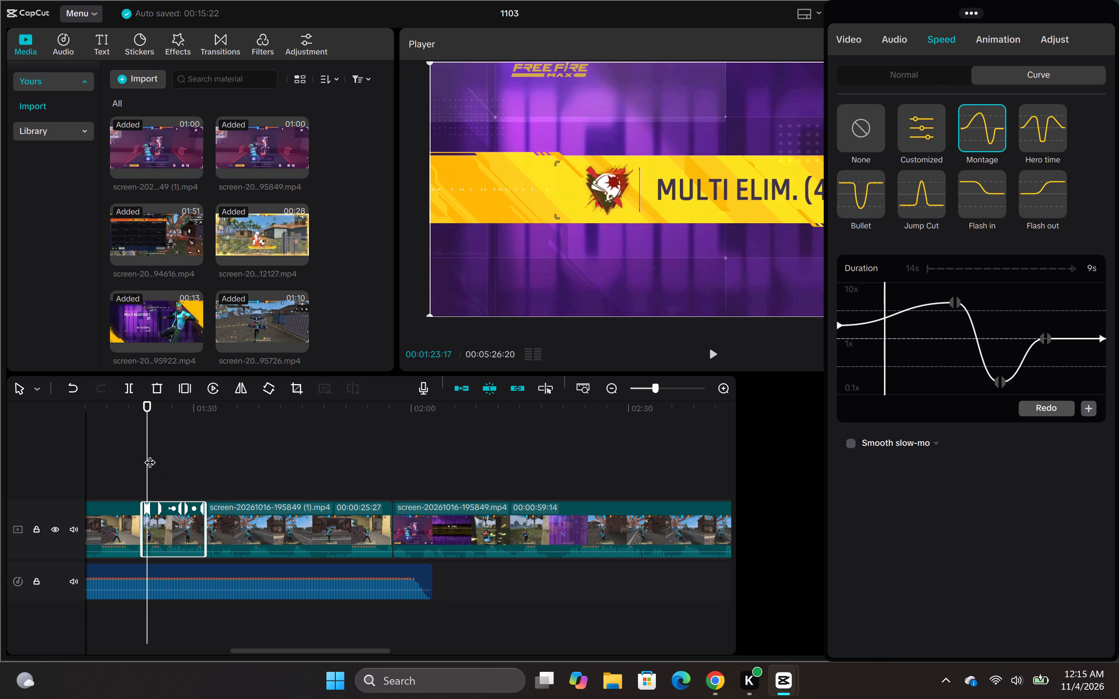
{"action": "left_click", "coordinate": [150, 454]}
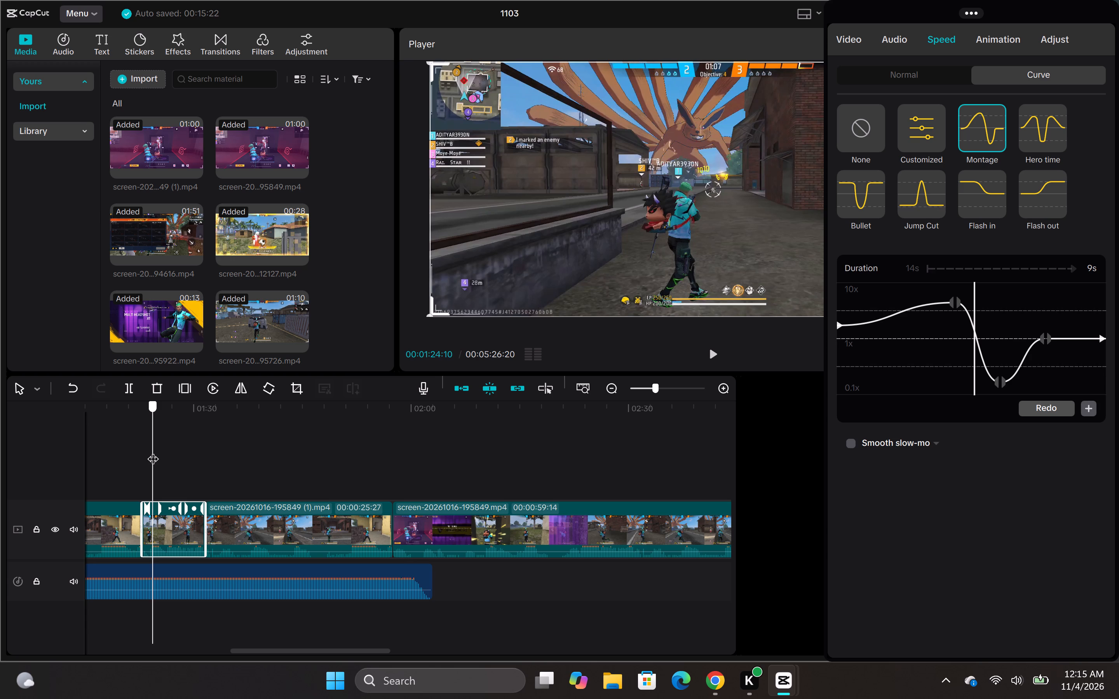
{"action": "left_click", "coordinate": [153, 451]}
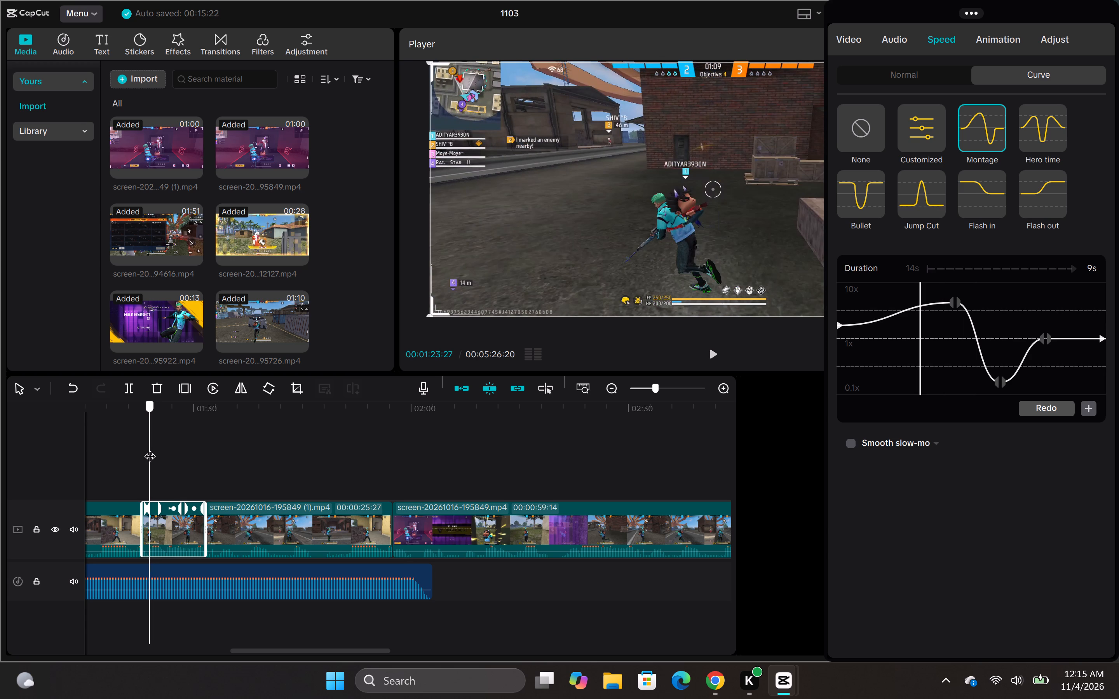
{"action": "left_click", "coordinate": [127, 384]}
{"action": "left_click", "coordinate": [145, 519]}
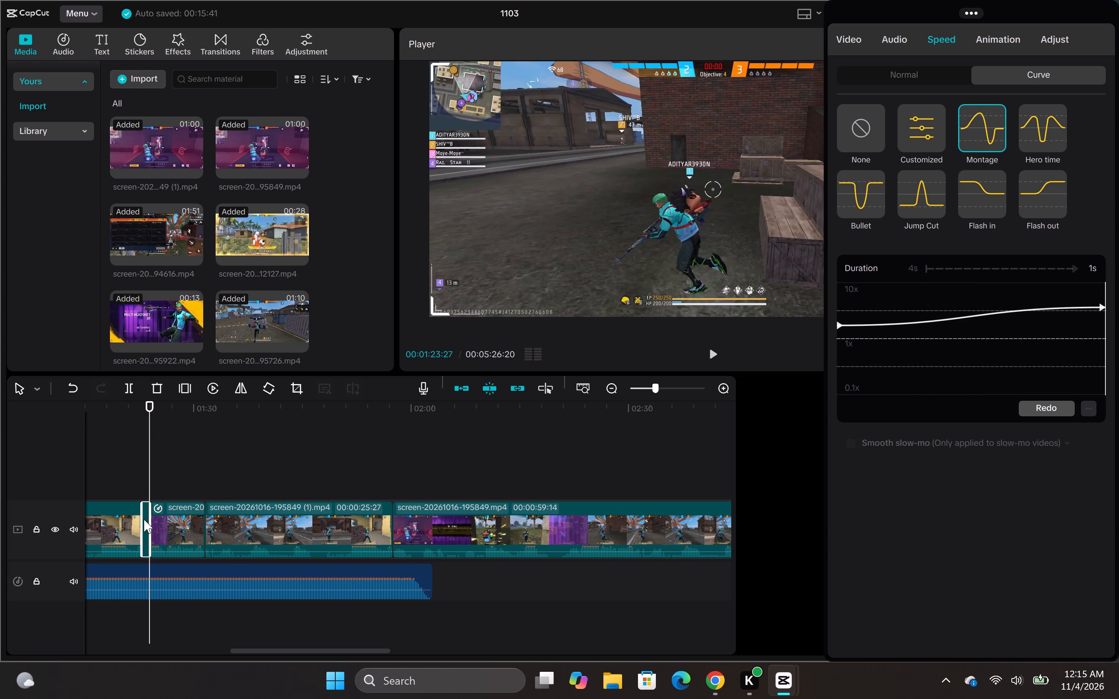
{"action": "right_click", "coordinate": [144, 519]}
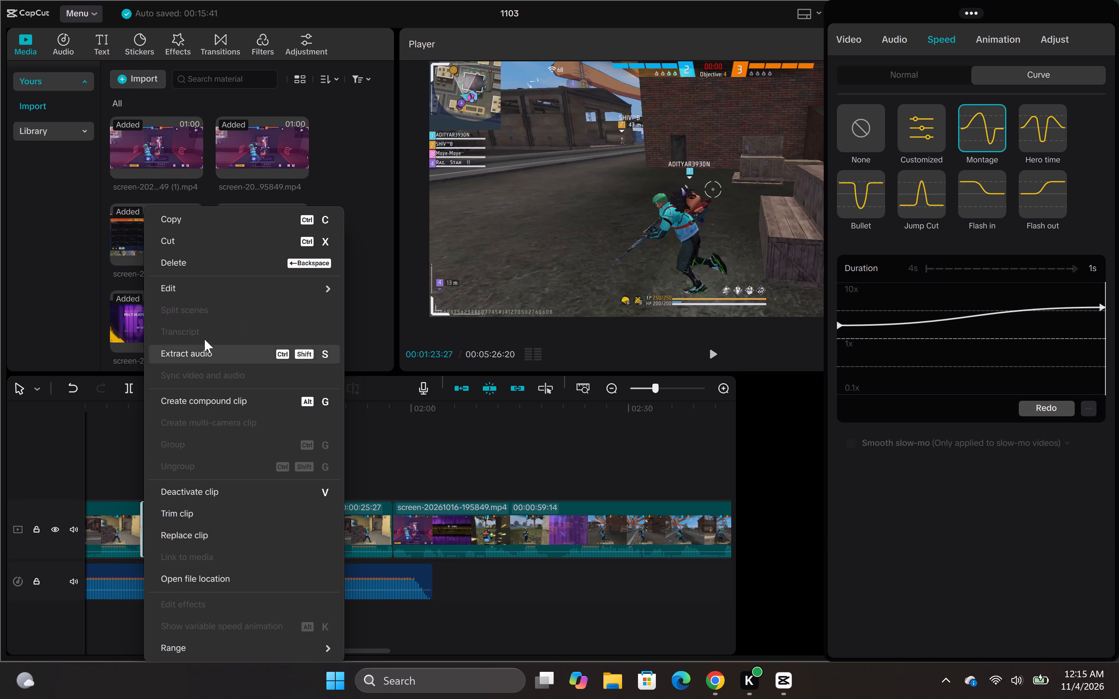
{"action": "left_click", "coordinate": [213, 266]}
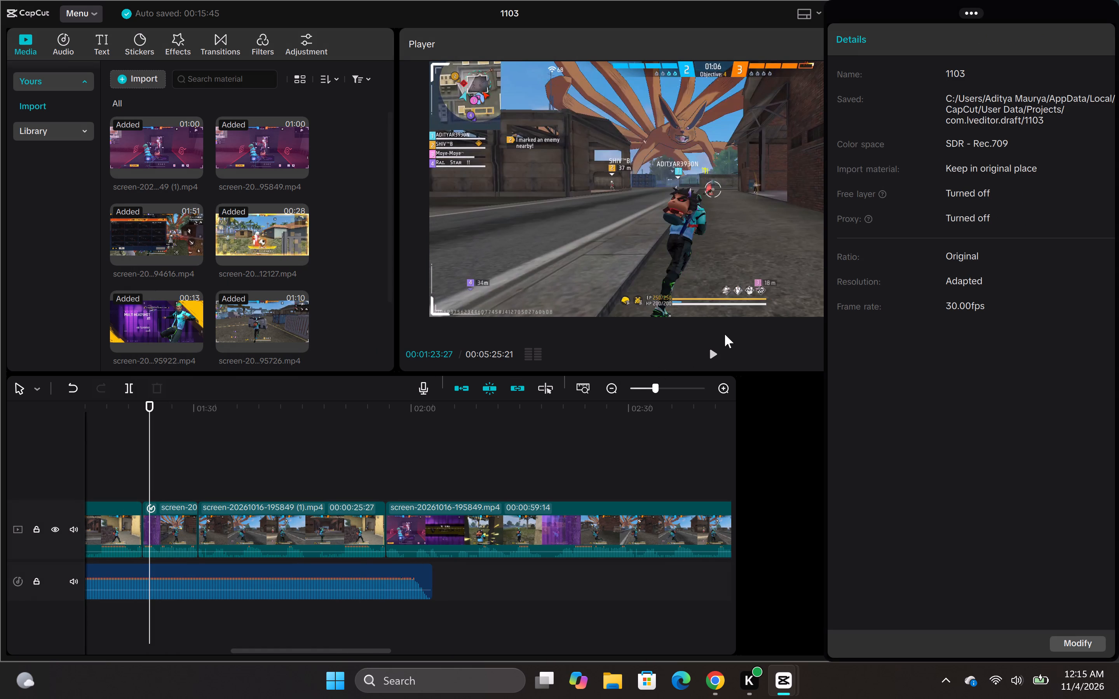
Play the shortened clip from its start and scrub along its speed curve to examine how the slow motion lines up with the headshot.
{"action": "left_click_drag", "start_coordinate": [149, 475], "coordinate": [139, 471]}
{"action": "left_click", "coordinate": [708, 356]}
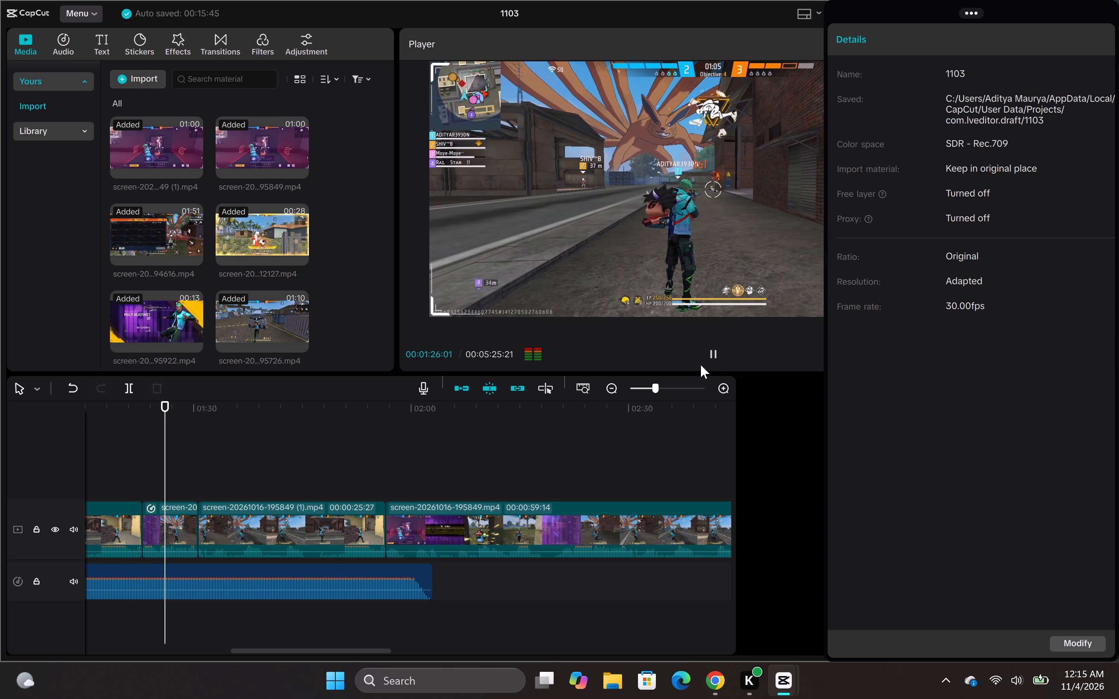
{"action": "left_click", "coordinate": [181, 525]}
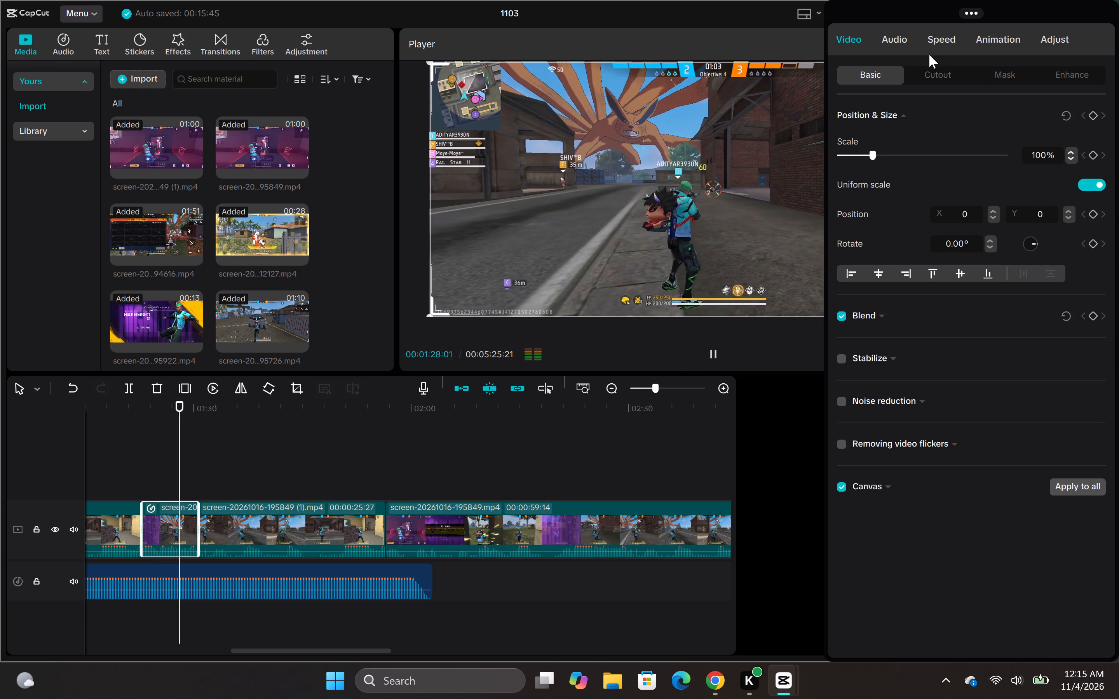
{"action": "left_click", "coordinate": [929, 39]}
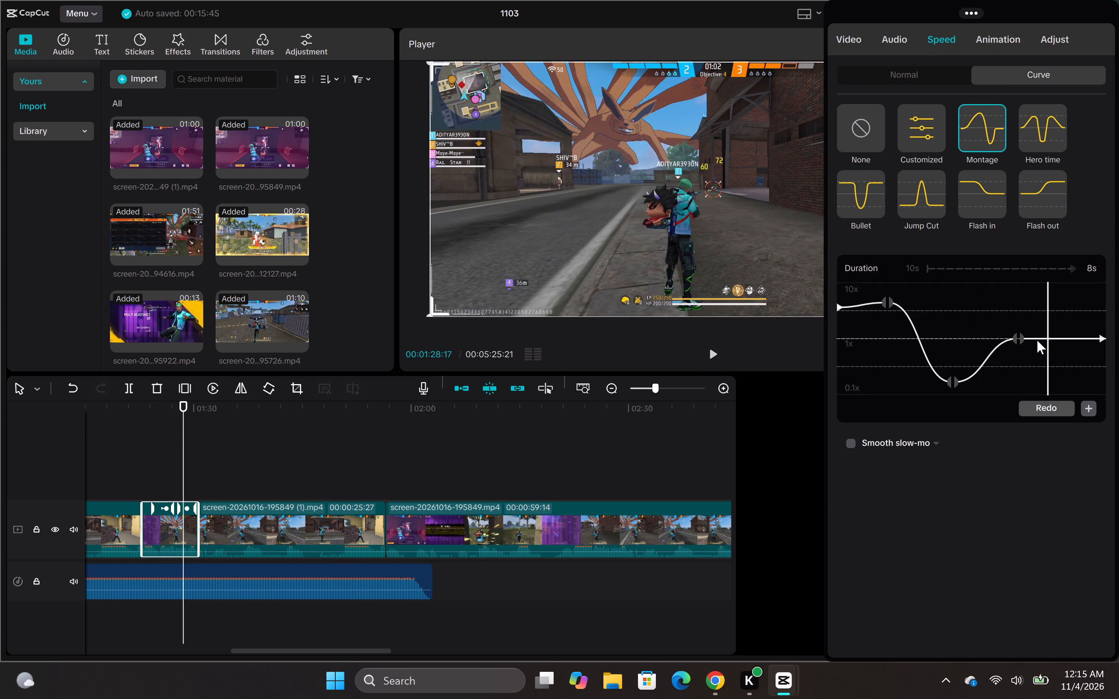
{"action": "left_click", "coordinate": [1046, 341]}
{"action": "left_click_drag", "start_coordinate": [1046, 341], "coordinate": [916, 344]}
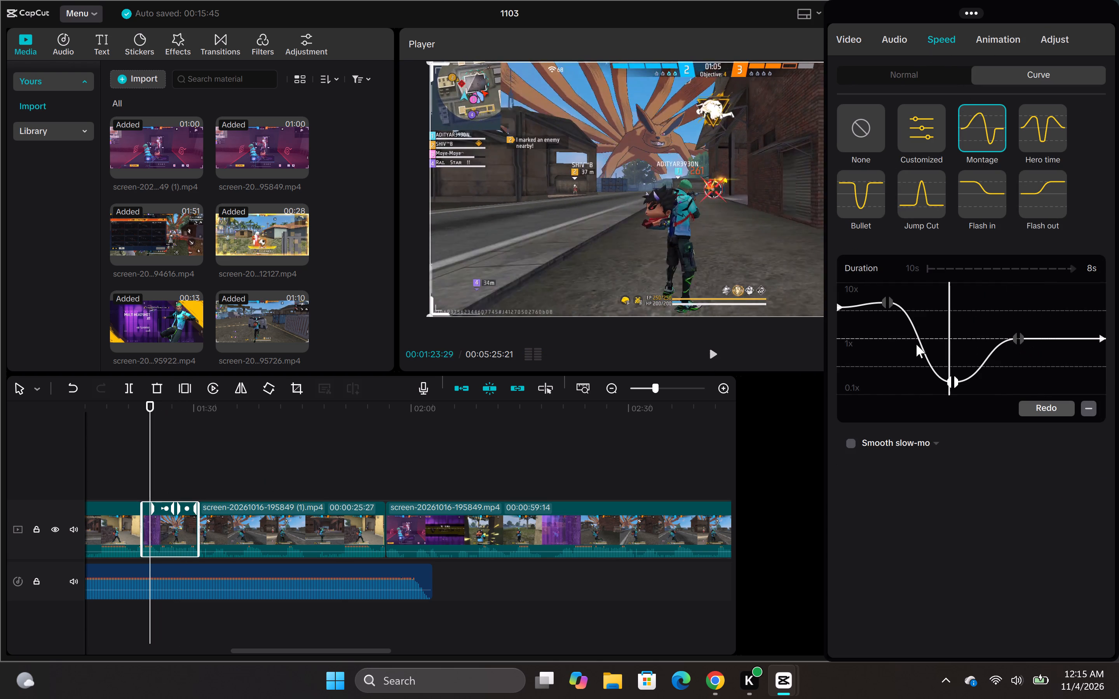
{"action": "left_click_drag", "start_coordinate": [916, 344], "coordinate": [865, 332]}
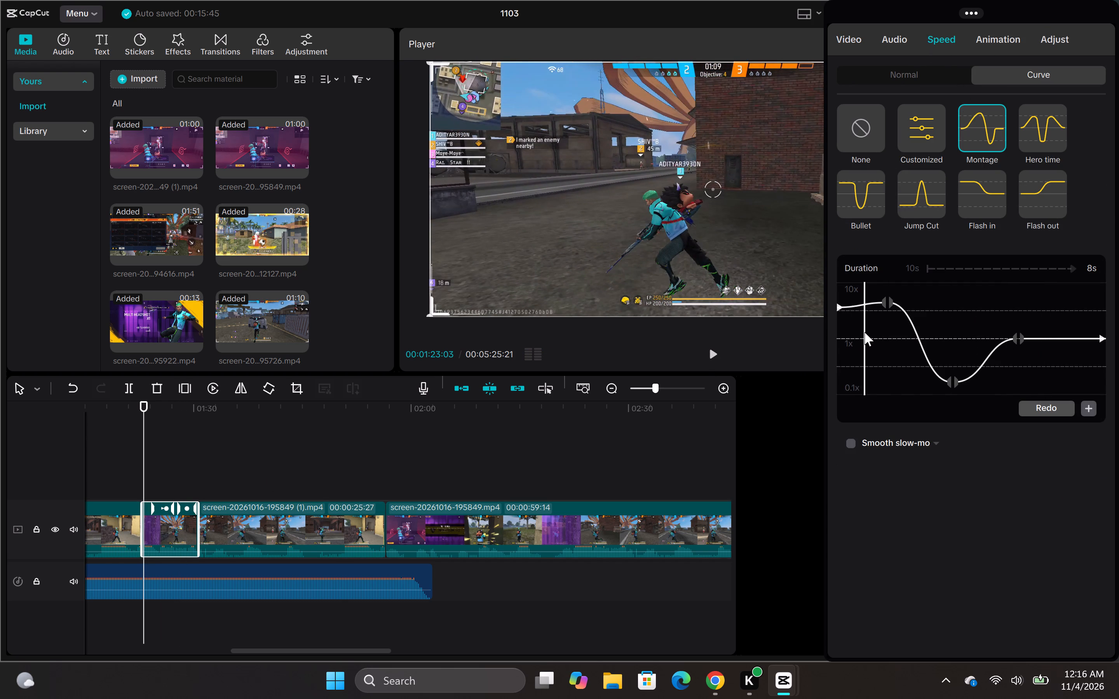
{"action": "left_click_drag", "start_coordinate": [865, 332], "coordinate": [878, 332]}
{"action": "left_click", "coordinate": [879, 332]}
{"action": "left_click_drag", "start_coordinate": [880, 332], "coordinate": [890, 334]}
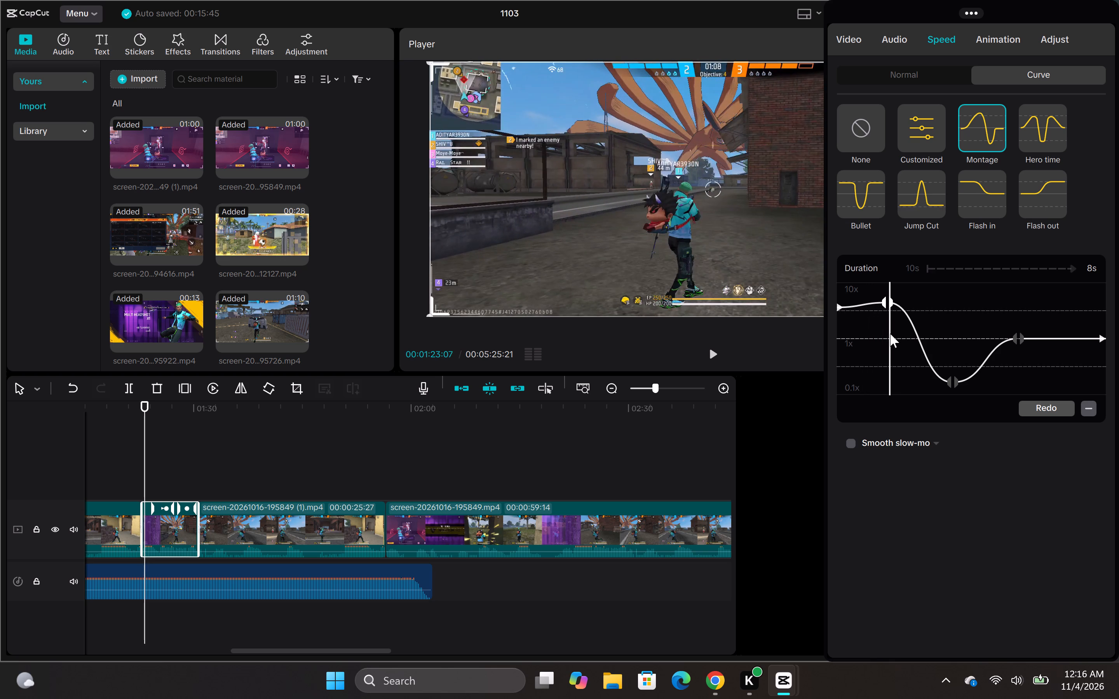
{"action": "left_click_drag", "start_coordinate": [890, 334], "coordinate": [911, 332]}
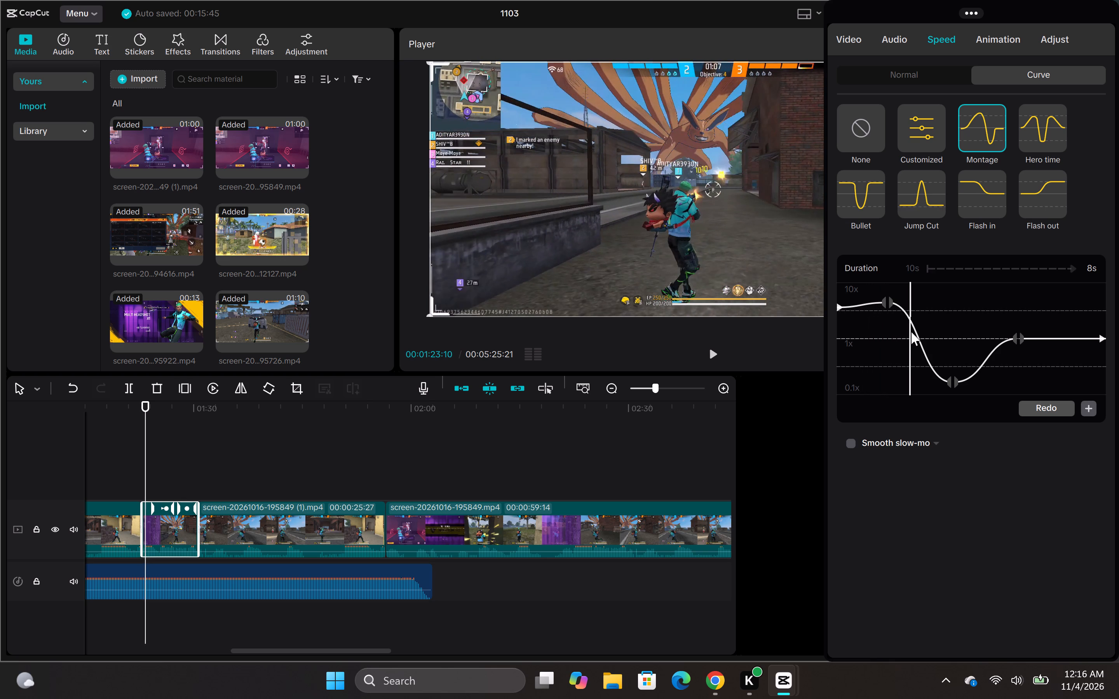
{"action": "left_click_drag", "start_coordinate": [911, 332], "coordinate": [936, 334]}
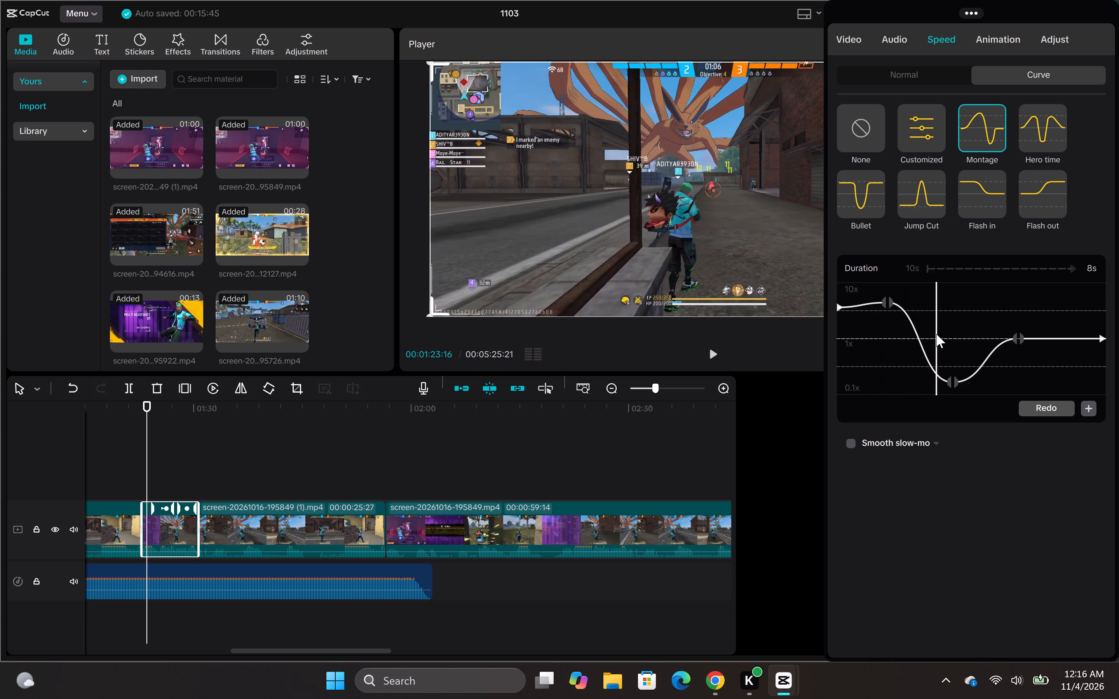
{"action": "left_click_drag", "start_coordinate": [936, 334], "coordinate": [952, 343]}
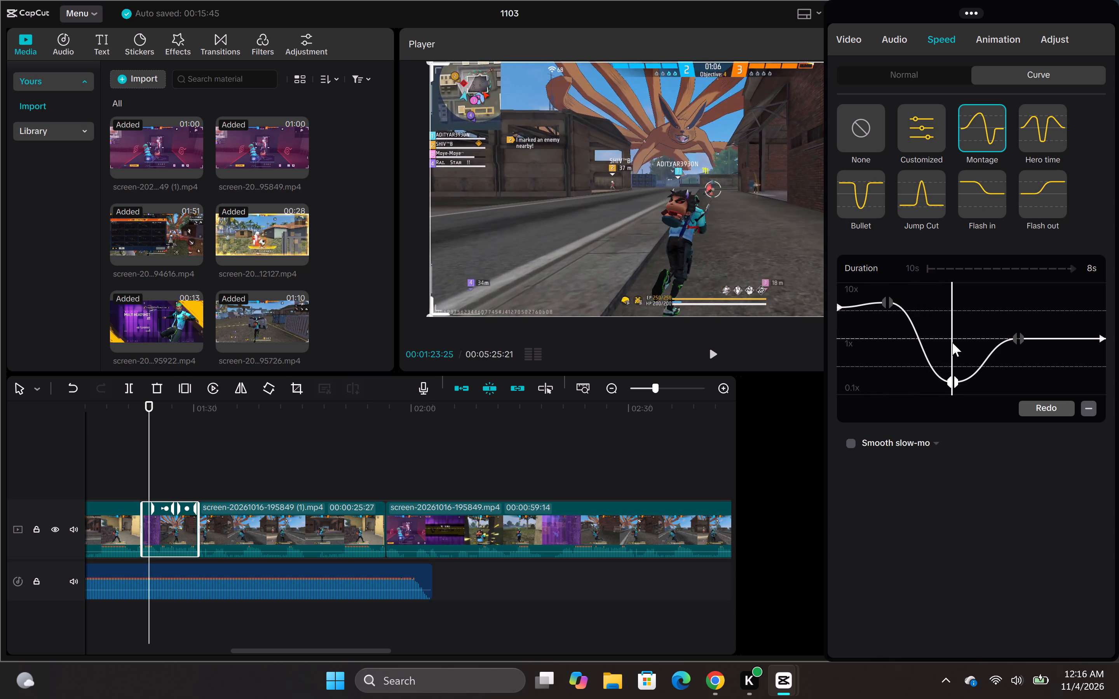
{"action": "left_click_drag", "start_coordinate": [952, 343], "coordinate": [962, 344]}
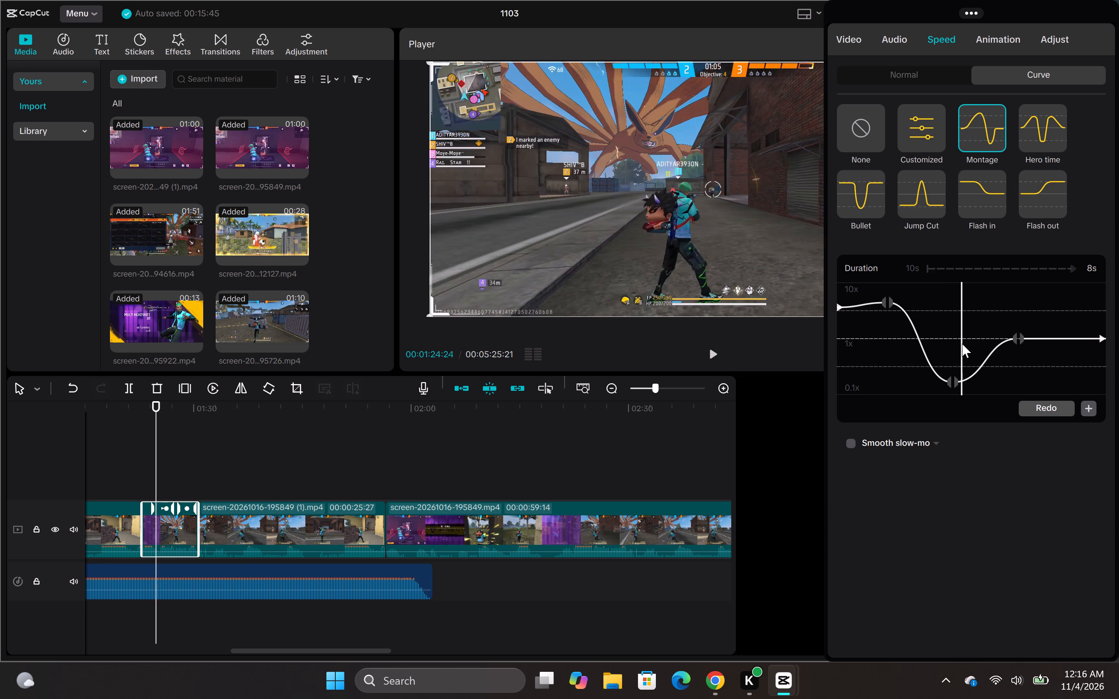
{"action": "left_click_drag", "start_coordinate": [962, 344], "coordinate": [964, 346]}
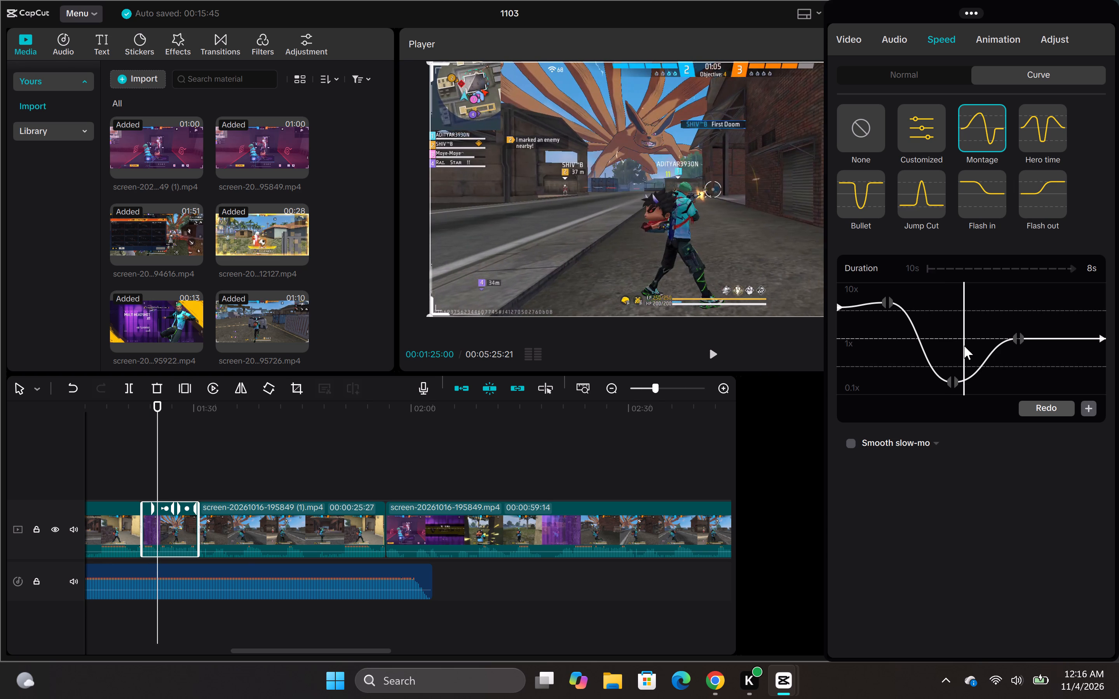
{"action": "left_click_drag", "start_coordinate": [964, 346], "coordinate": [967, 346]}
{"action": "left_click", "coordinate": [967, 346]}
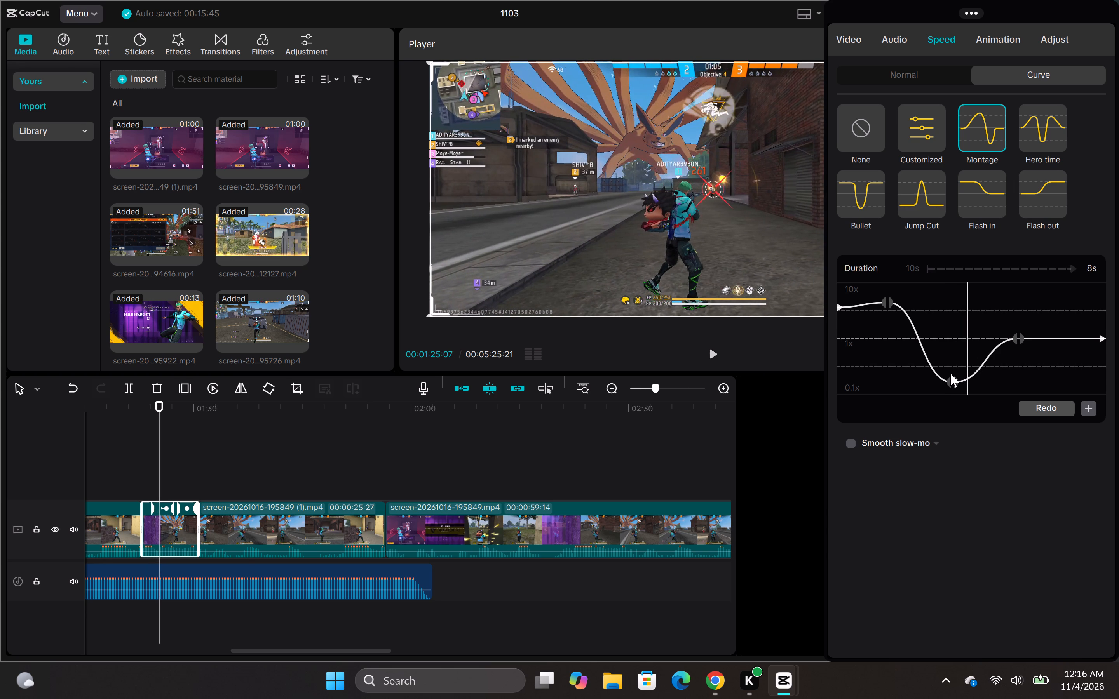
Turn the Montage curve's low point into a sudden drop by raising its incoming side well above 1x, move it later and play the clip.
{"action": "left_click_drag", "start_coordinate": [950, 378], "coordinate": [969, 322]}
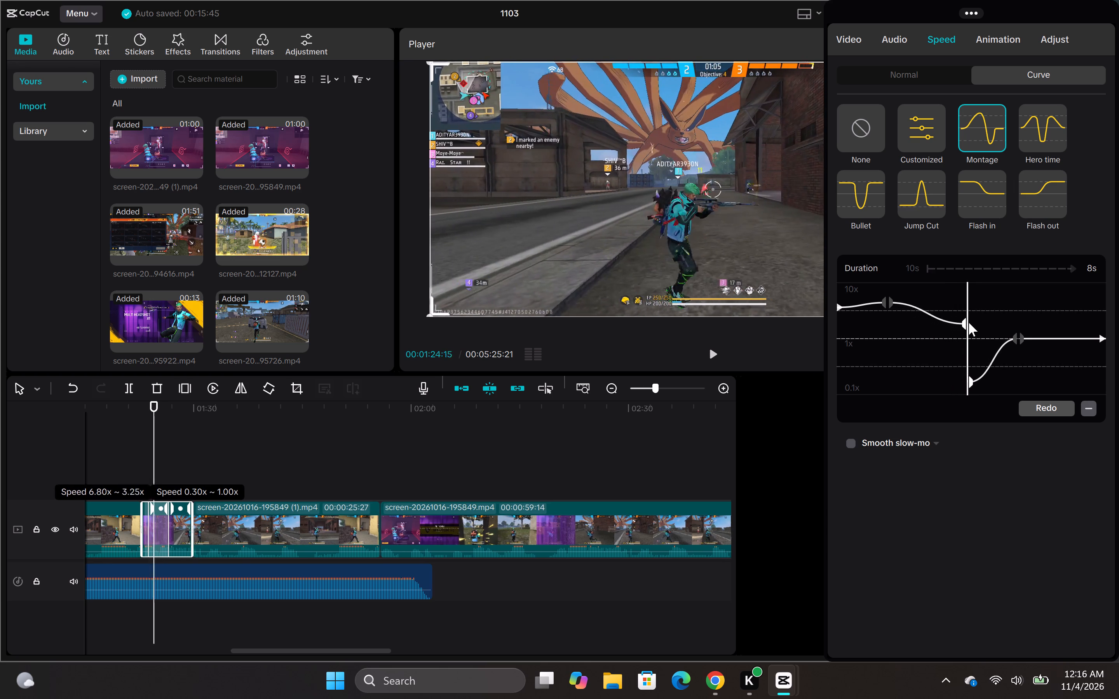
{"action": "left_click_drag", "start_coordinate": [969, 322], "coordinate": [973, 309]}
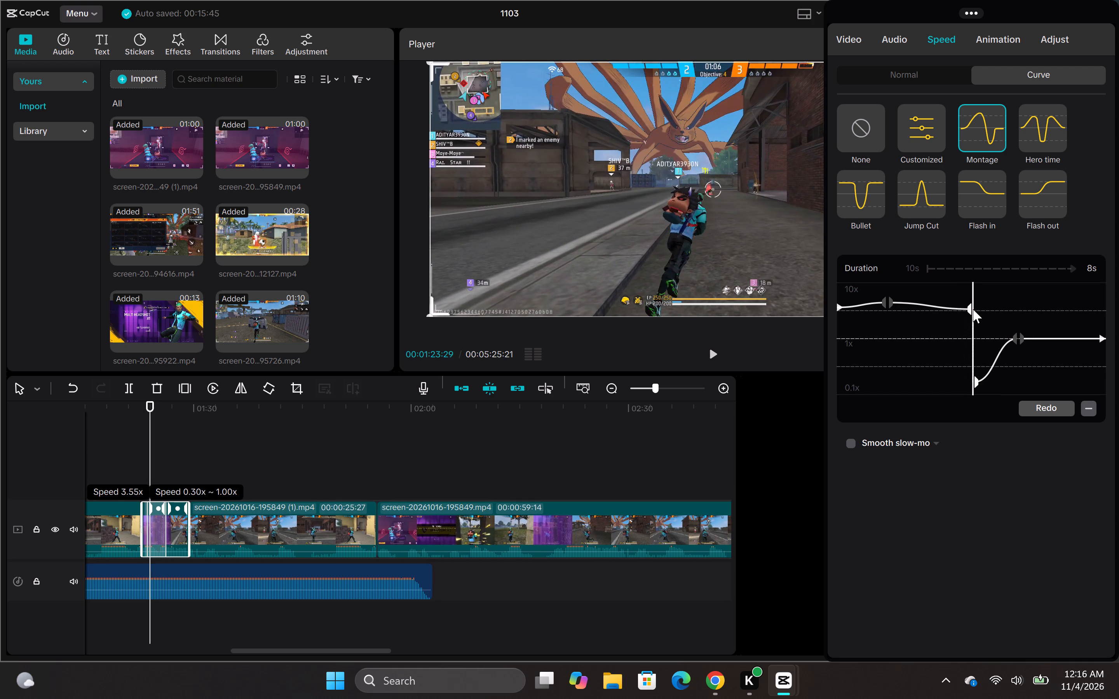
{"action": "left_click_drag", "start_coordinate": [973, 309], "coordinate": [987, 313]}
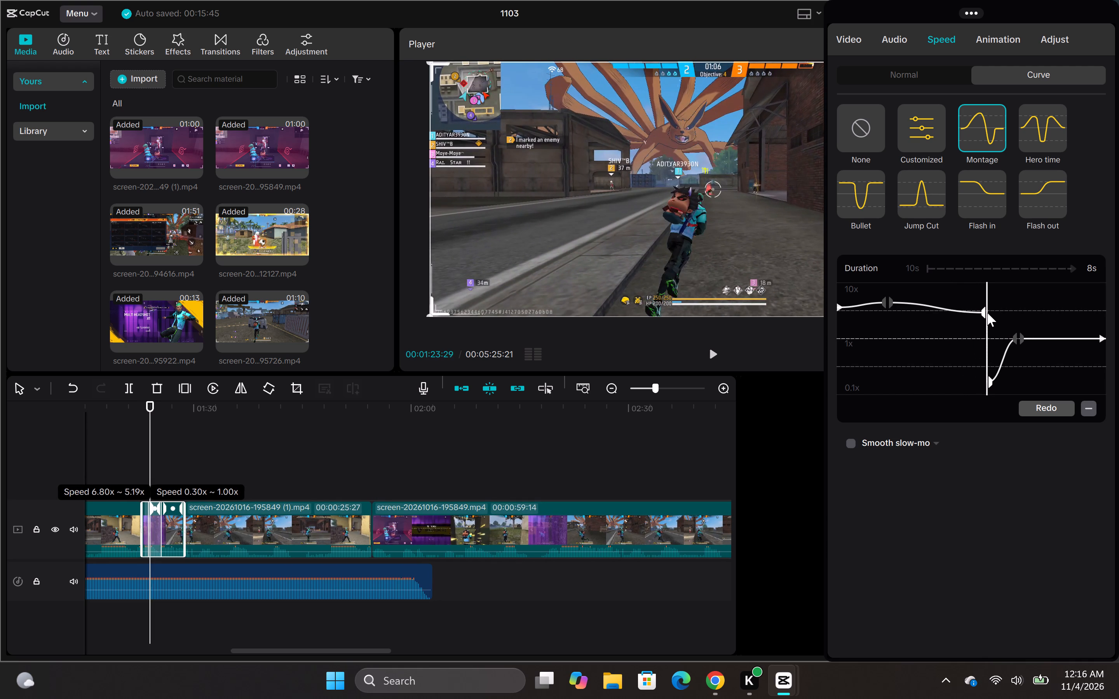
{"action": "left_click_drag", "start_coordinate": [987, 313], "coordinate": [1000, 315]}
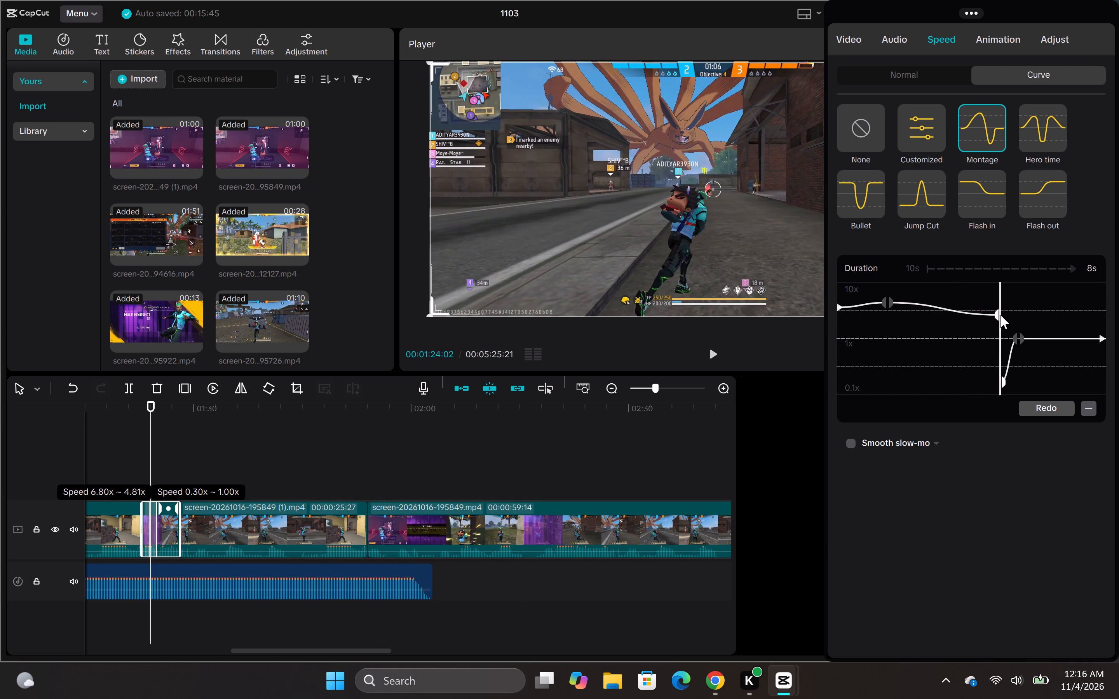
{"action": "left_click_drag", "start_coordinate": [1000, 315], "coordinate": [999, 315]}
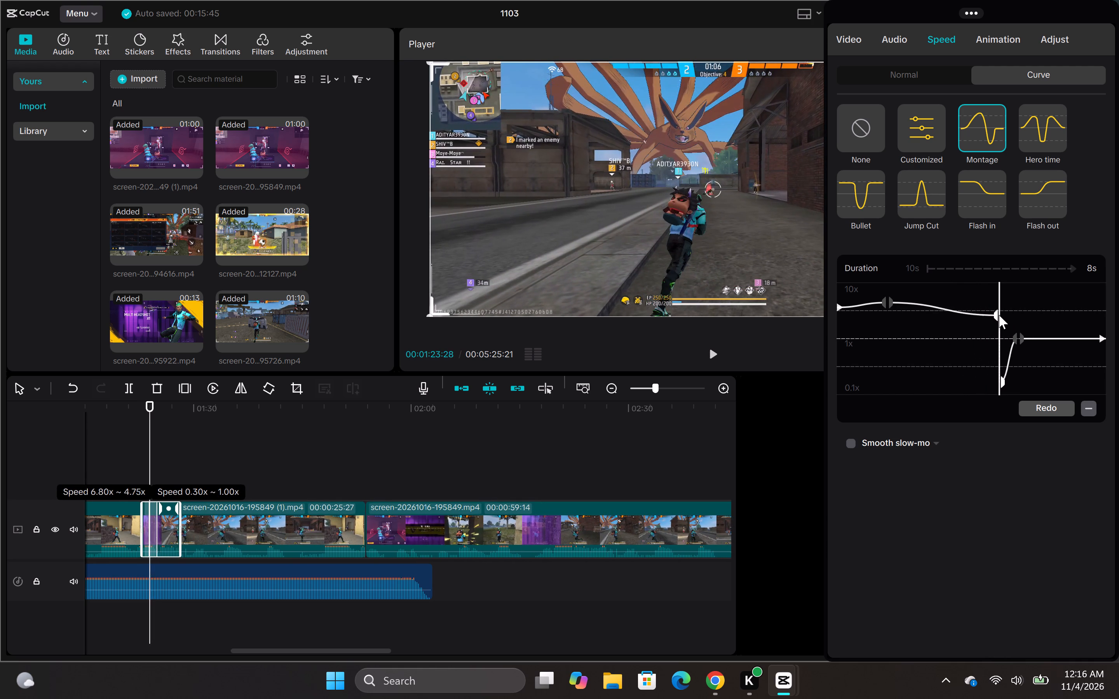
{"action": "left_click_drag", "start_coordinate": [999, 315], "coordinate": [985, 309]}
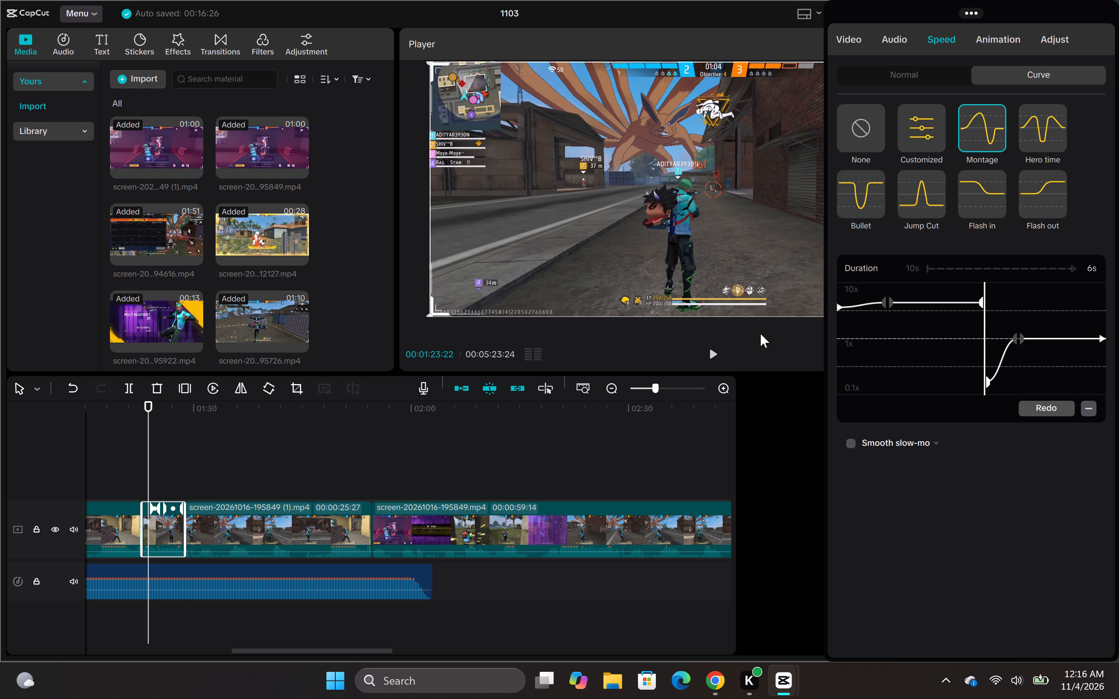
{"action": "left_click", "coordinate": [718, 349]}
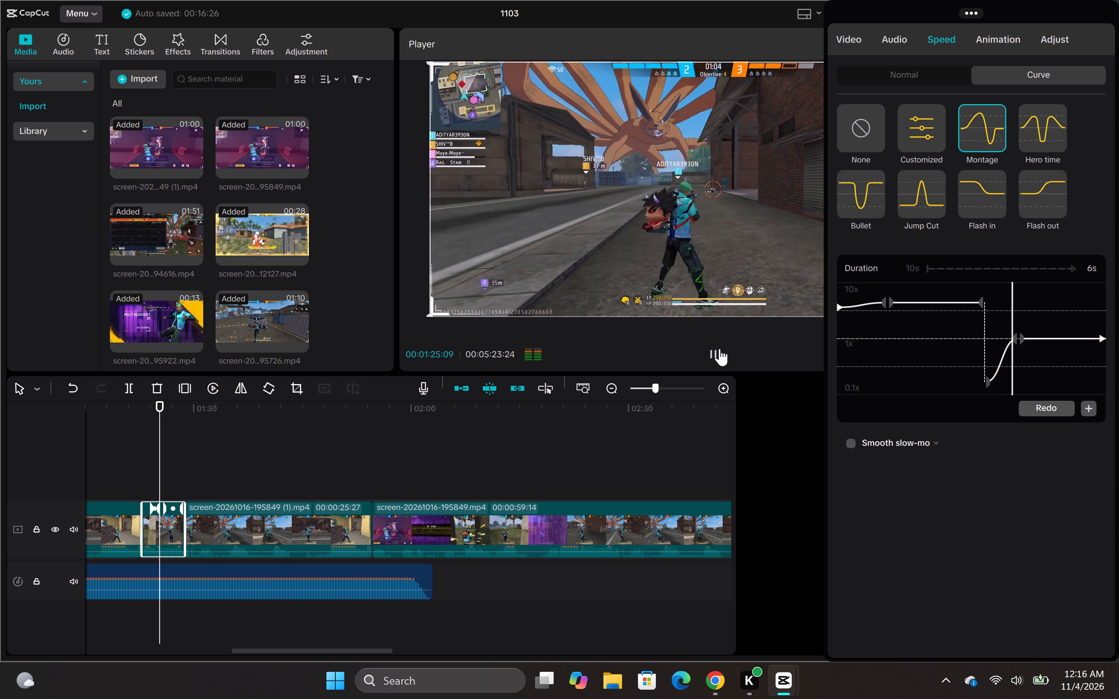
{"action": "left_click", "coordinate": [720, 349]}
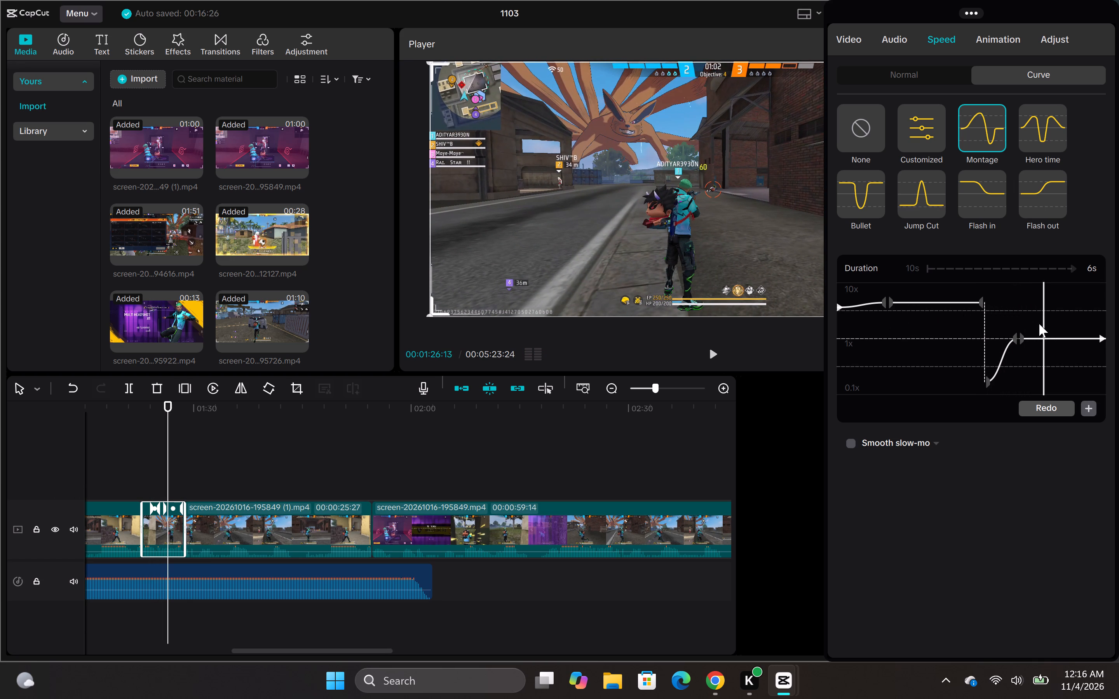
{"action": "left_click_drag", "start_coordinate": [1041, 327], "coordinate": [835, 342]}
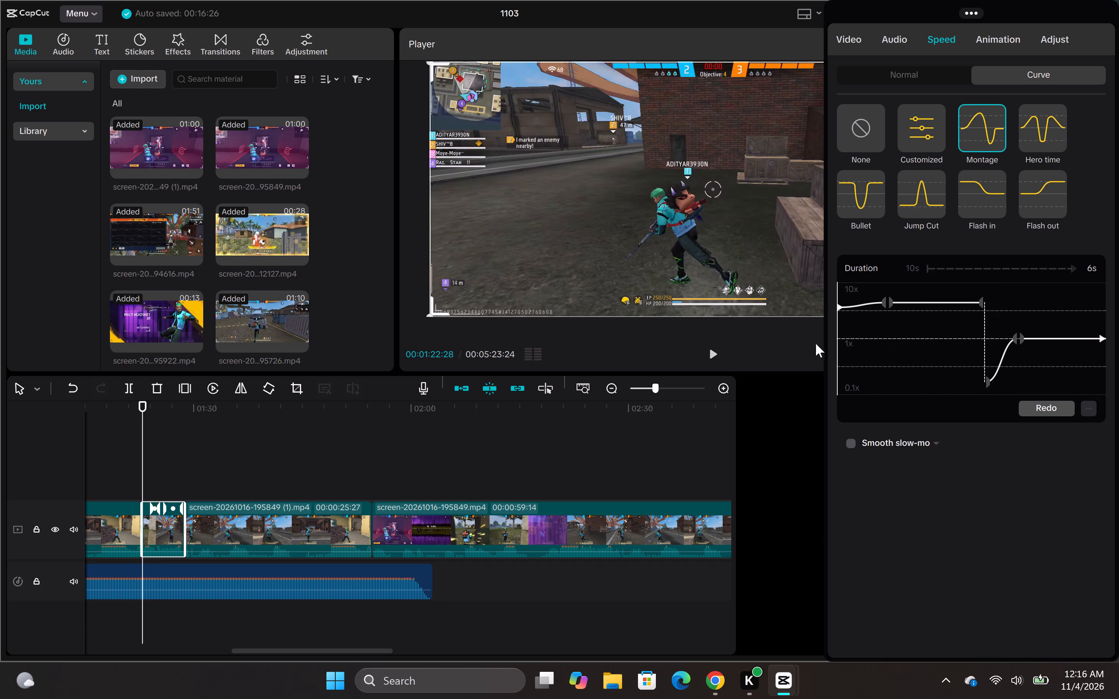
{"action": "left_click", "coordinate": [710, 358]}
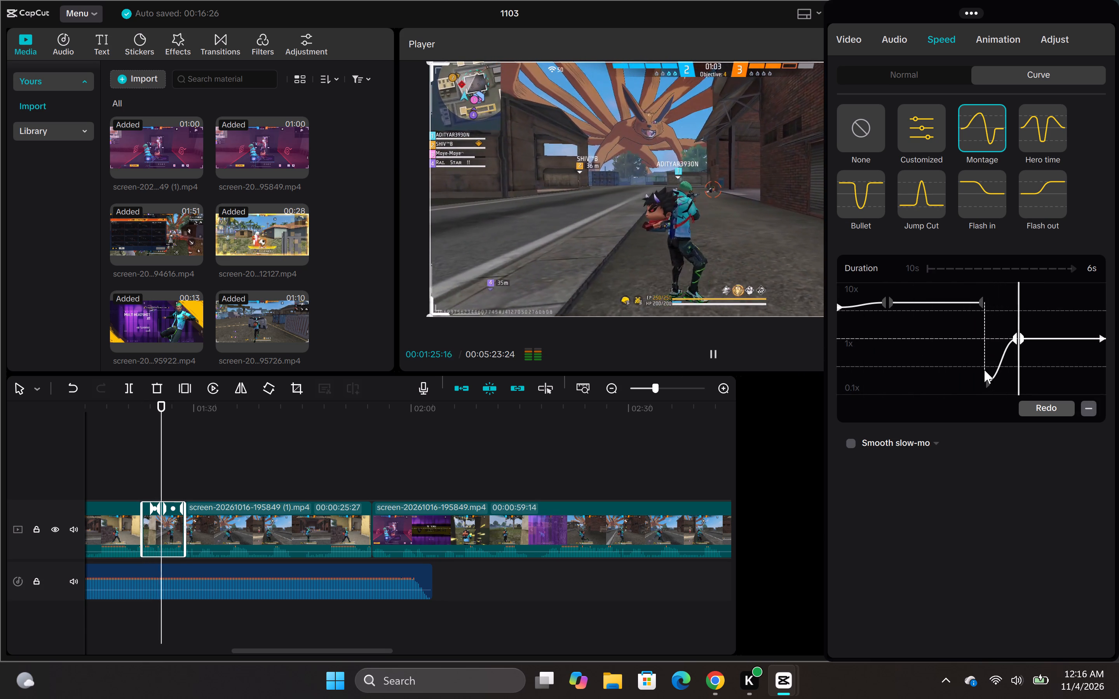
Shift the curve's sudden drop slightly earlier and replay the clip from its start to check the headshot timing.
{"action": "left_click_drag", "start_coordinate": [981, 308], "coordinate": [974, 308]}
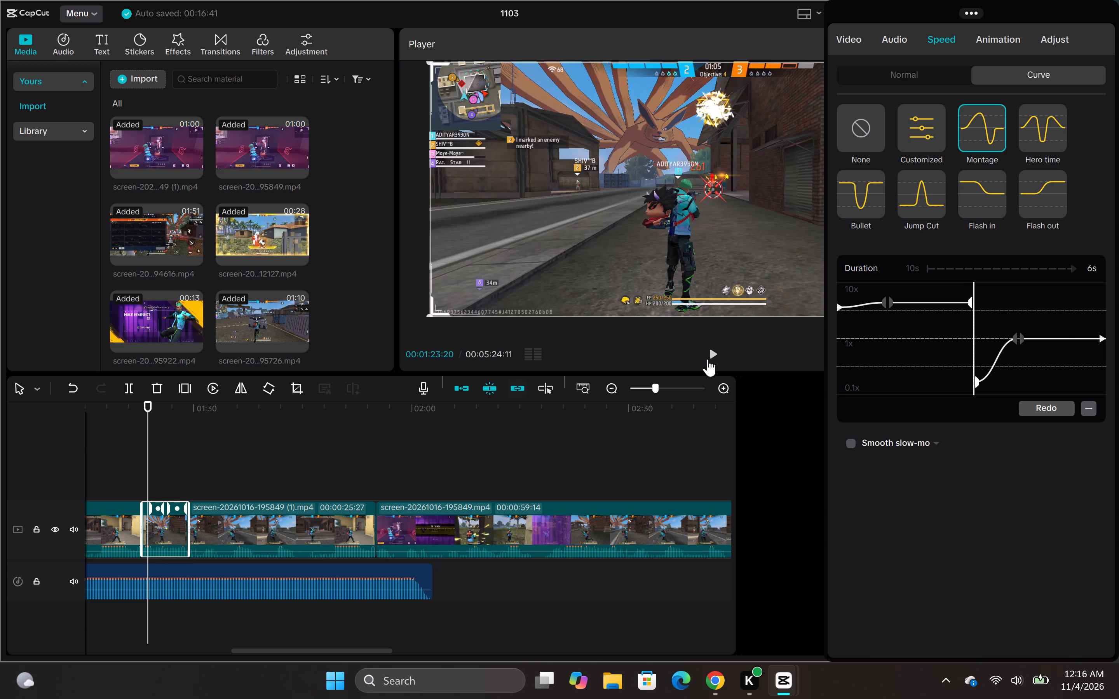
{"action": "left_click", "coordinate": [711, 360]}
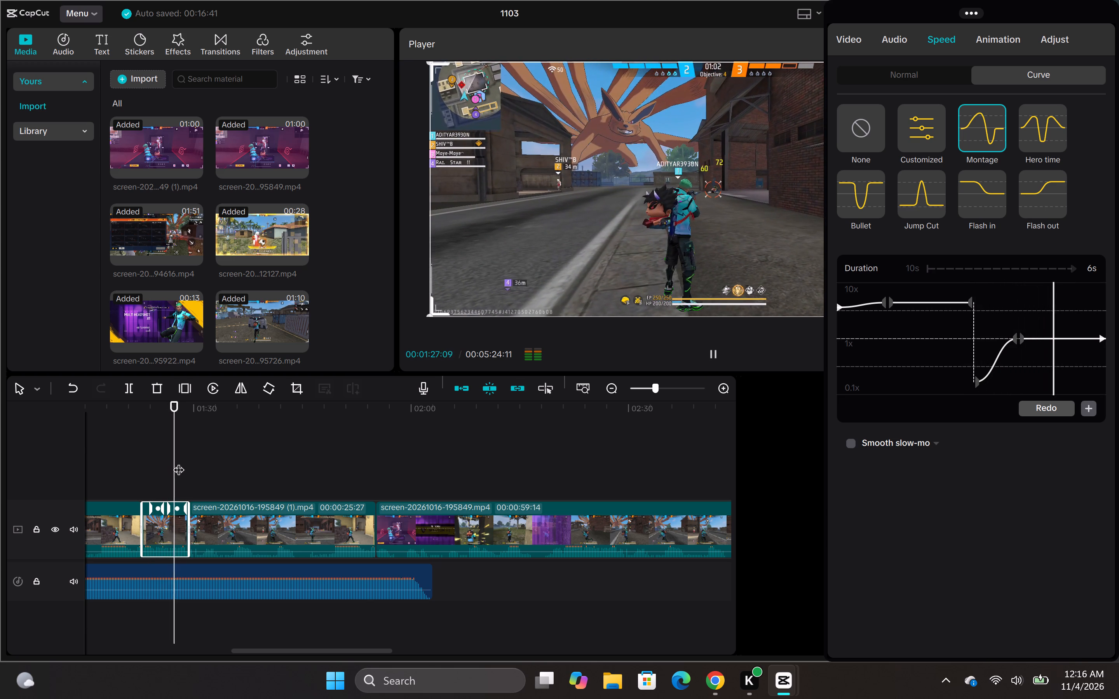
{"action": "left_click_drag", "start_coordinate": [178, 462], "coordinate": [141, 475]}
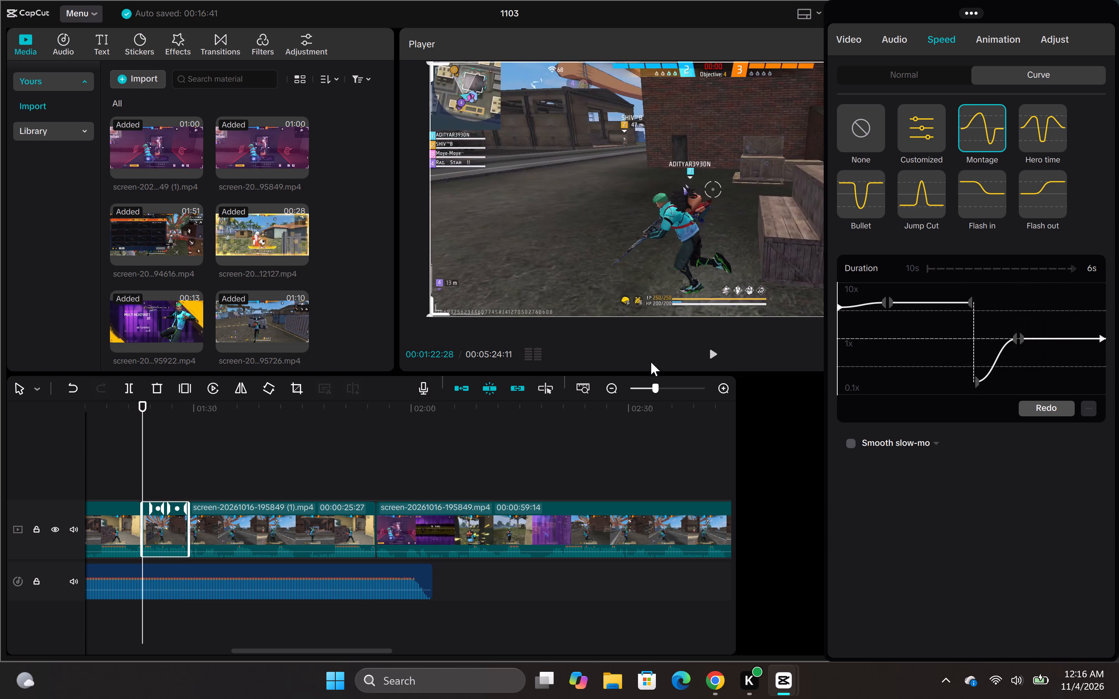
{"action": "left_click", "coordinate": [710, 354]}
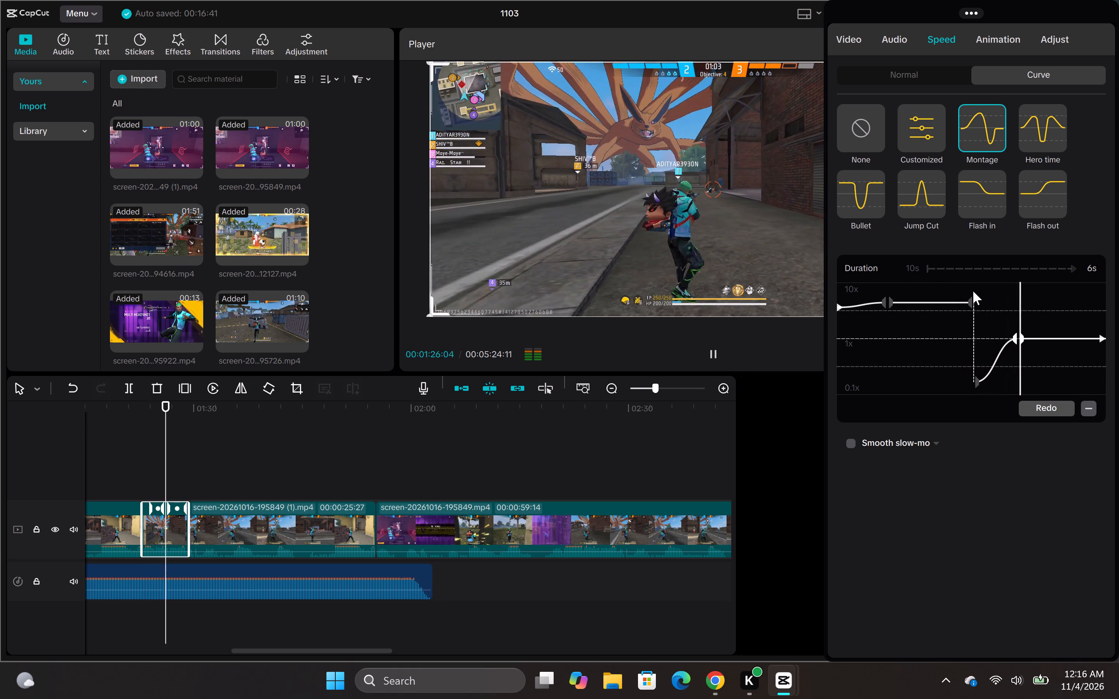
Raise the curve point after the drop to 10x and lower the drop's upper side to the 1x line.
{"action": "left_click_drag", "start_coordinate": [1018, 337], "coordinate": [1015, 326]}
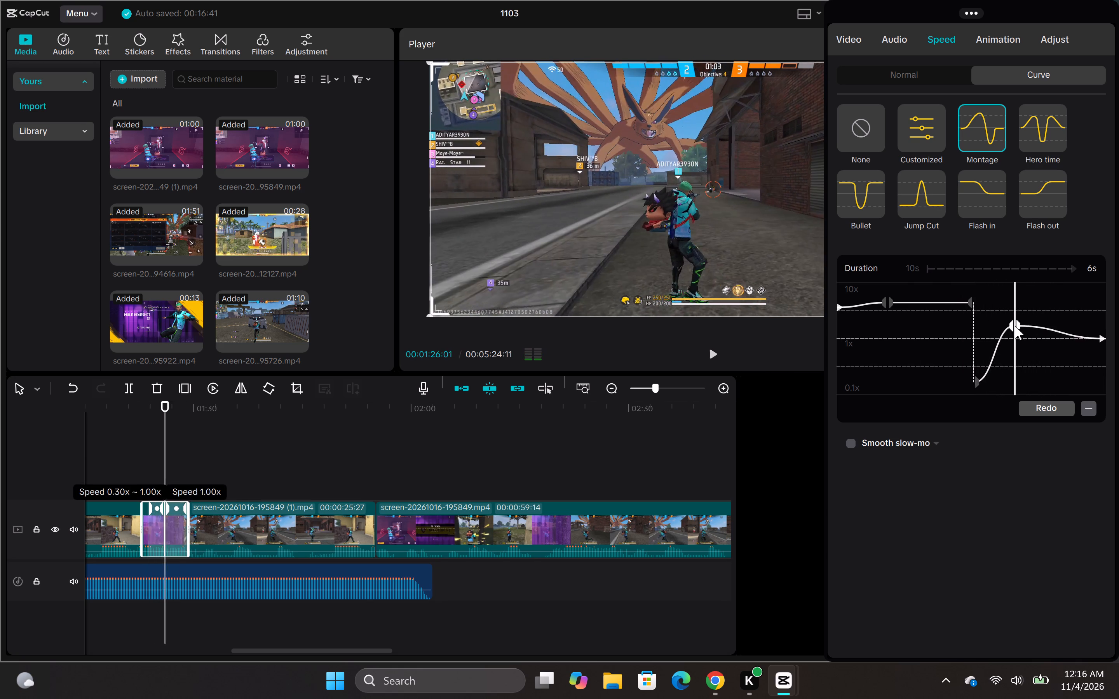
{"action": "left_click_drag", "start_coordinate": [1015, 326], "coordinate": [1004, 282]}
{"action": "left_click_drag", "start_coordinate": [973, 300], "coordinate": [971, 310]}
{"action": "left_click_drag", "start_coordinate": [969, 301], "coordinate": [968, 321]}
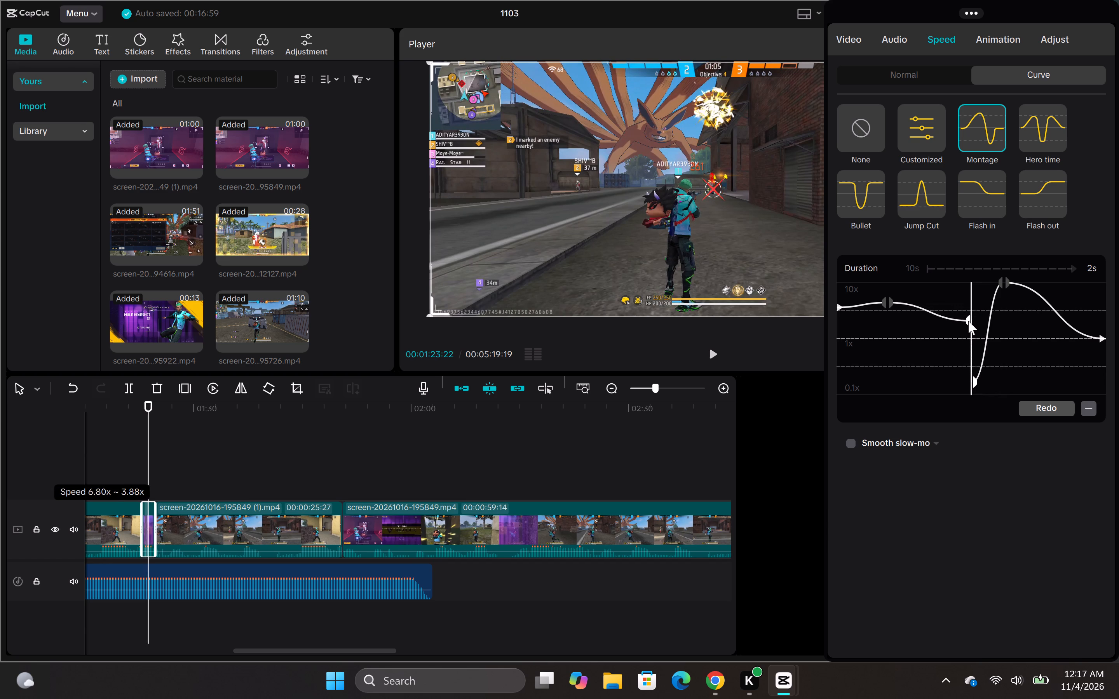
{"action": "left_click_drag", "start_coordinate": [968, 321], "coordinate": [969, 330]}
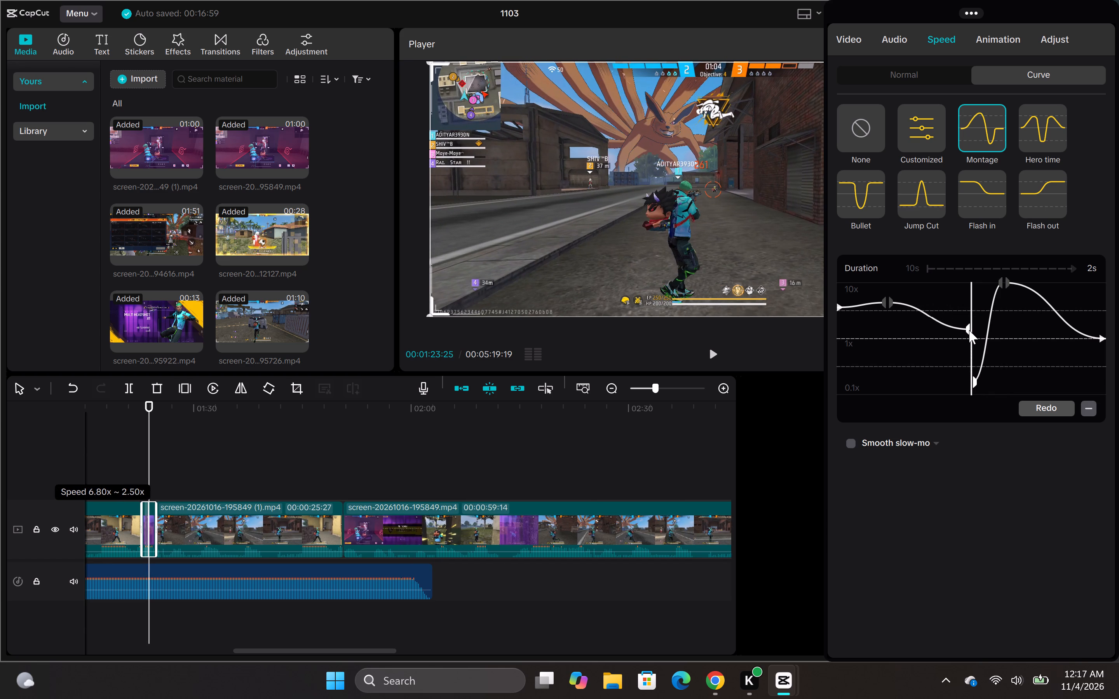
{"action": "left_click_drag", "start_coordinate": [969, 330], "coordinate": [971, 336]}
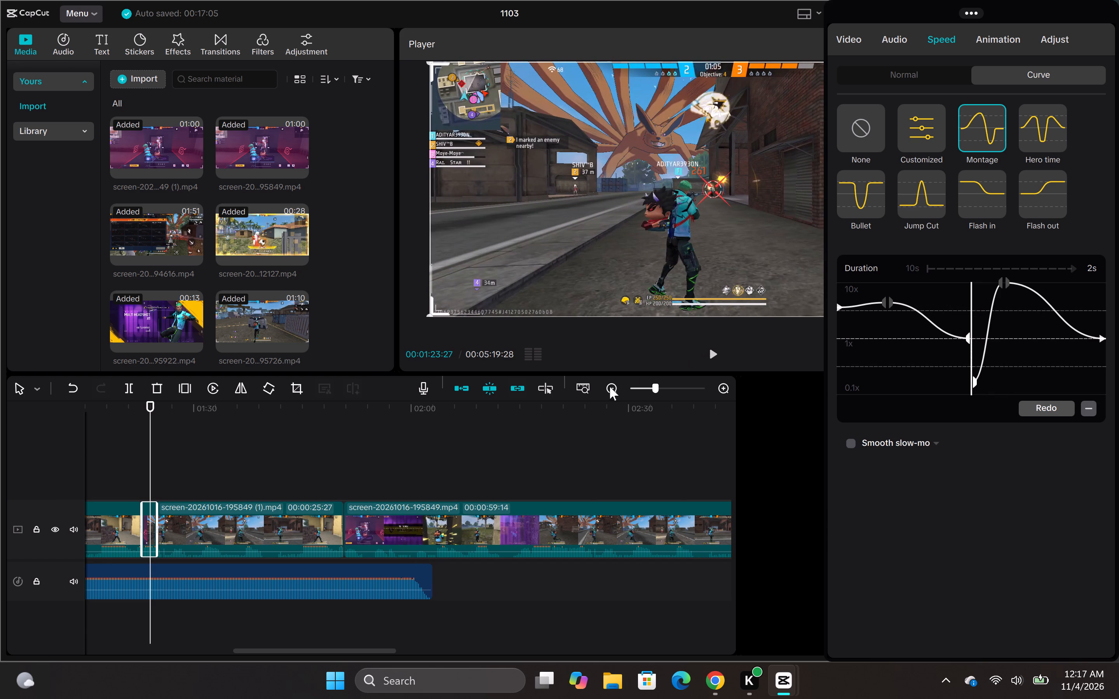
Play from the reshaped clip's start into the following clip and split that clip at 00:01:32:28, just after its headshot.
{"action": "left_click_drag", "start_coordinate": [150, 440], "coordinate": [144, 448]}
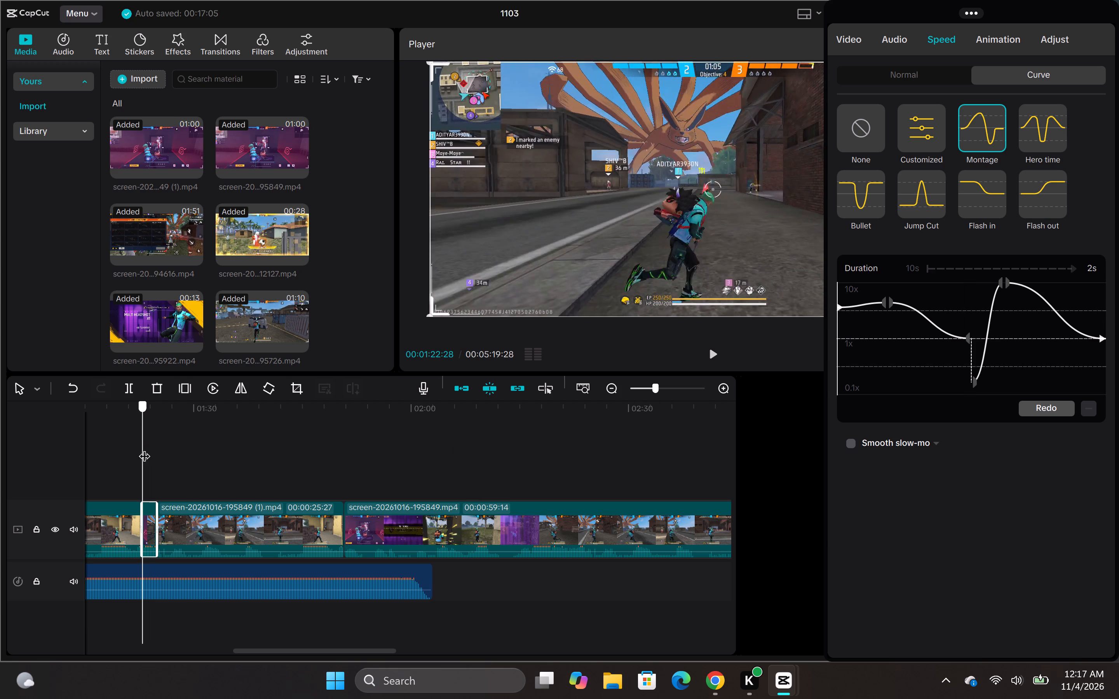
{"action": "left_click_drag", "start_coordinate": [144, 448], "coordinate": [140, 450]}
{"action": "left_click", "coordinate": [714, 344]}
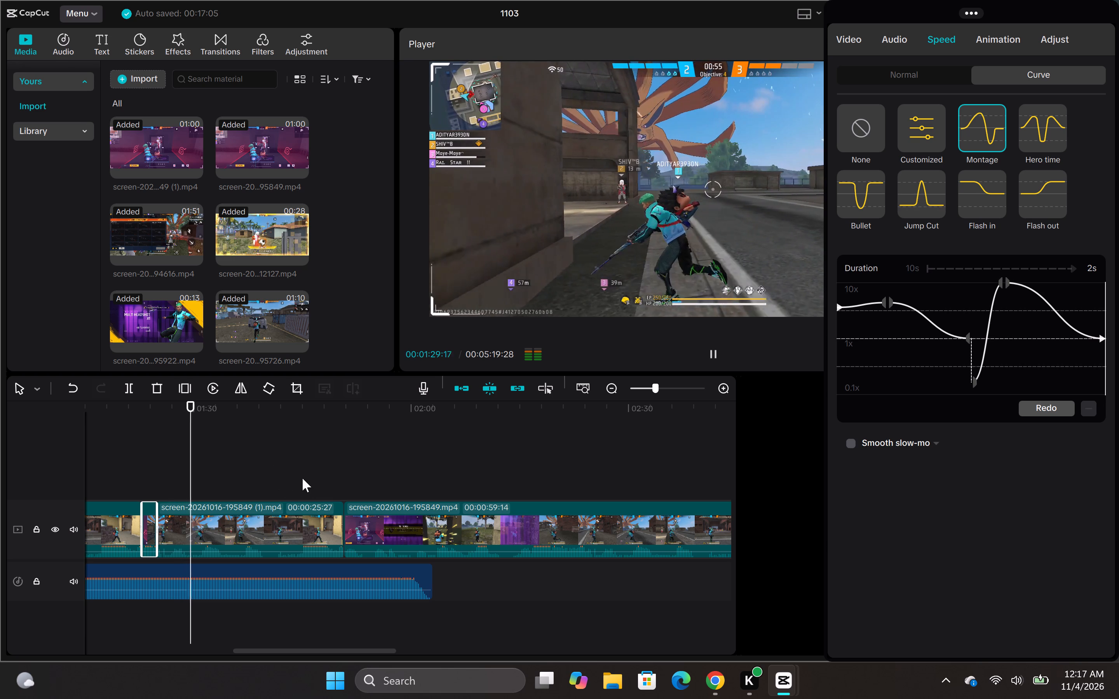
{"action": "left_click", "coordinate": [130, 392]}
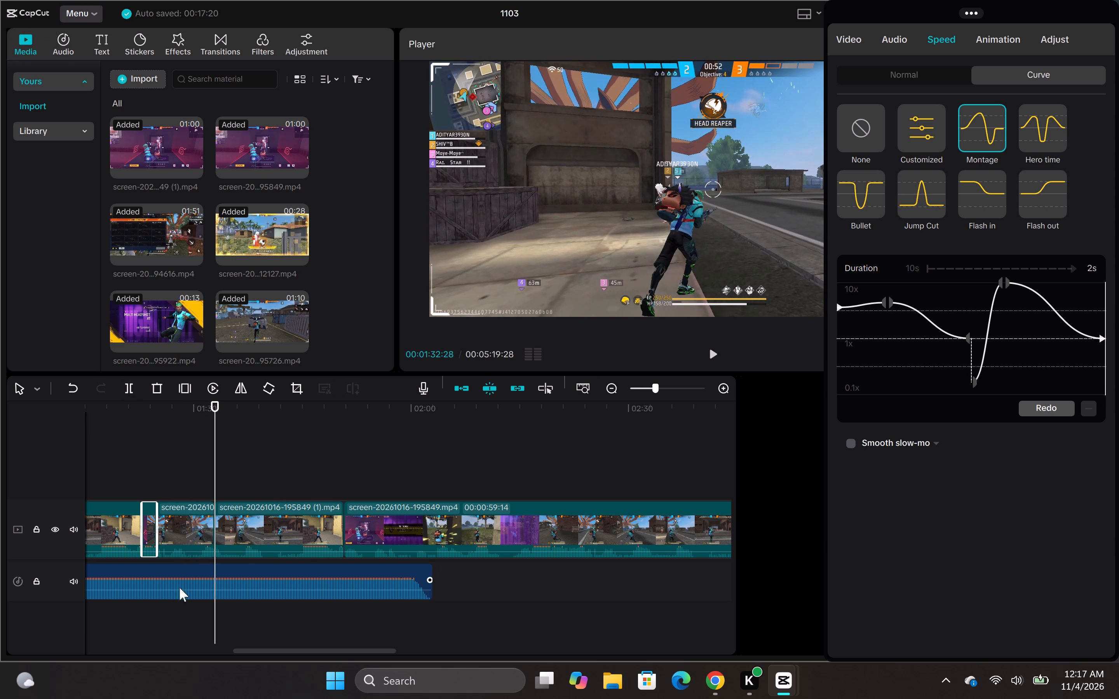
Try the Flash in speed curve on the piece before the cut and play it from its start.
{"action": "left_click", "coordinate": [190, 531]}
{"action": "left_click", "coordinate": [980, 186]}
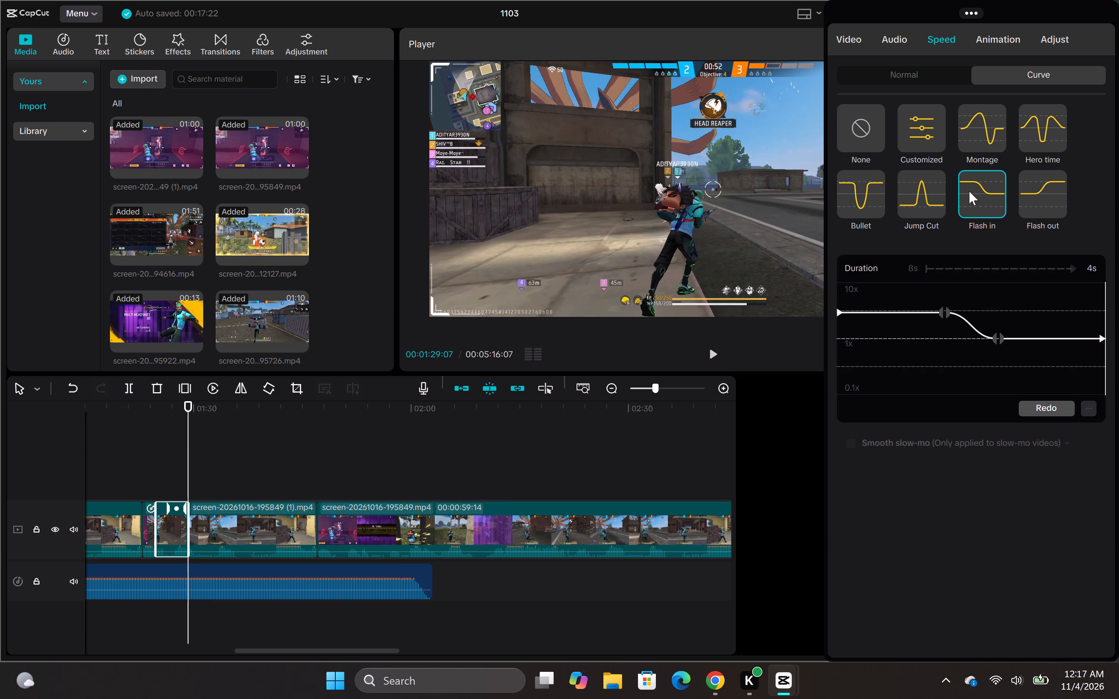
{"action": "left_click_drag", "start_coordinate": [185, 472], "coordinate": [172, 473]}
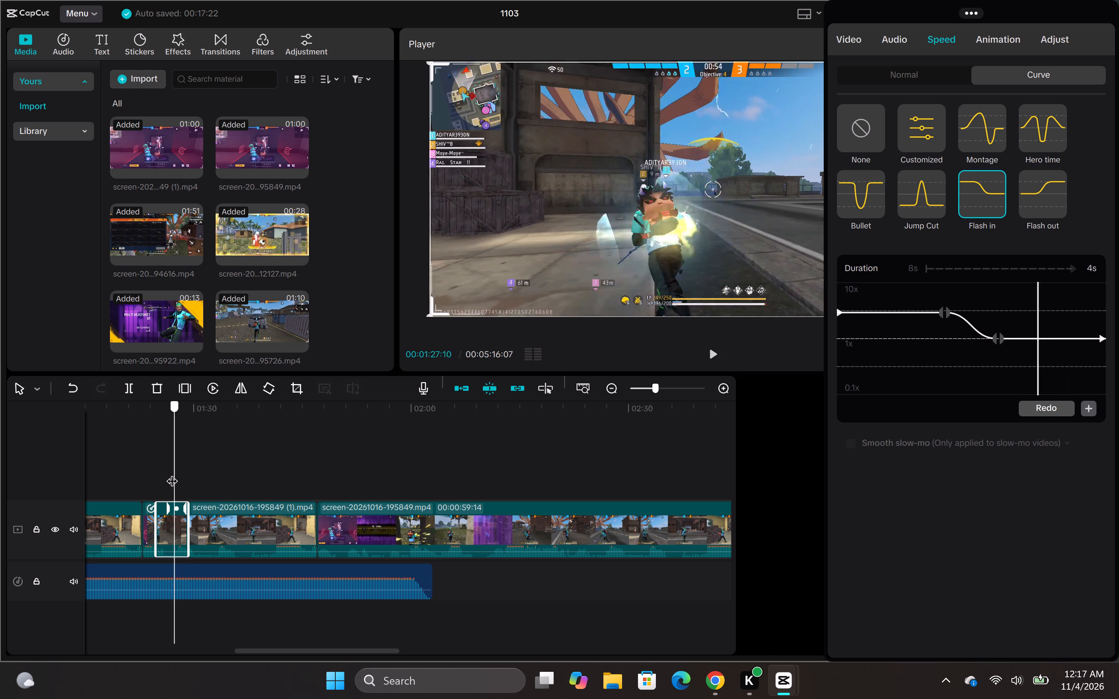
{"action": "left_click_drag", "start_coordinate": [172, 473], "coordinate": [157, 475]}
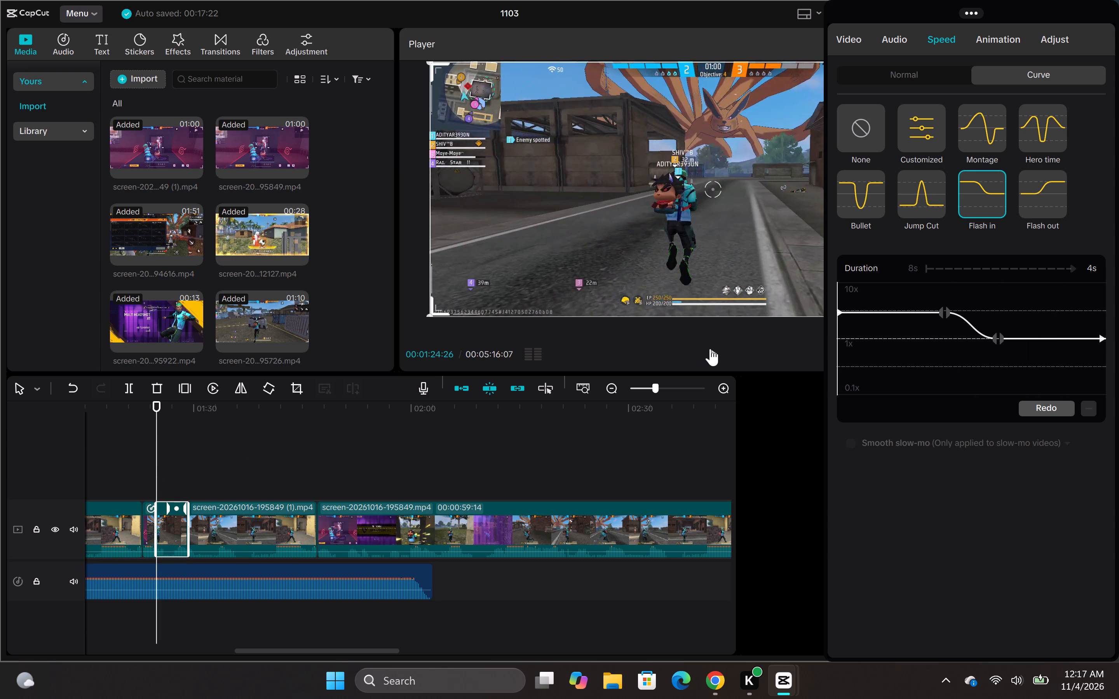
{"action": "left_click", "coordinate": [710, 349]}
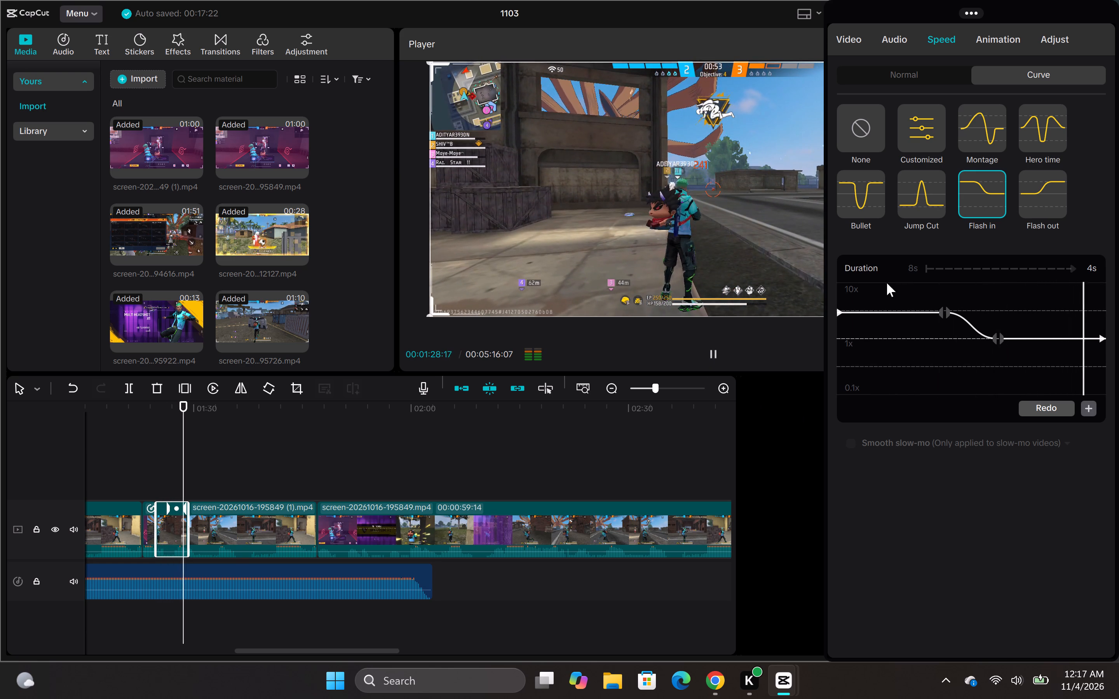
Apply the Flash out speed curve to the piece and play it from its start.
{"action": "left_click", "coordinate": [1050, 205]}
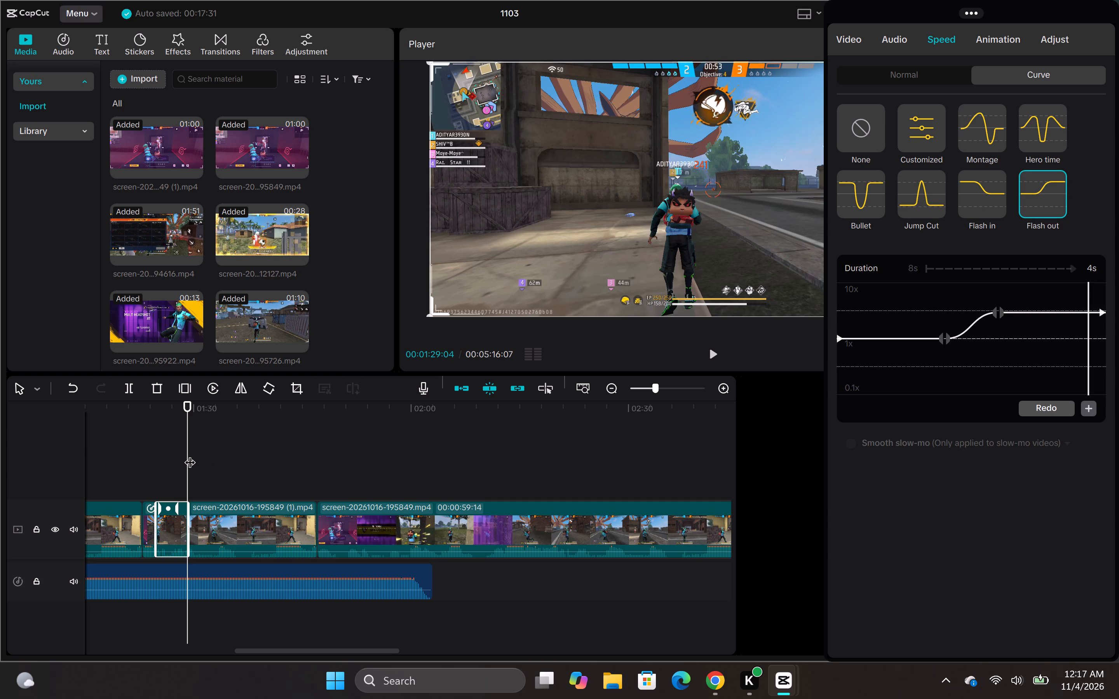
{"action": "left_click_drag", "start_coordinate": [189, 455], "coordinate": [154, 461]}
{"action": "left_click", "coordinate": [711, 349]}
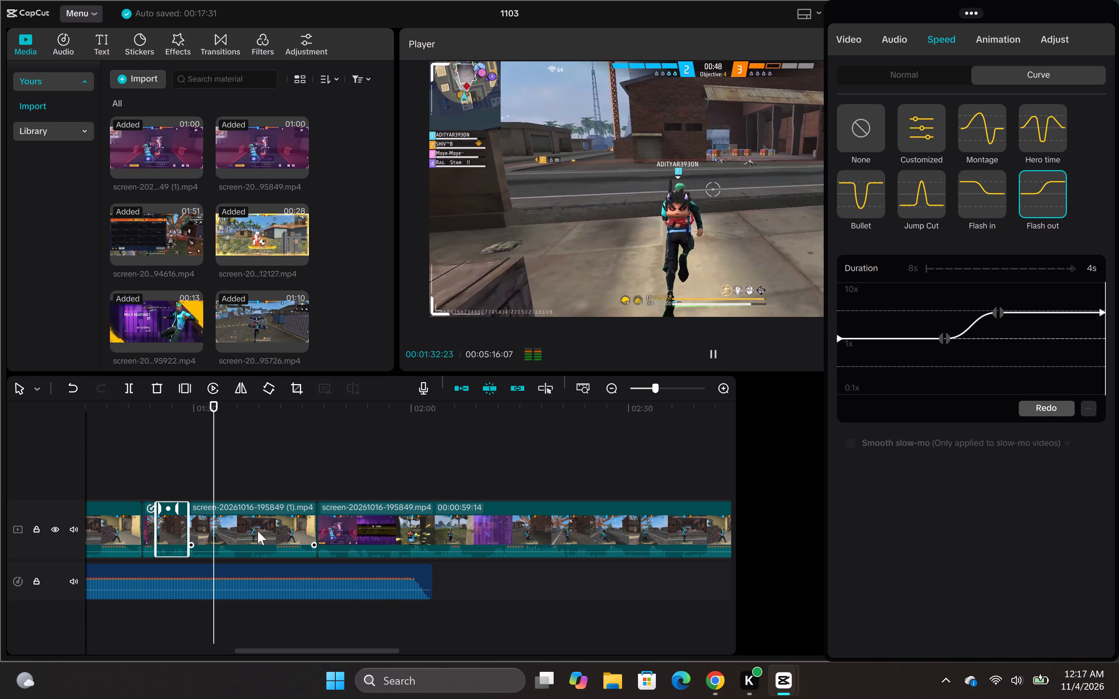
{"action": "left_click", "coordinate": [258, 531]}
{"action": "right_click", "coordinate": [292, 511]}
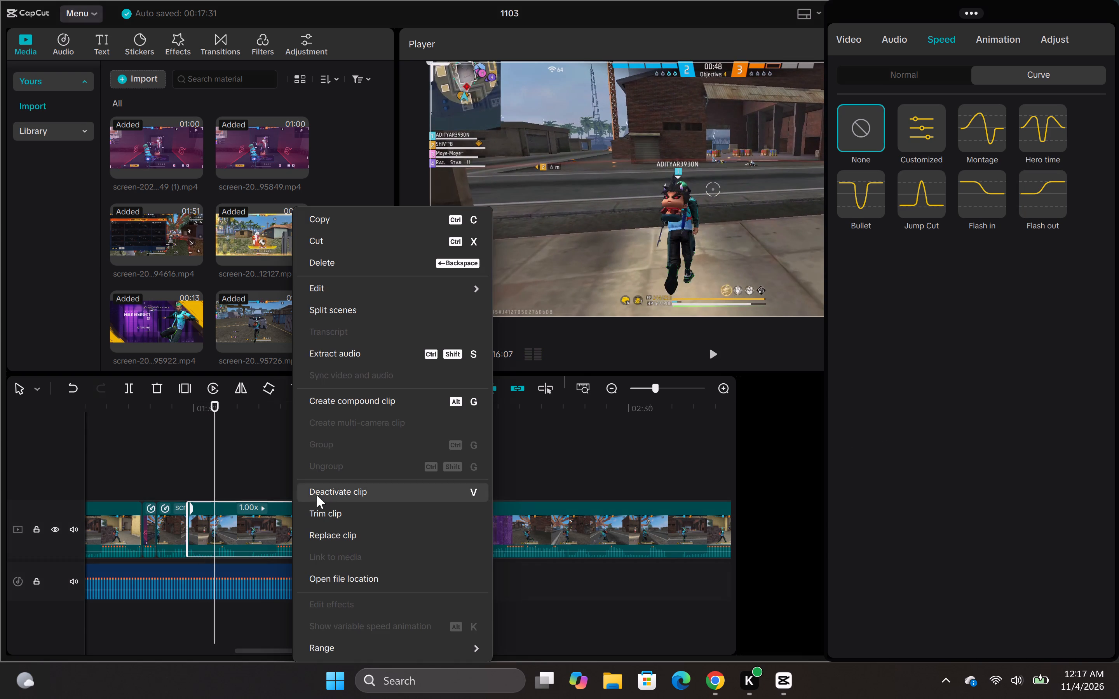
{"action": "left_click", "coordinate": [336, 260]}
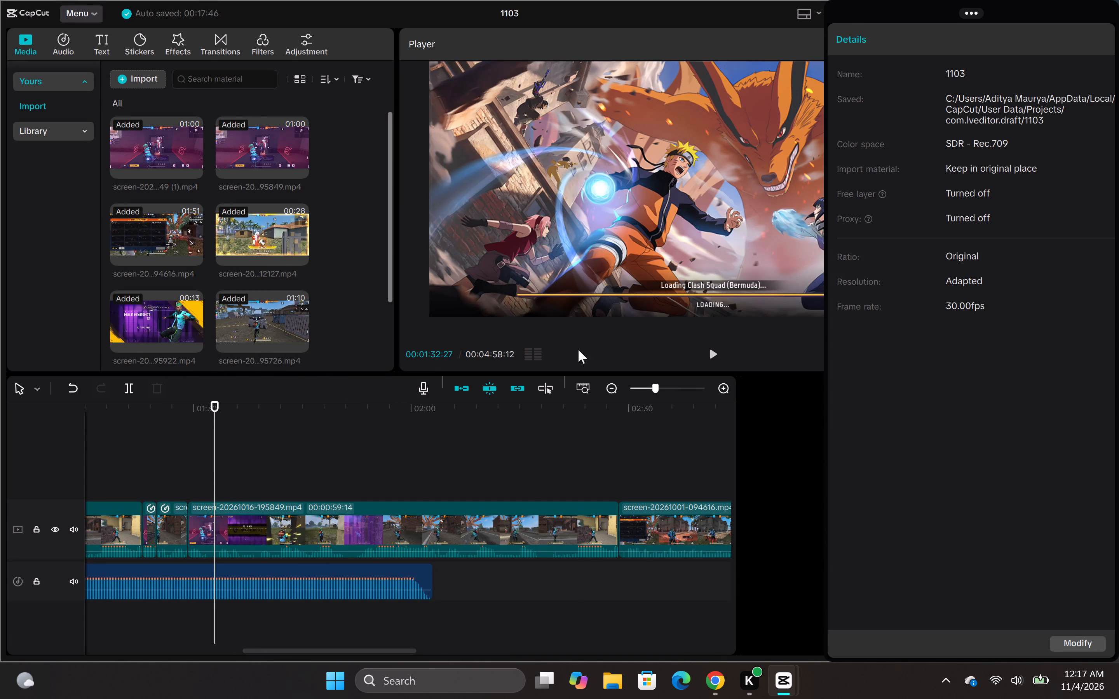
Briefly preview and delete the next two full clips, screen-20261016-195849.mp4 and screen-20261001-094616.mp4.
{"action": "left_click", "coordinate": [710, 357]}
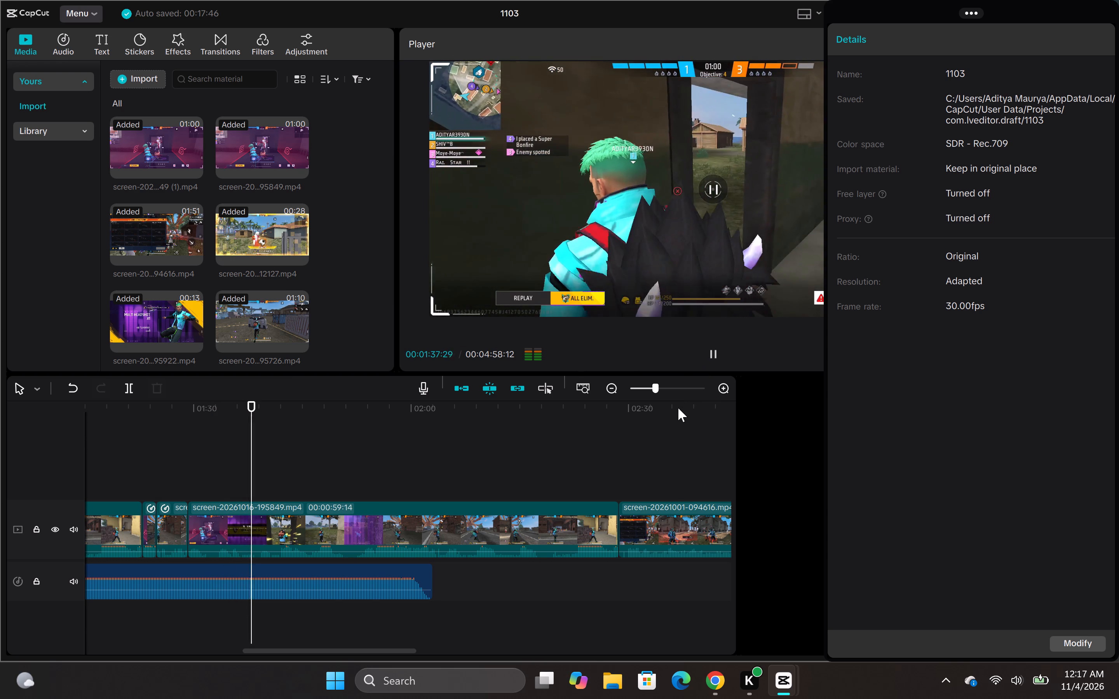
{"action": "right_click", "coordinate": [514, 532]}
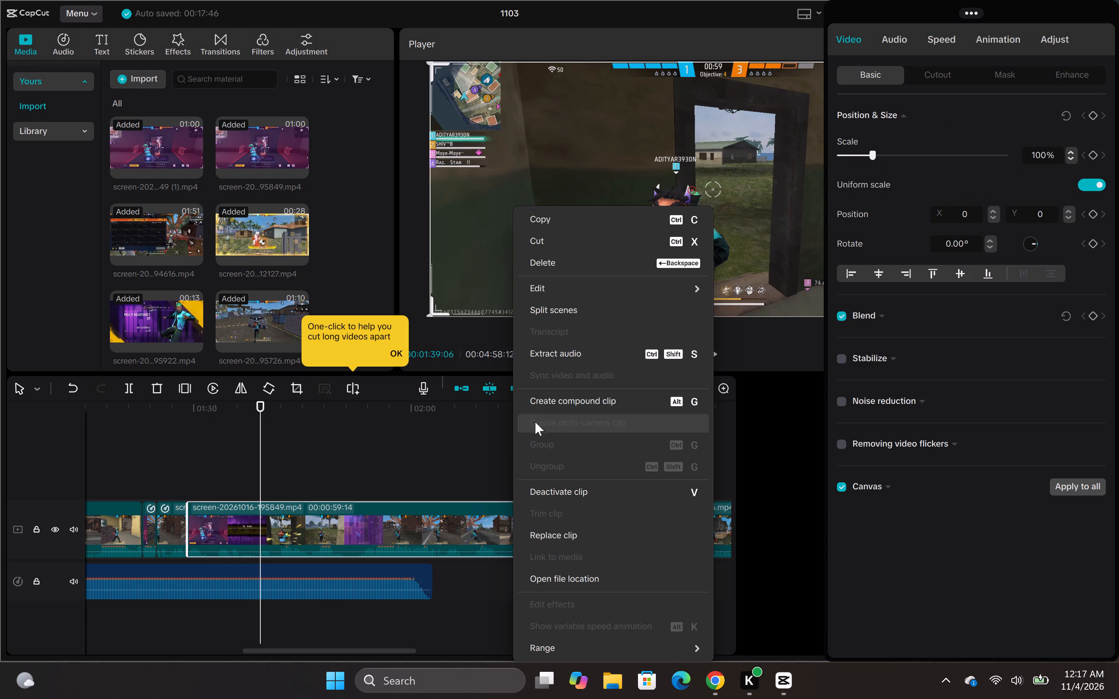
{"action": "left_click", "coordinate": [568, 268]}
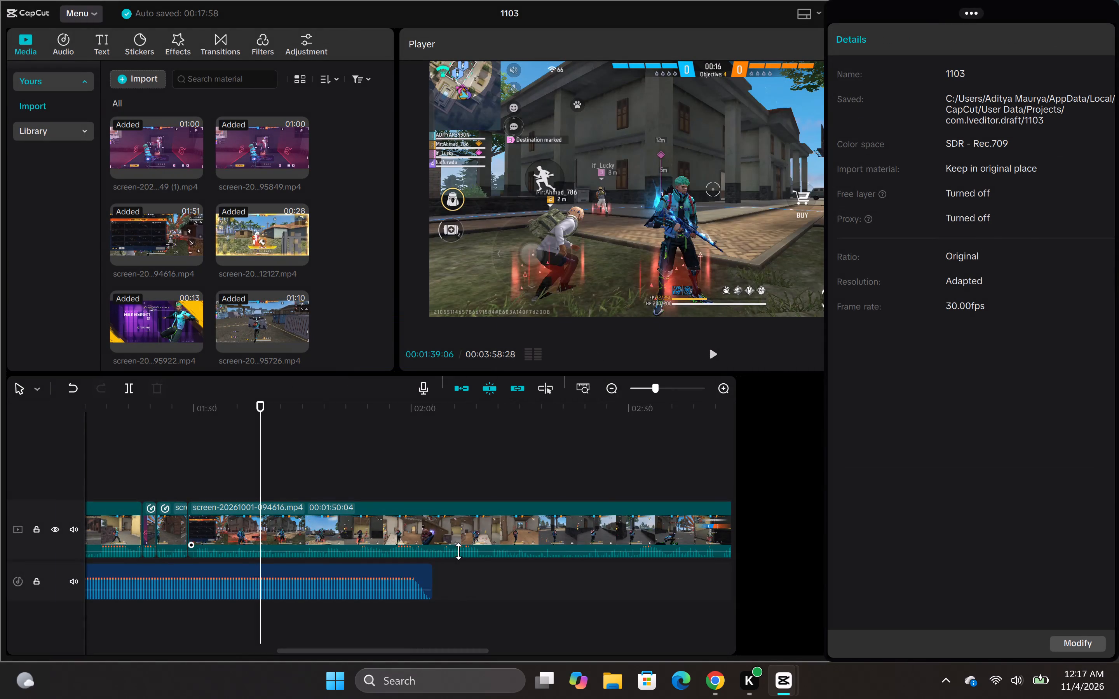
{"action": "left_click", "coordinate": [716, 355]}
{"action": "right_click", "coordinate": [568, 538]}
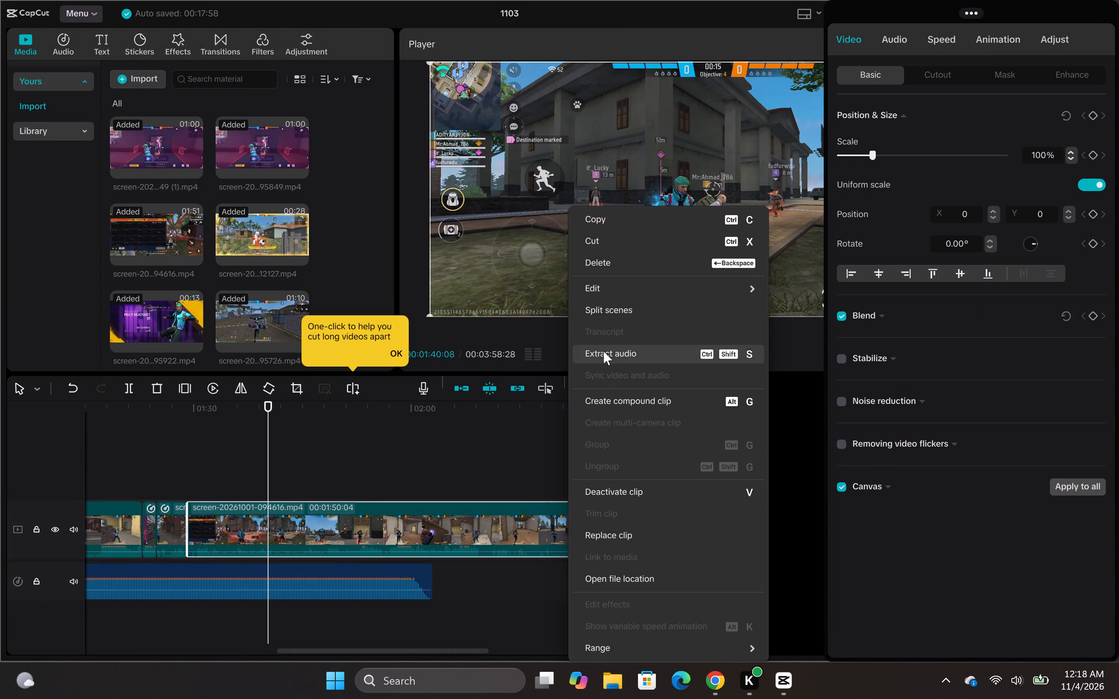
{"action": "left_click", "coordinate": [614, 270]}
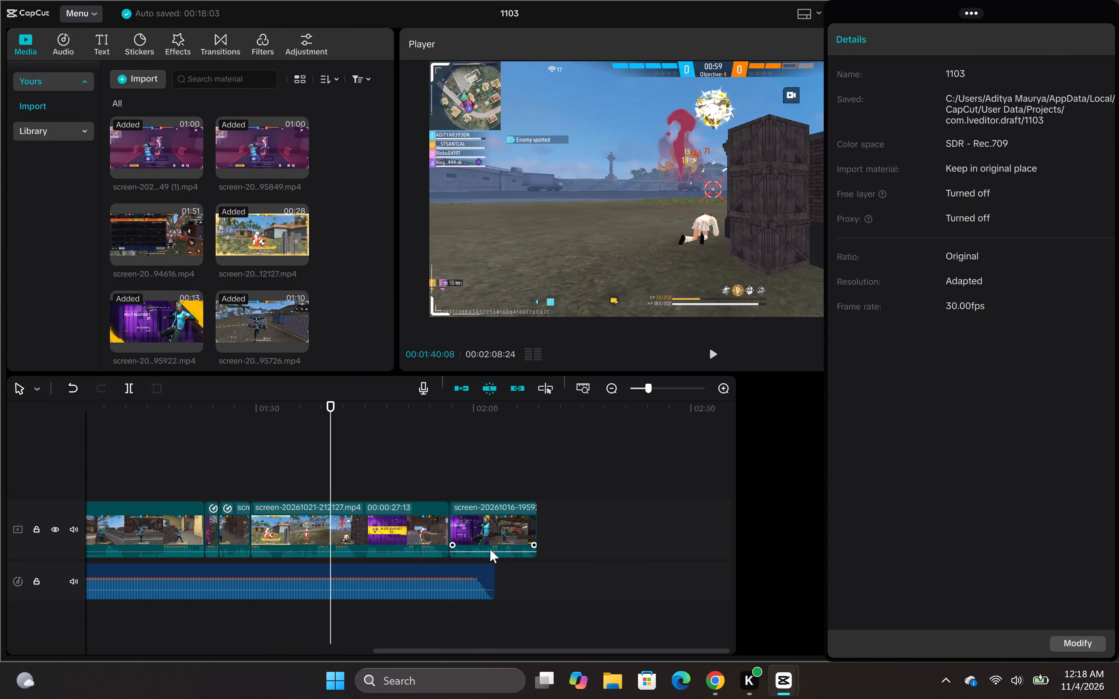
Delete the screen-20261021-212127.mp4 clip and the last clip after it at the end of the video track.
{"action": "left_click", "coordinate": [478, 532]}
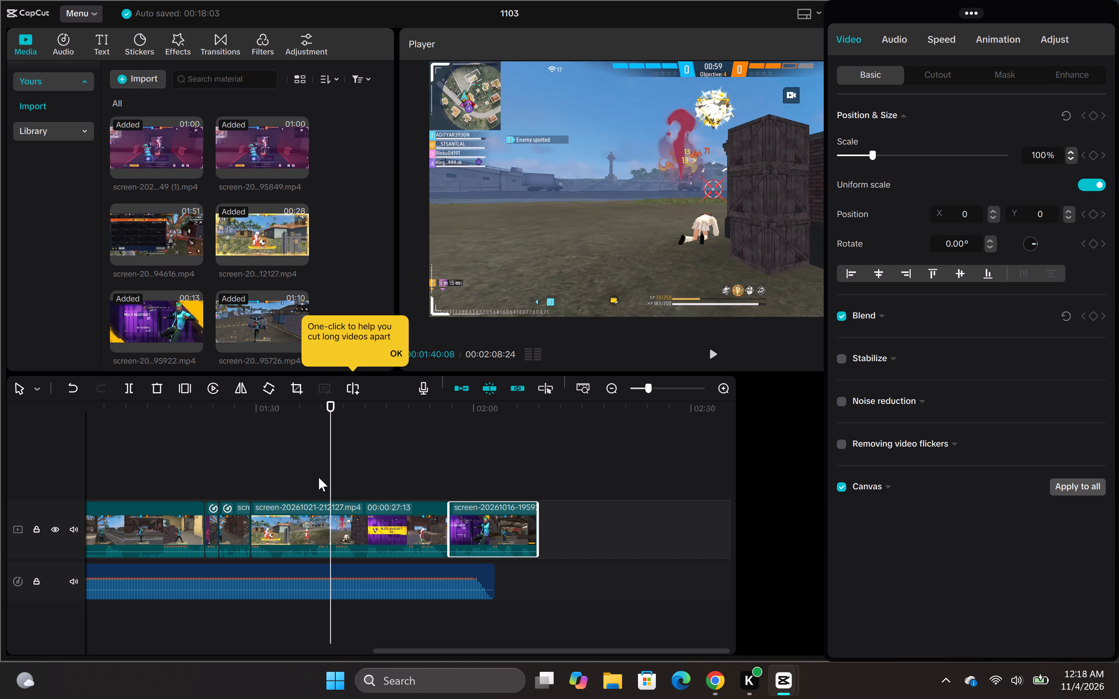
{"action": "left_click", "coordinate": [350, 525]}
{"action": "right_click", "coordinate": [351, 525]}
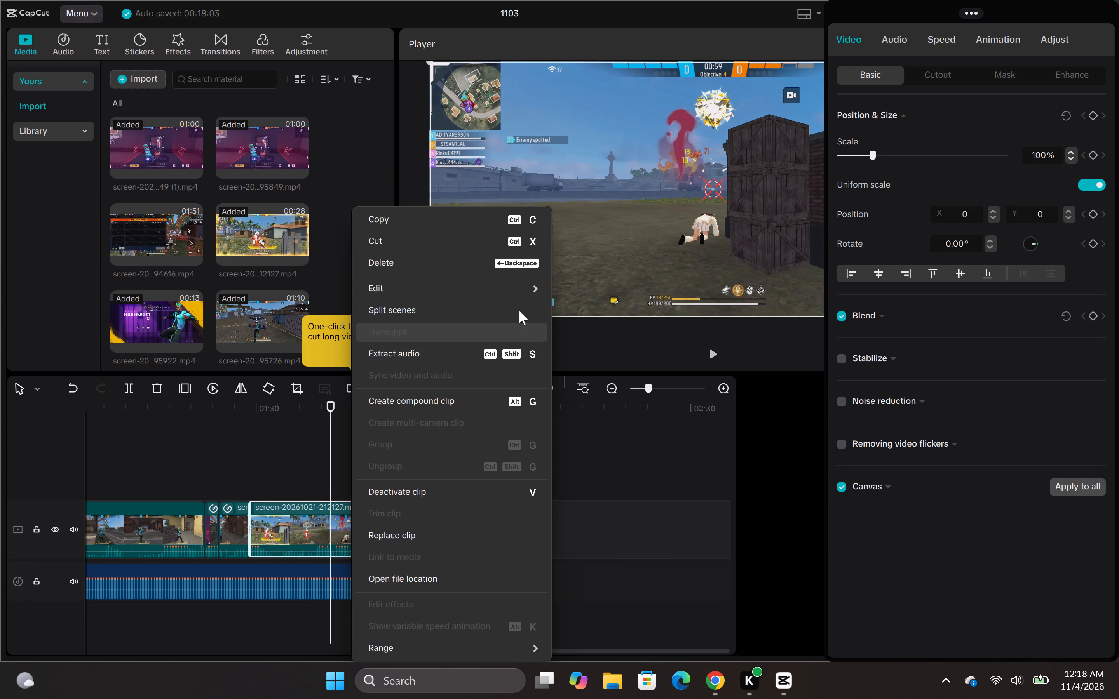
{"action": "left_click", "coordinate": [496, 267]}
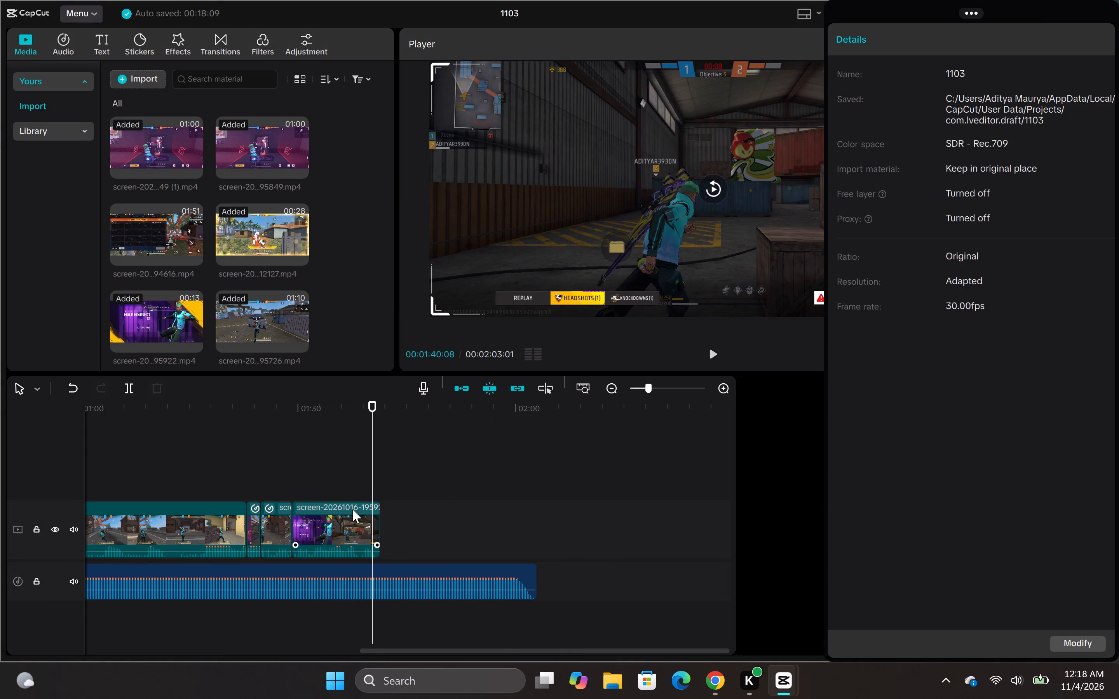
{"action": "left_click", "coordinate": [347, 504]}
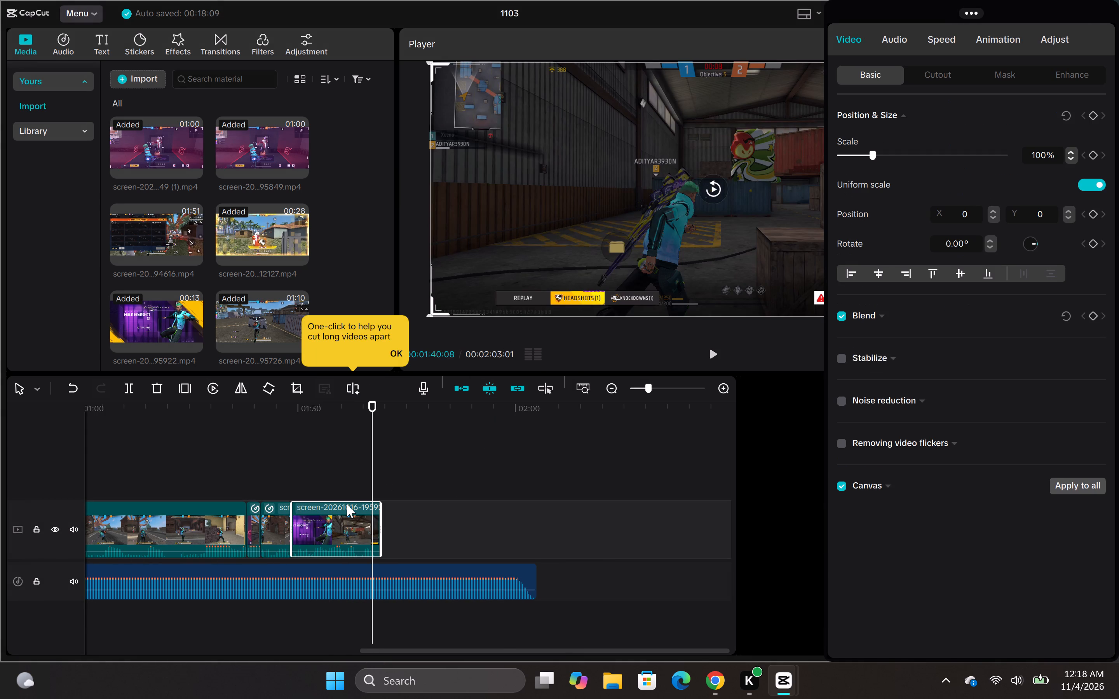
{"action": "right_click", "coordinate": [347, 504]}
{"action": "left_click", "coordinate": [422, 267]}
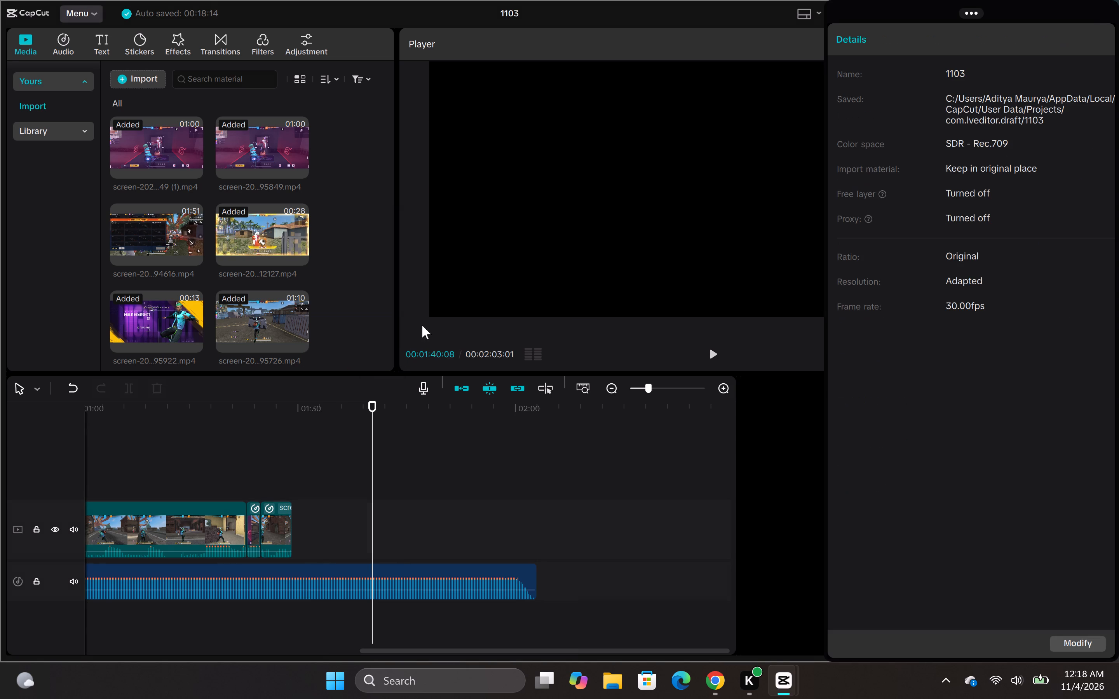
Play the montage from its start and delete the long unedited screen-20261016-195849.mp4 clip.
{"action": "left_click_drag", "start_coordinate": [375, 466], "coordinate": [366, 468]}
{"action": "left_click_drag", "start_coordinate": [366, 468], "coordinate": [14, 539]}
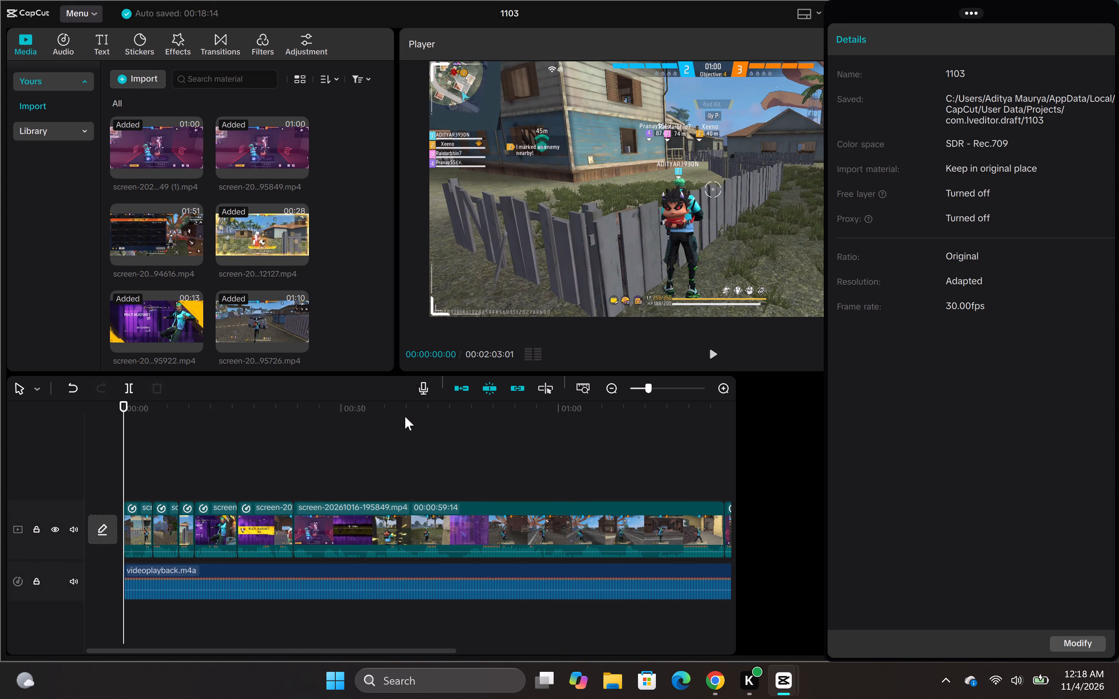
{"action": "left_click", "coordinate": [709, 354]}
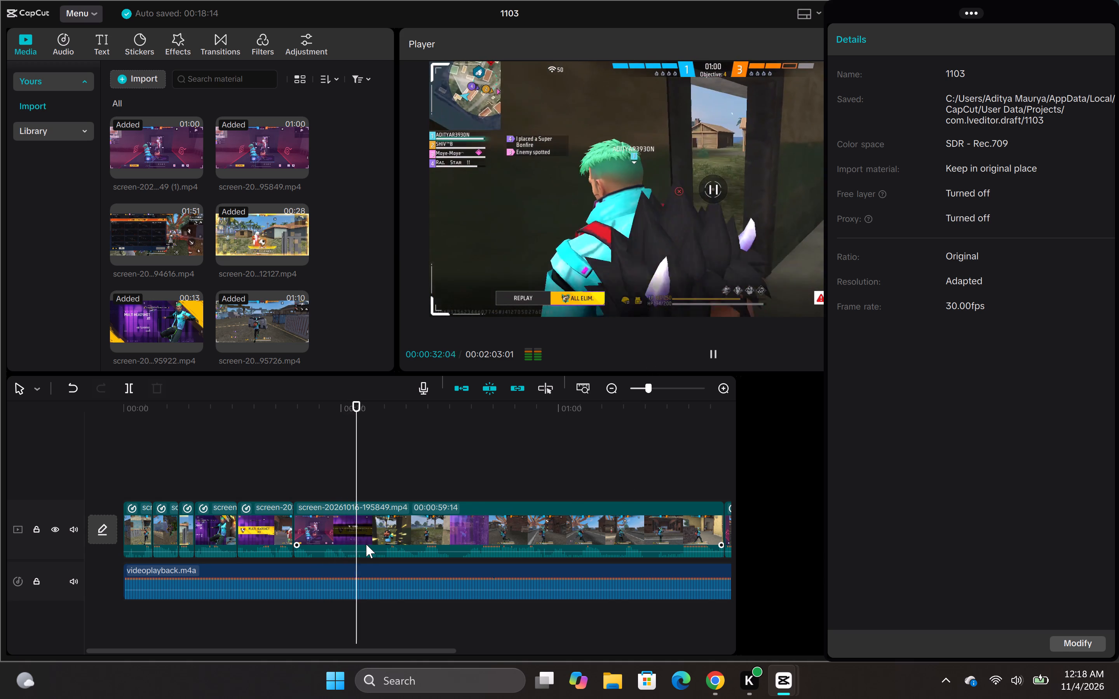
{"action": "left_click", "coordinate": [364, 529]}
{"action": "right_click", "coordinate": [364, 527]}
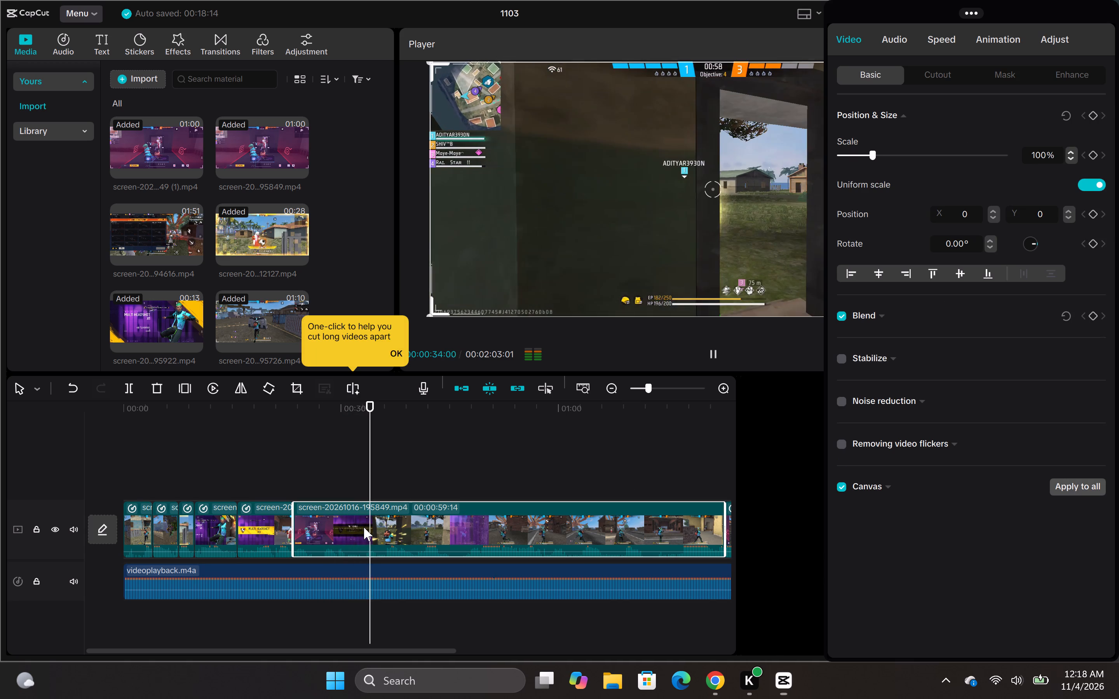
{"action": "left_click", "coordinate": [419, 267]}
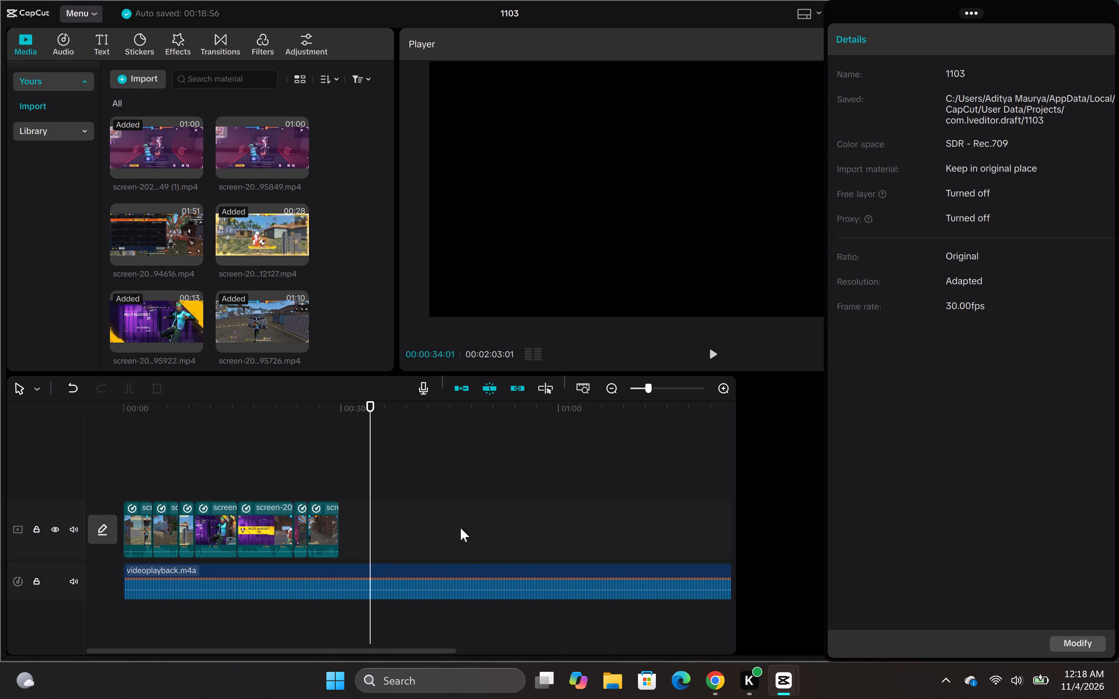
Split the videoplayback.m4a music at the end of the last video clip, at 00:00:29:23.
{"action": "left_click_drag", "start_coordinate": [371, 498], "coordinate": [108, 506]}
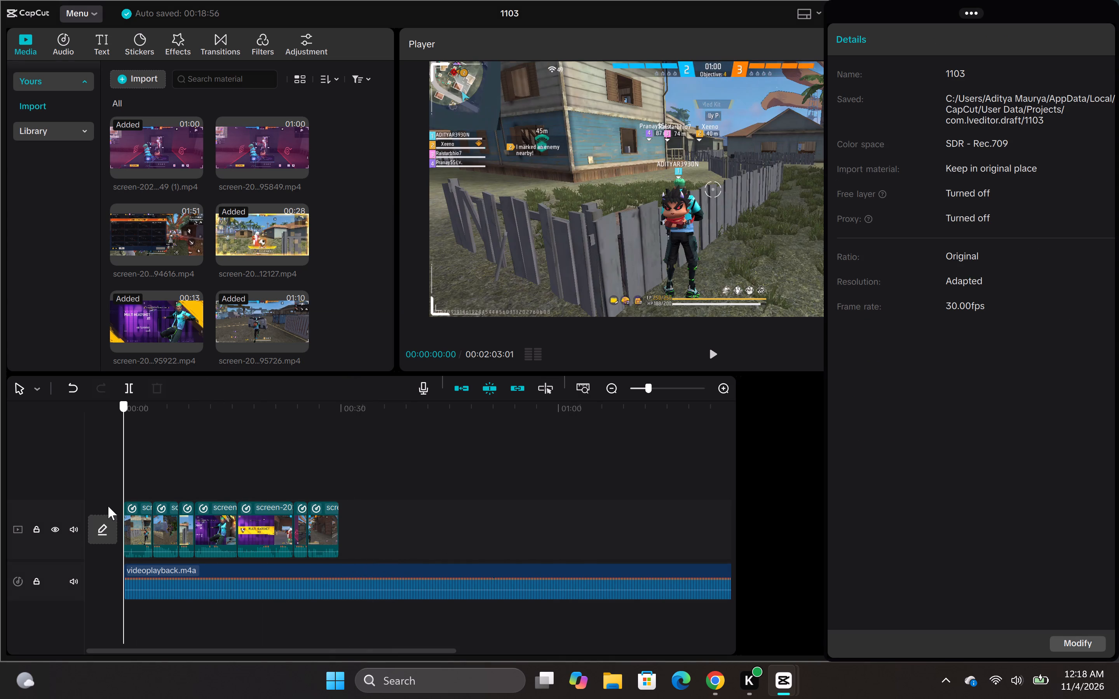
{"action": "left_click_drag", "start_coordinate": [108, 506], "coordinate": [105, 506]}
{"action": "left_click", "coordinate": [345, 565]}
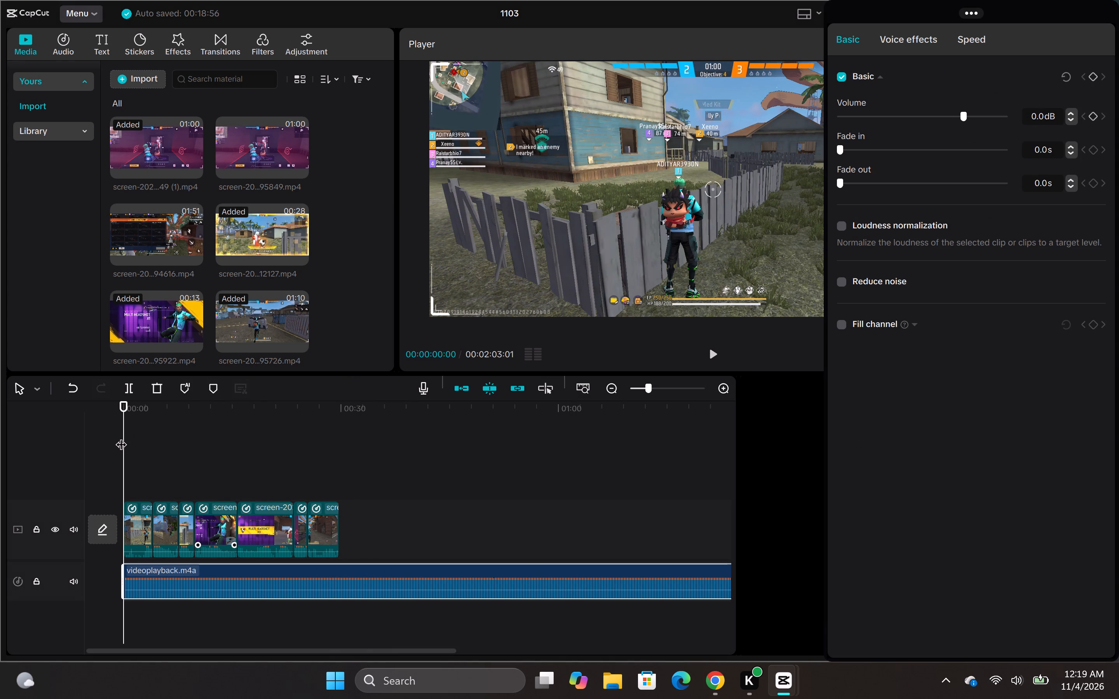
{"action": "left_click_drag", "start_coordinate": [124, 439], "coordinate": [350, 472]}
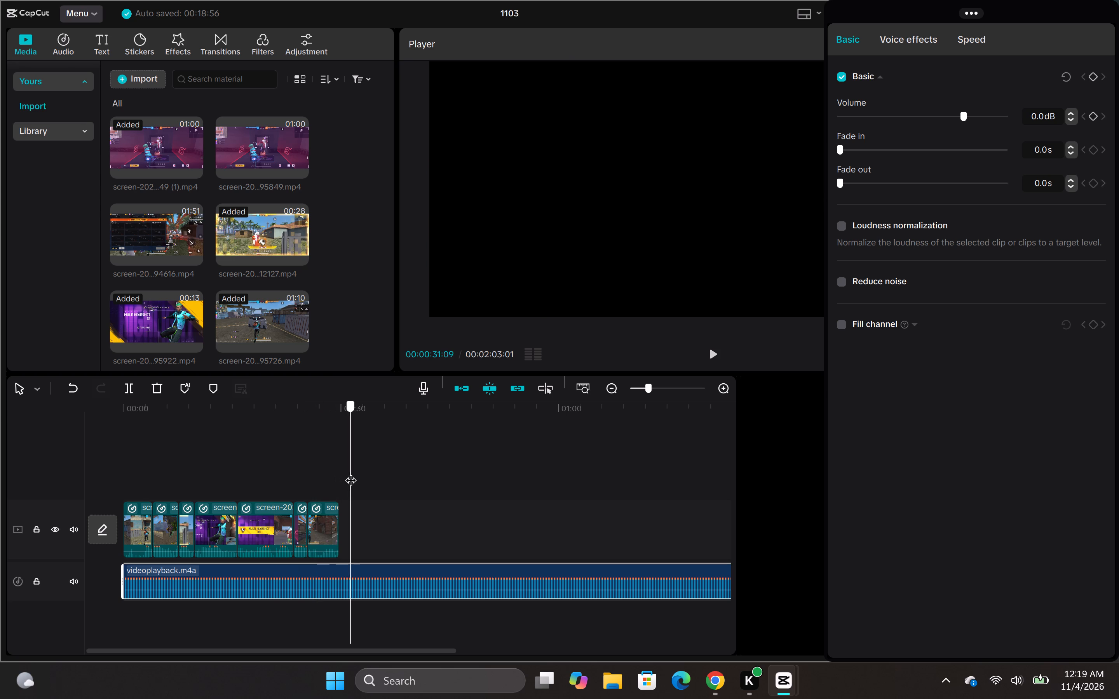
{"action": "left_click_drag", "start_coordinate": [350, 472], "coordinate": [342, 475]}
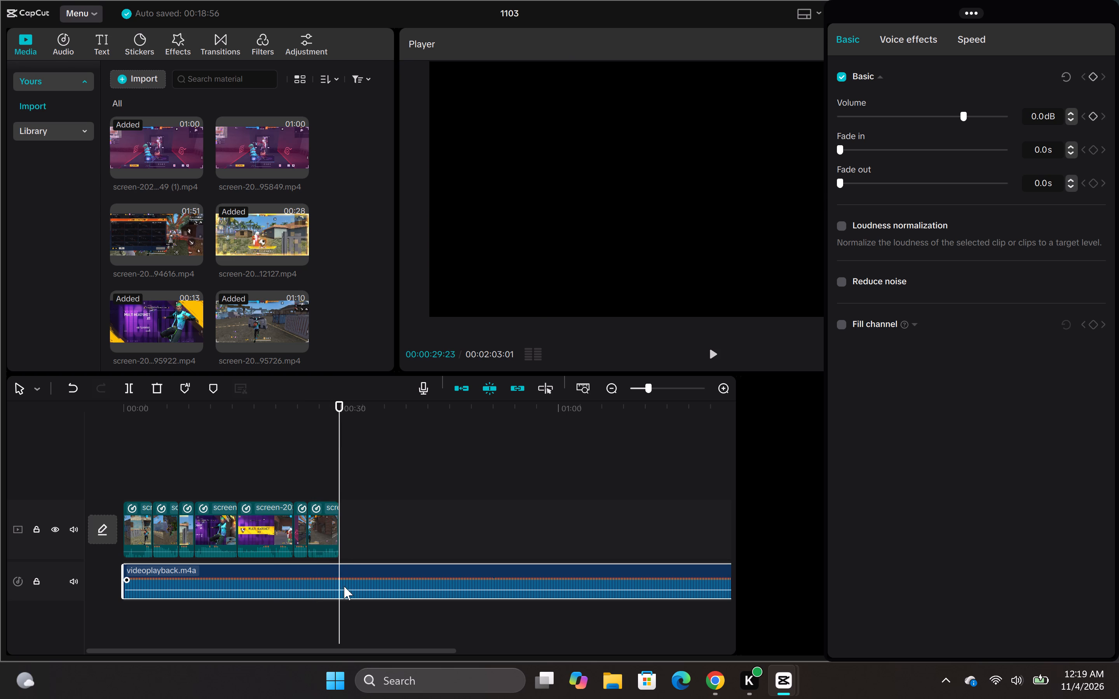
{"action": "left_click", "coordinate": [134, 390]}
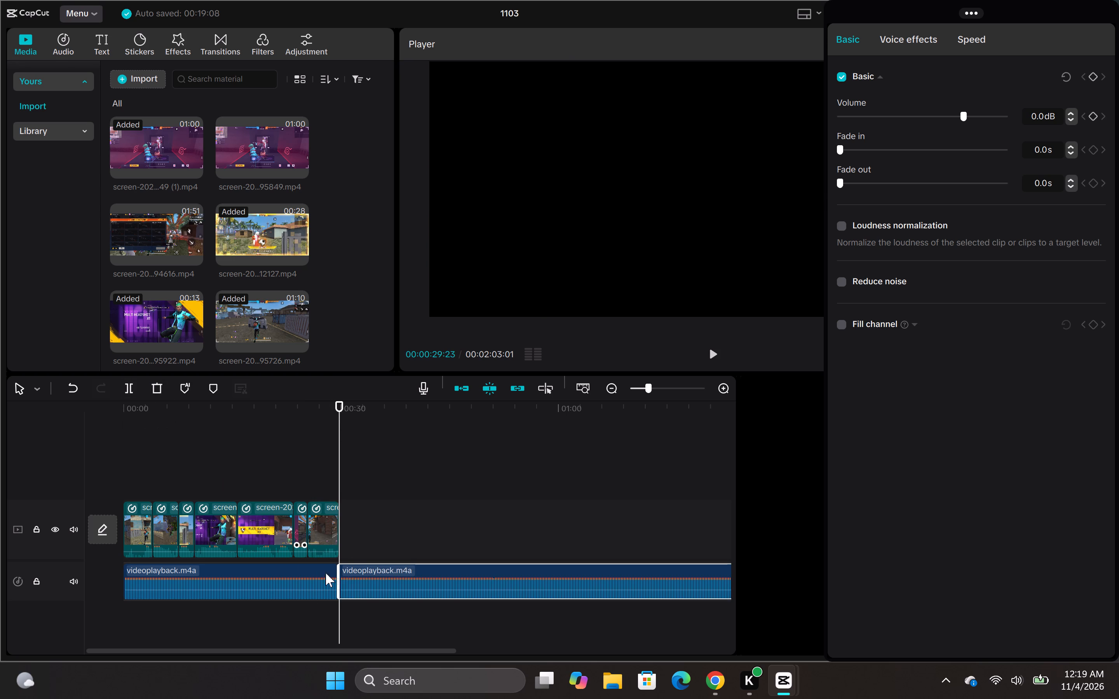
Listen to parts of the music after the cut and split it again at 00:00:56:28.
{"action": "left_click", "coordinate": [712, 356]}
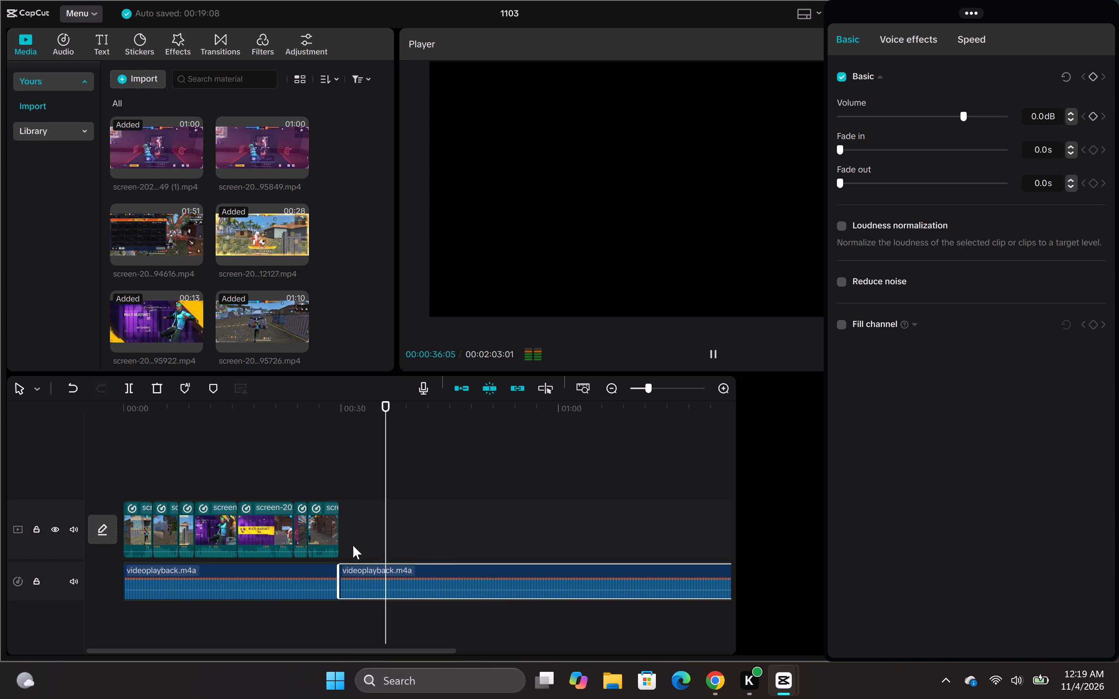
{"action": "left_click_drag", "start_coordinate": [393, 532], "coordinate": [521, 548]}
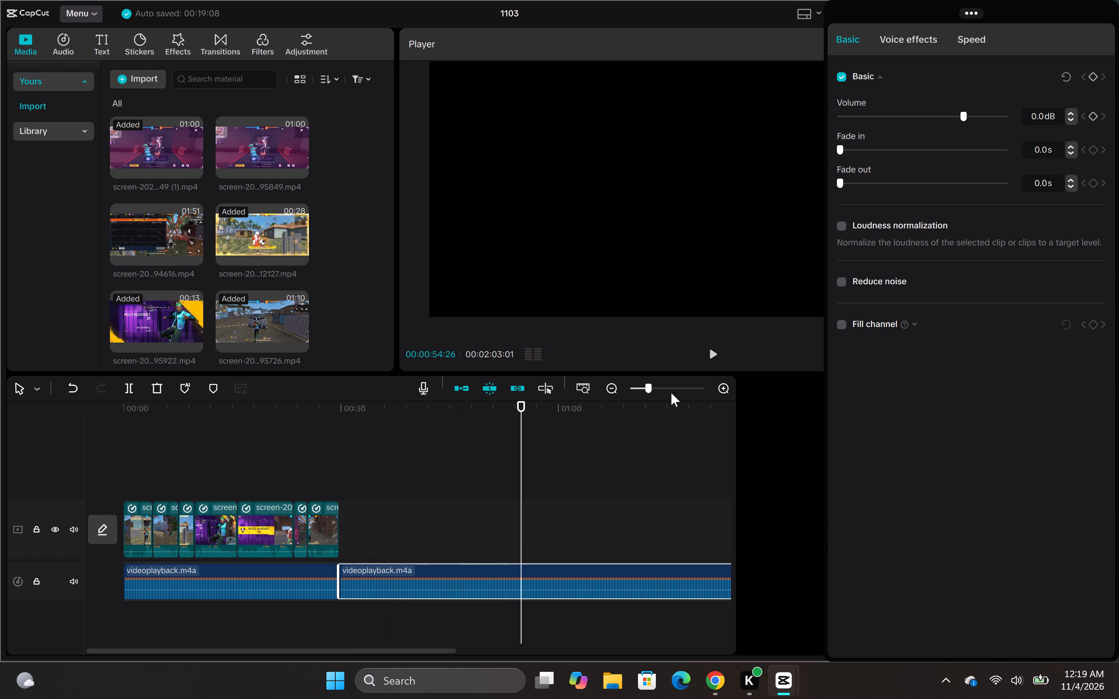
{"action": "left_click", "coordinate": [713, 358]}
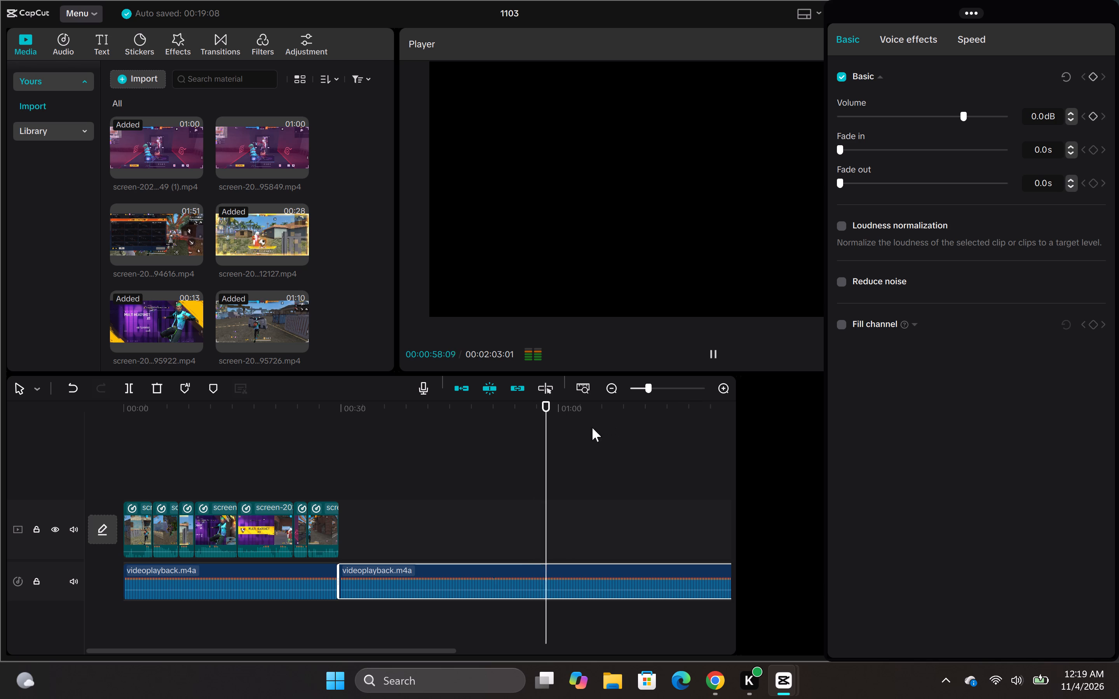
{"action": "left_click_drag", "start_coordinate": [551, 434], "coordinate": [528, 440]}
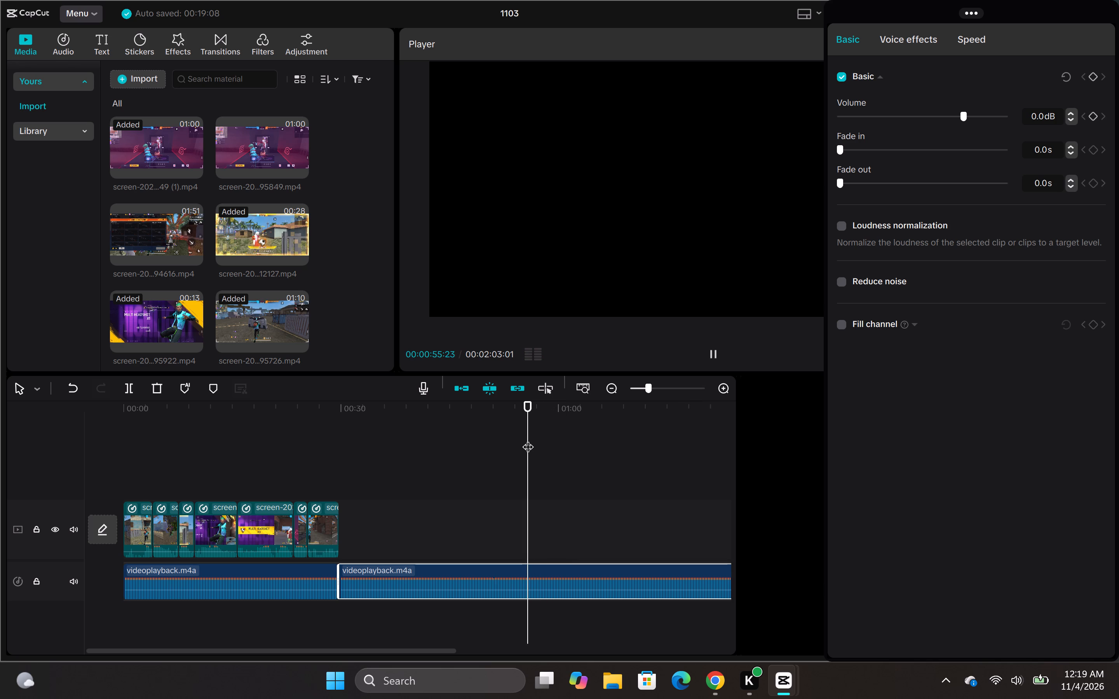
{"action": "left_click", "coordinate": [708, 353]}
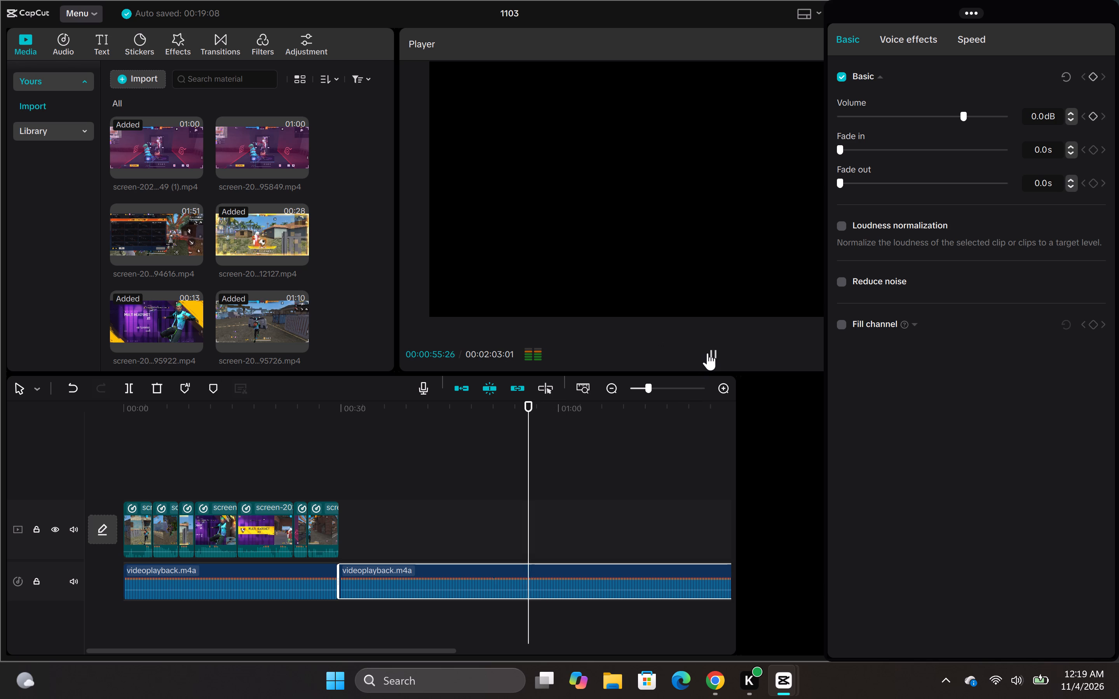
{"action": "left_click", "coordinate": [128, 390]}
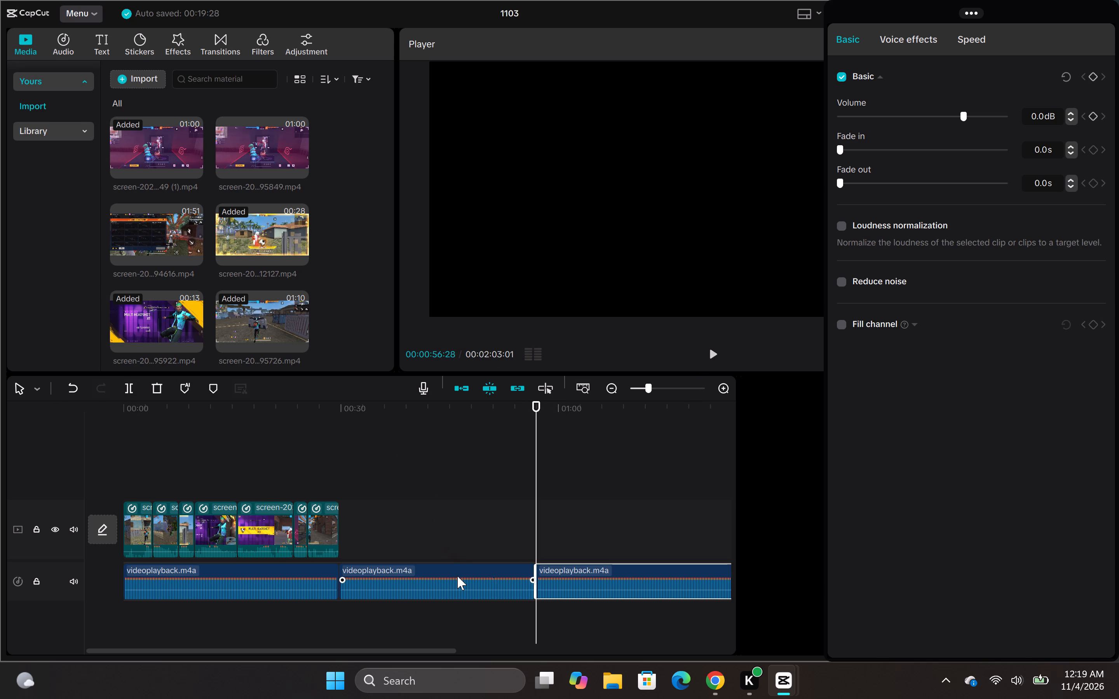
Delete the two music pieces before the 00:00:56:28 cut.
{"action": "left_click", "coordinate": [457, 576]}
{"action": "right_click", "coordinate": [455, 576]}
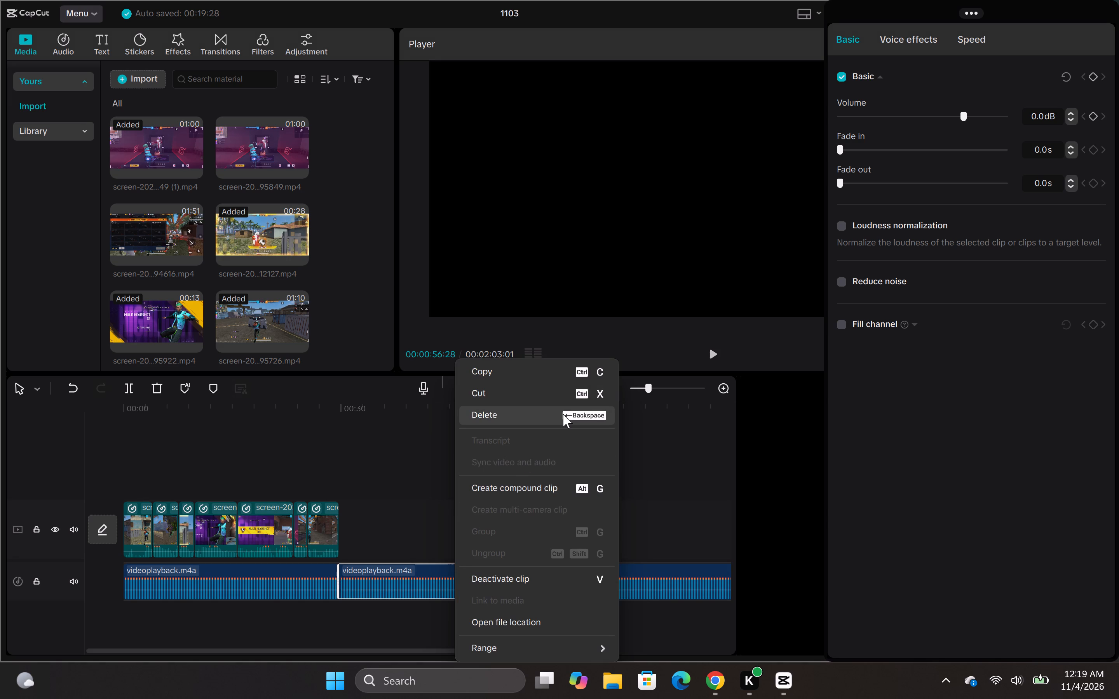
{"action": "left_click", "coordinate": [563, 414]}
{"action": "left_click", "coordinate": [320, 575]}
{"action": "right_click", "coordinate": [318, 575]}
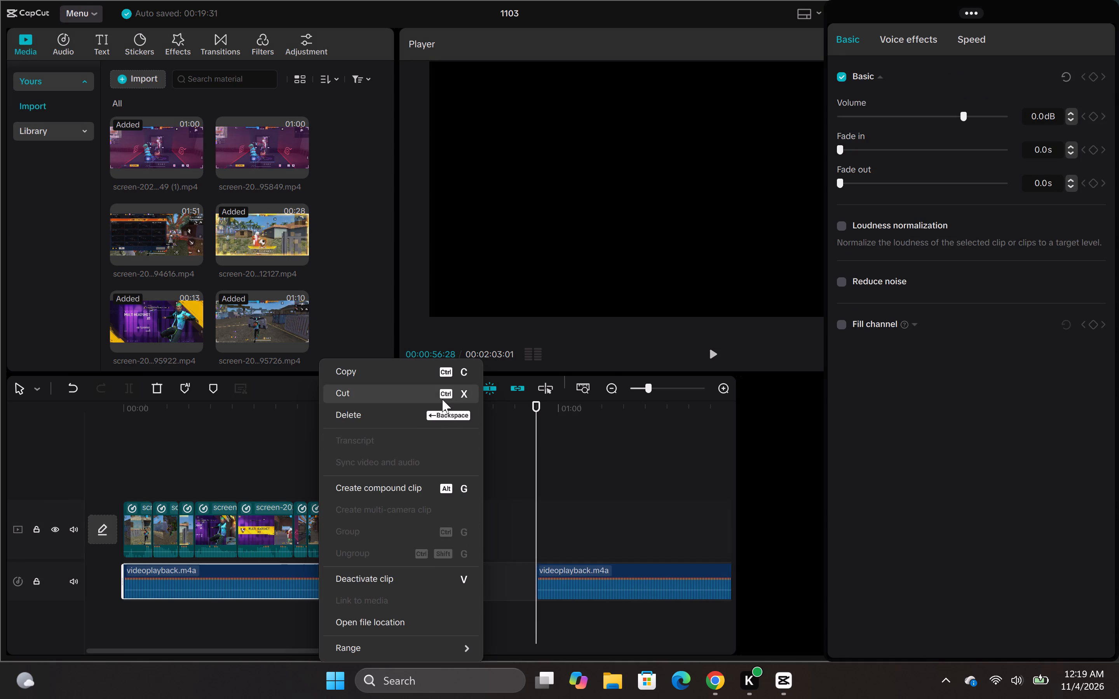
{"action": "left_click", "coordinate": [437, 411]}
Move the remaining music piece to the very start of the timeline.
{"action": "left_click_drag", "start_coordinate": [571, 592], "coordinate": [302, 599]}
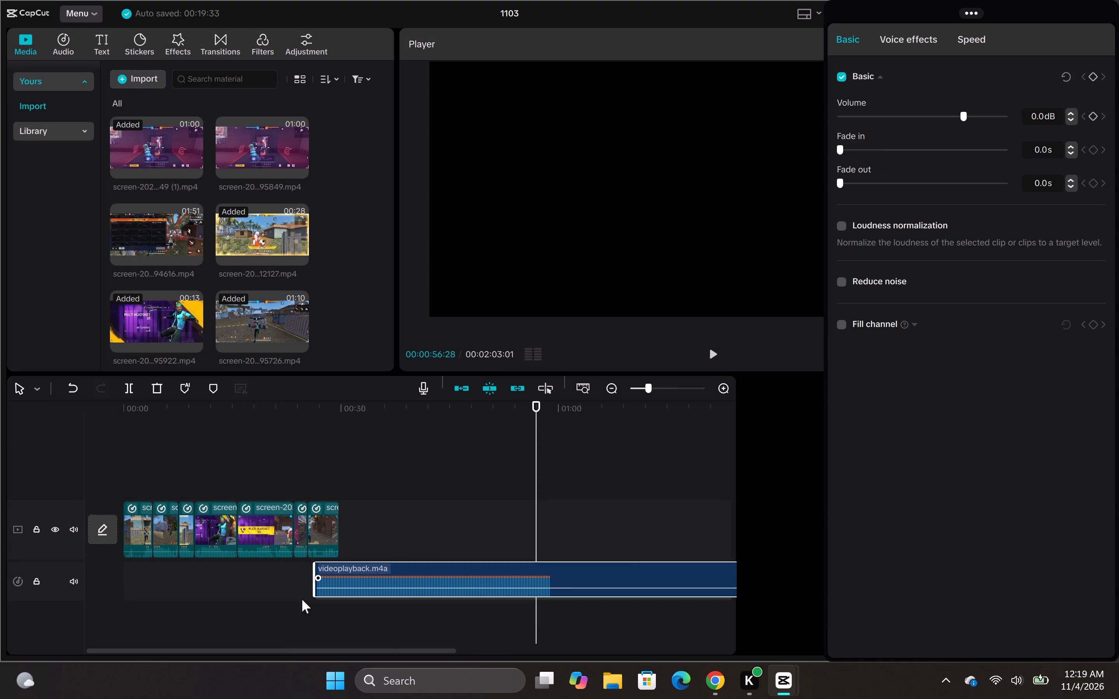
{"action": "left_click_drag", "start_coordinate": [302, 599], "coordinate": [160, 593]}
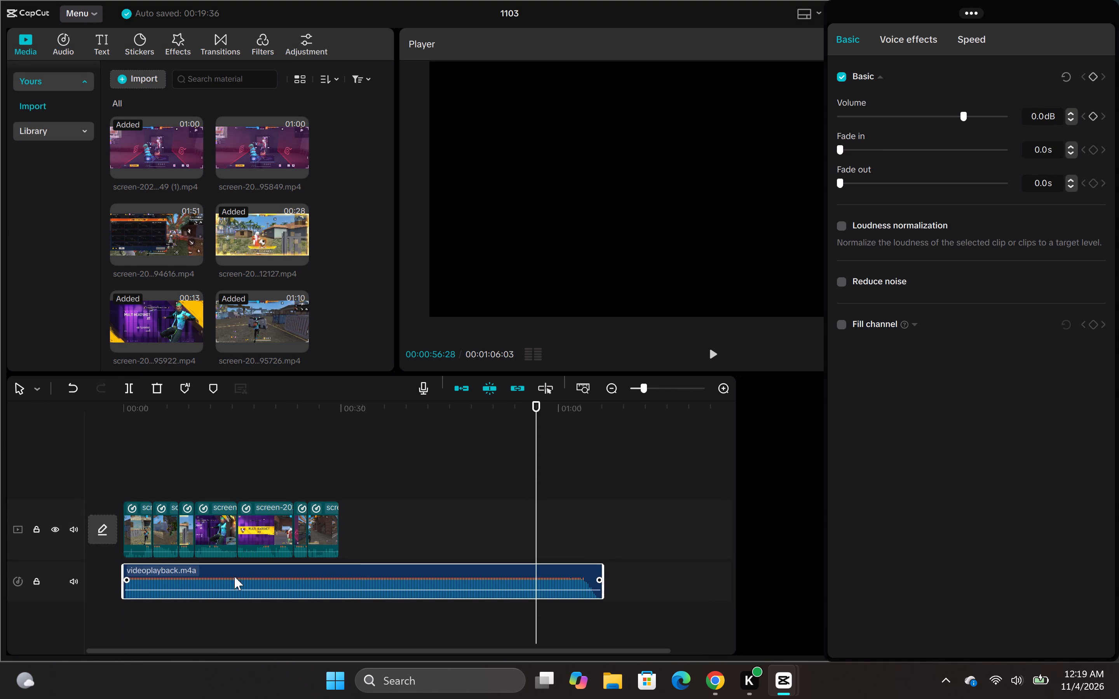
Play the montage with the moved music, split the music at 00:00:29:23 where the video ends, and delete the excess.
{"action": "left_click_drag", "start_coordinate": [540, 468], "coordinate": [85, 473]}
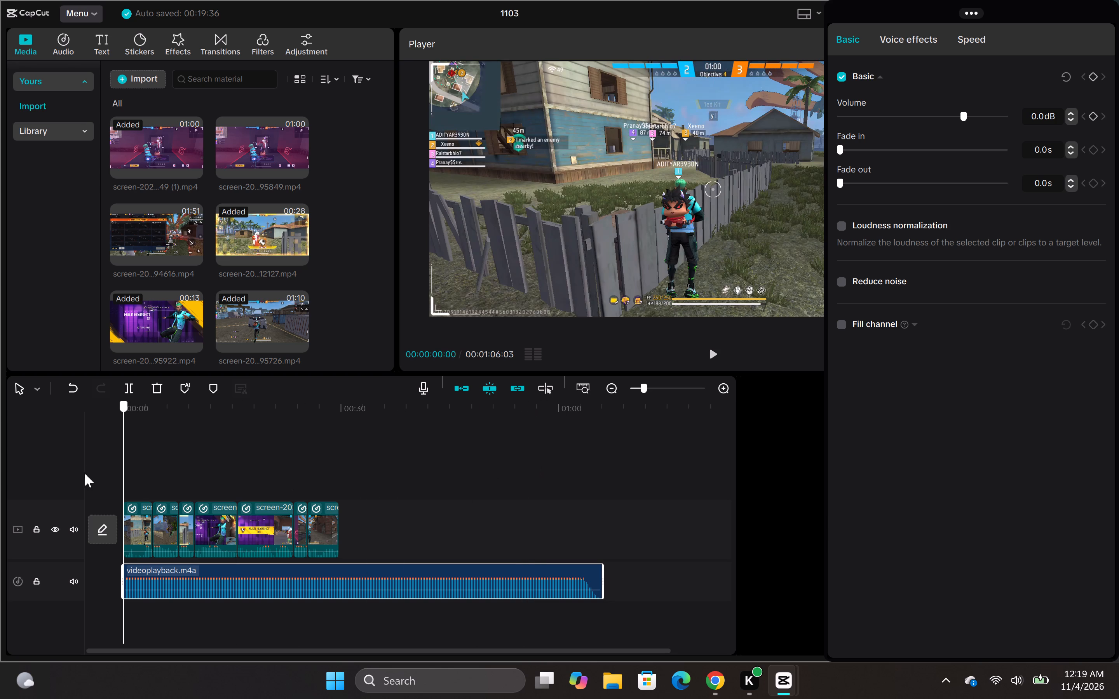
{"action": "left_click_drag", "start_coordinate": [85, 473], "coordinate": [84, 473]}
{"action": "left_click", "coordinate": [711, 351]}
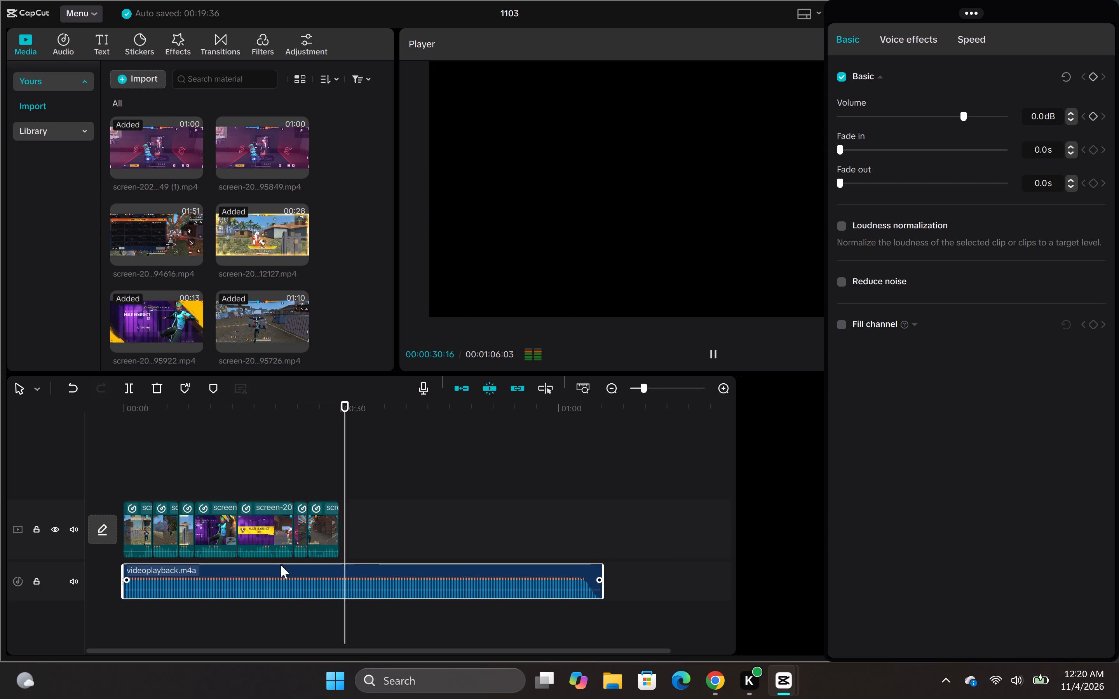
{"action": "left_click_drag", "start_coordinate": [356, 493], "coordinate": [342, 494]}
{"action": "left_click", "coordinate": [356, 571]}
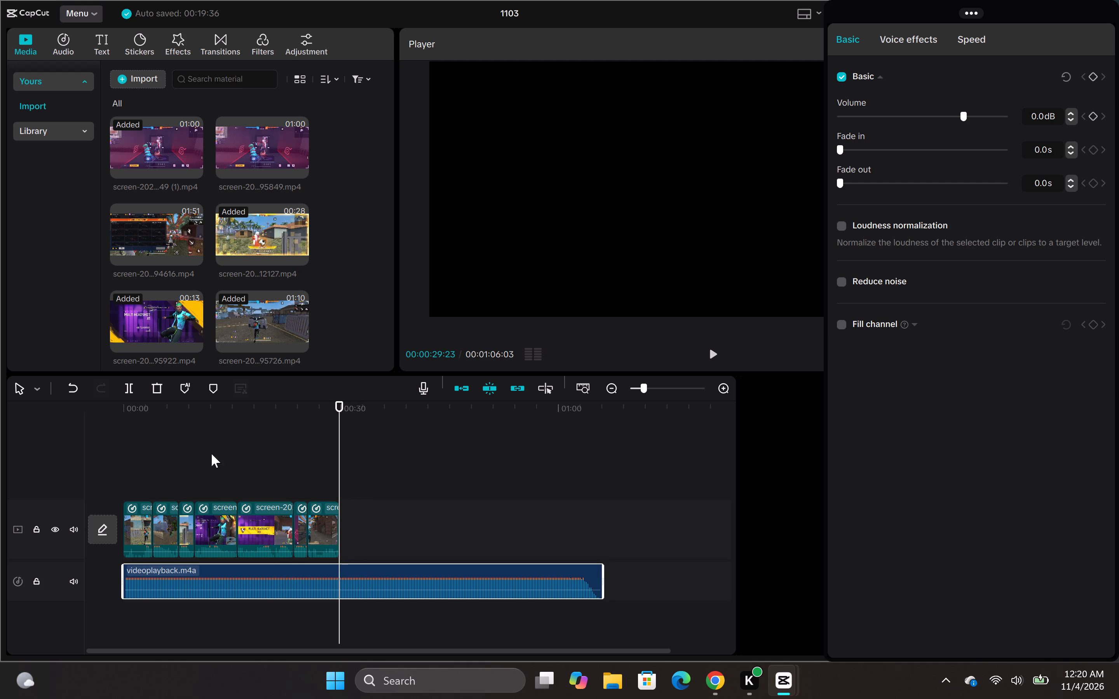
{"action": "left_click", "coordinate": [129, 378]}
{"action": "left_click", "coordinate": [127, 381]}
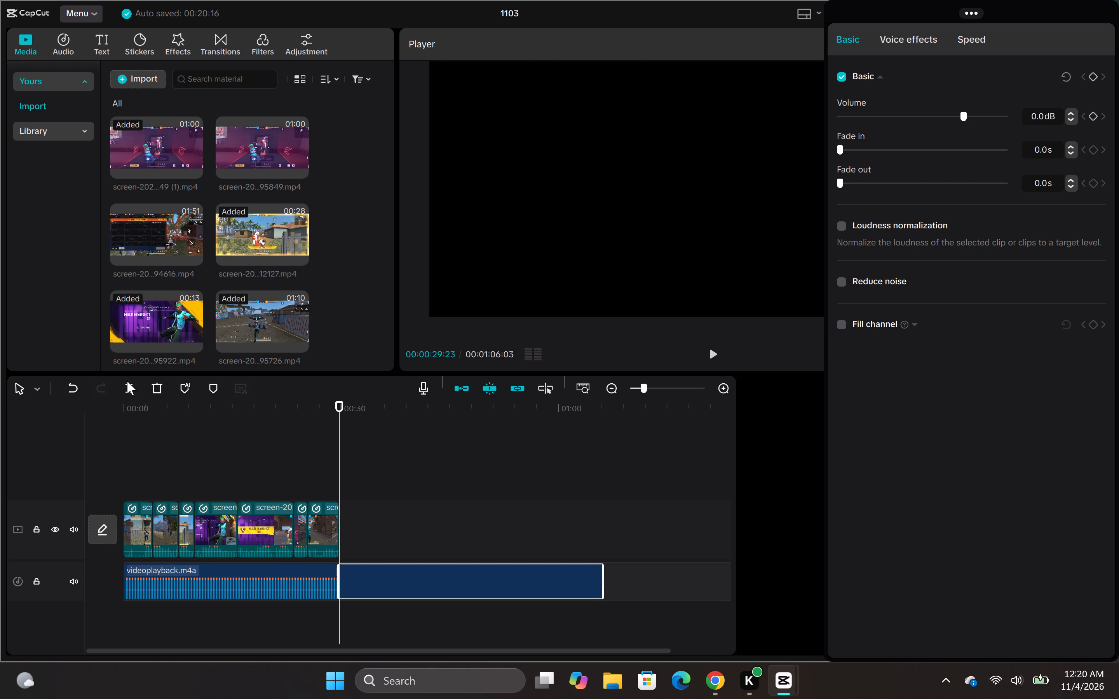
{"action": "left_click", "coordinate": [406, 570]}
{"action": "right_click", "coordinate": [406, 570]}
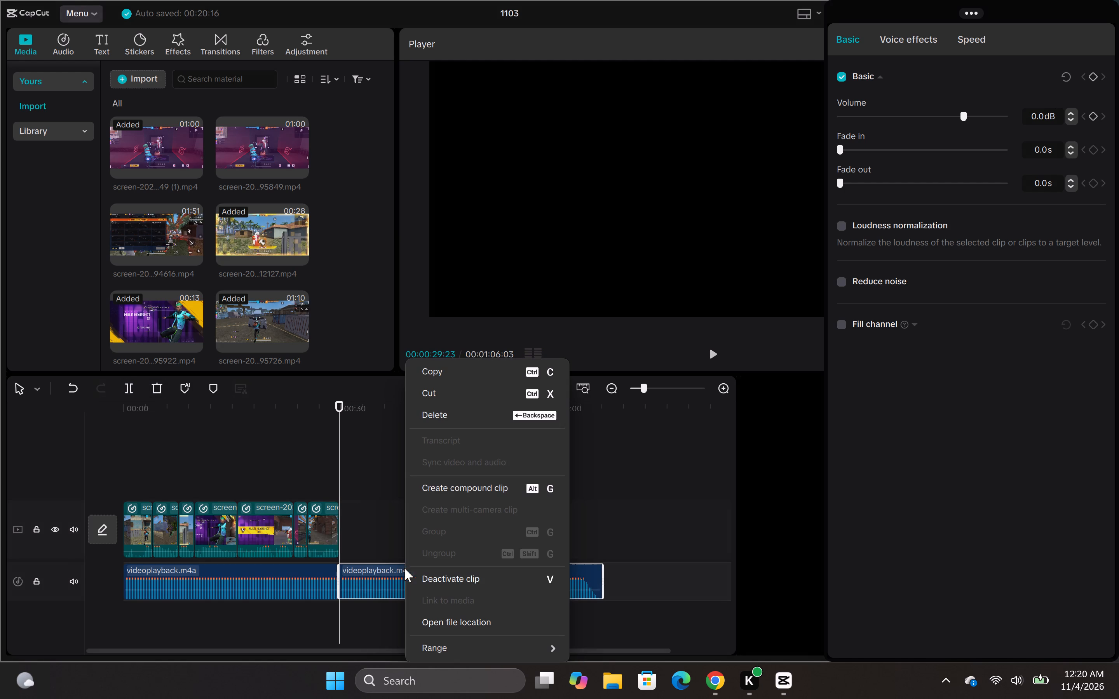
{"action": "left_click", "coordinate": [530, 405]}
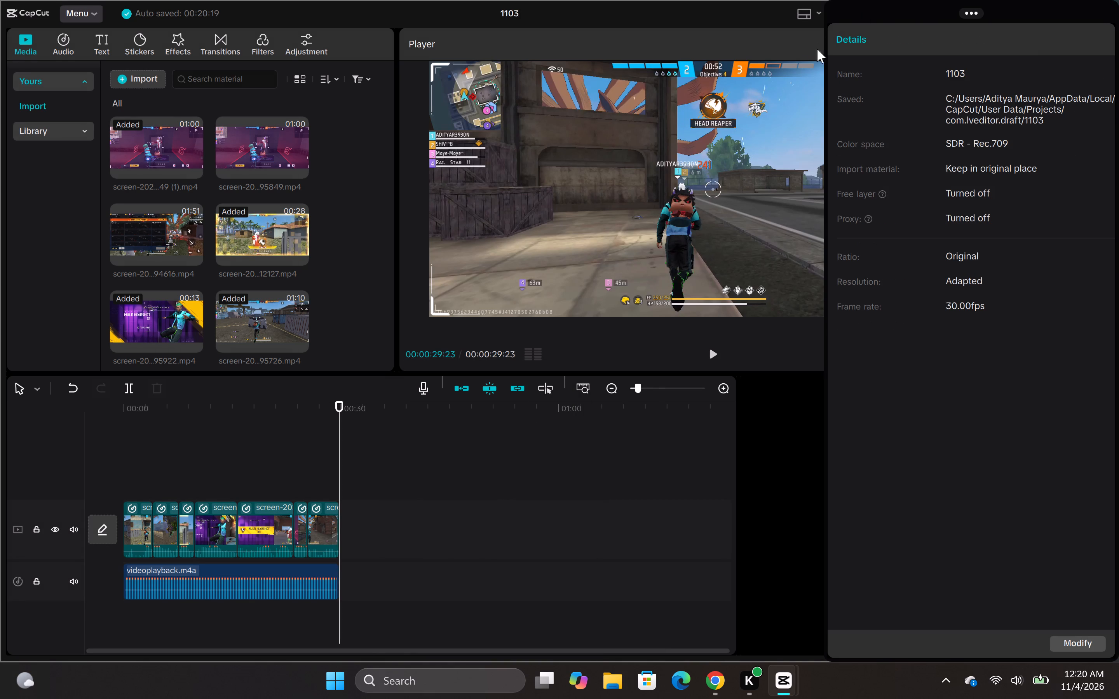
Restore the editor window to its normal size and maximize it.
{"action": "left_click", "coordinate": [960, 7]}
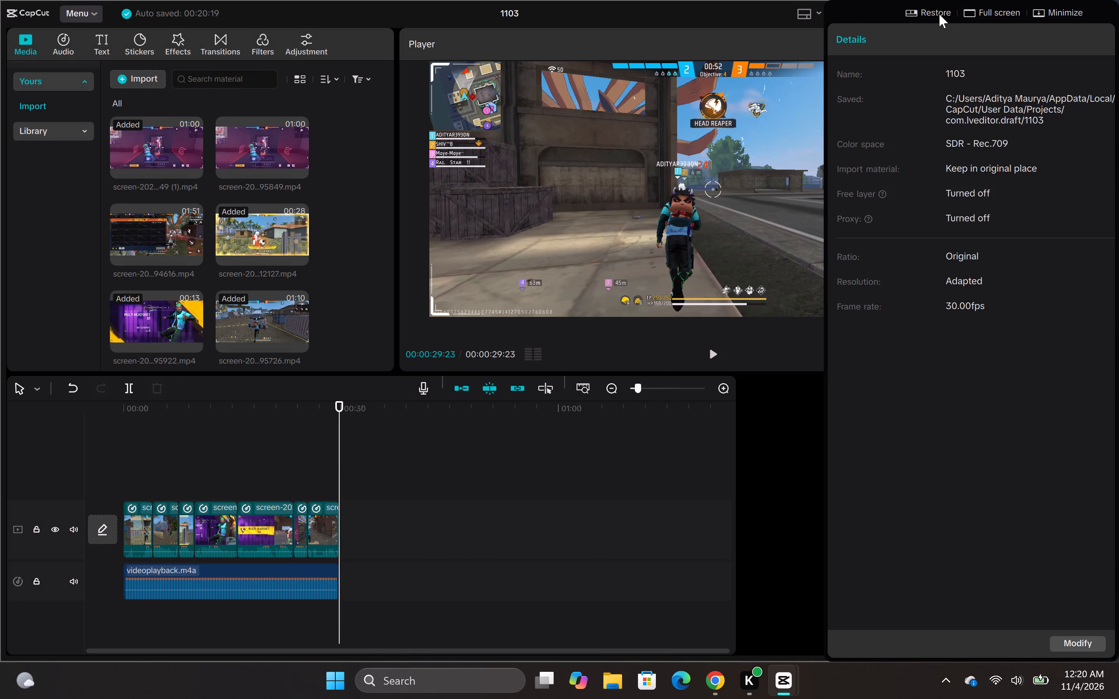
{"action": "left_click", "coordinate": [929, 14]}
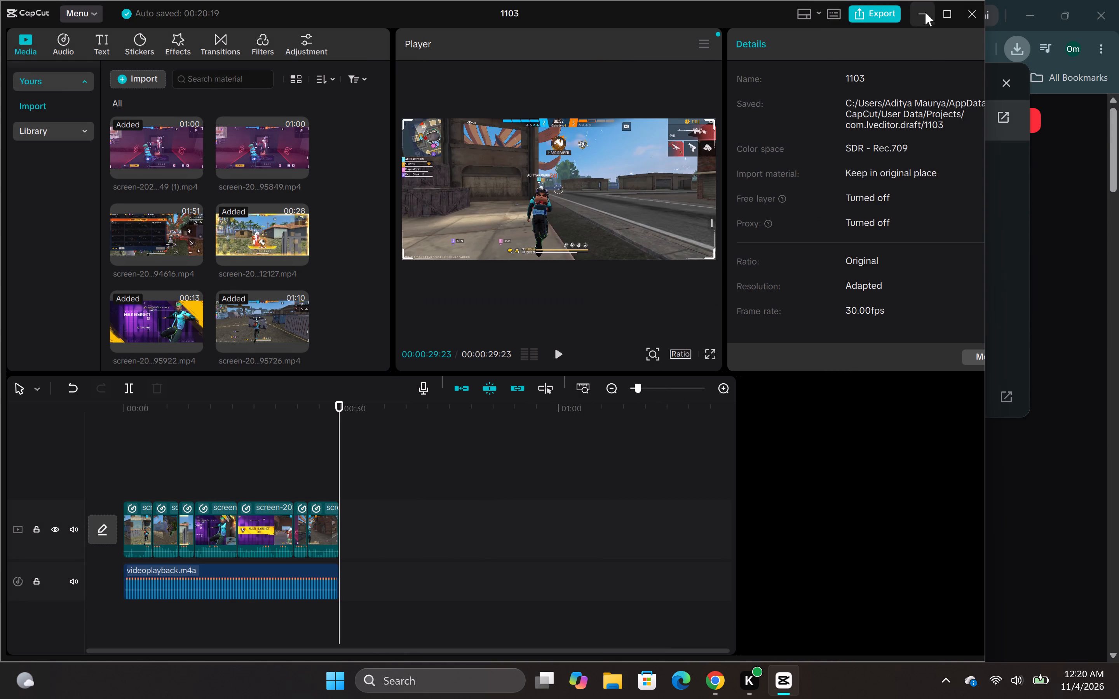
{"action": "left_click", "coordinate": [943, 12]}
Export the montage as an H.264 mp4 at 1080P resolution with Higher bit rate and a 60fps frame rate.
{"action": "left_click", "coordinate": [989, 11]}
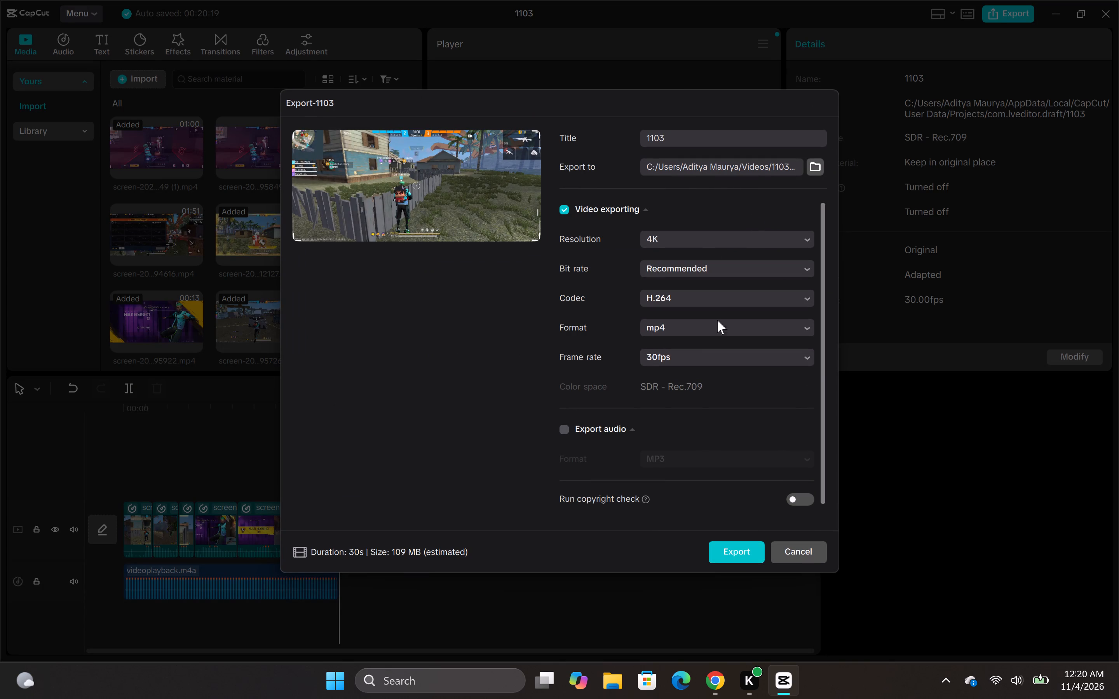
{"action": "left_click", "coordinate": [704, 239]}
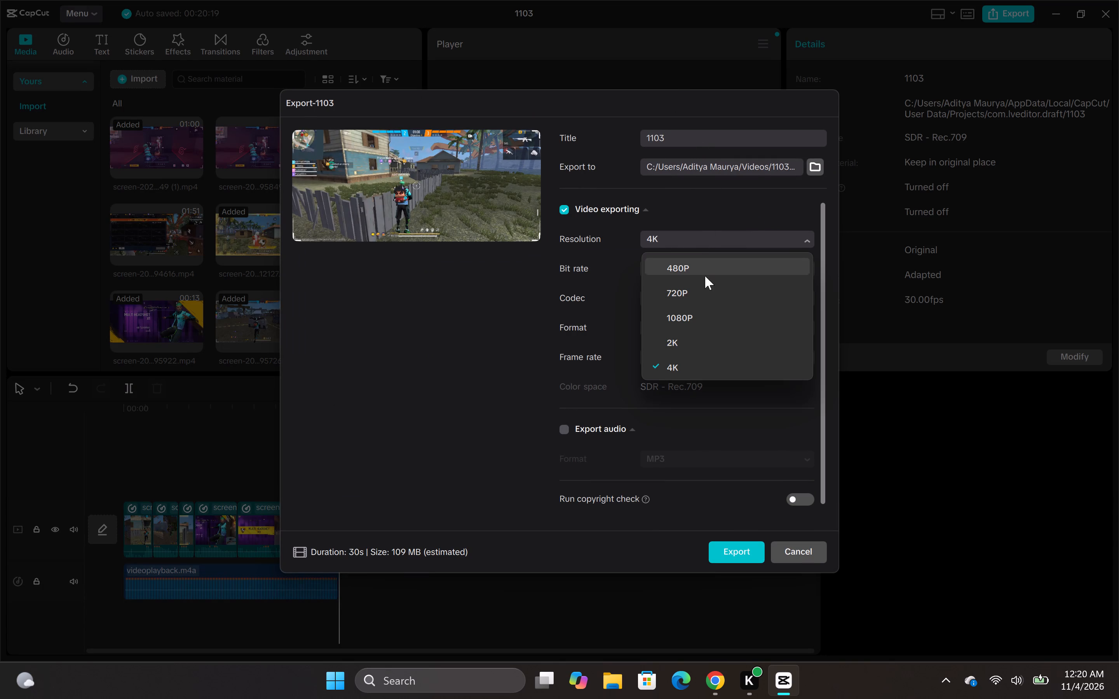
{"action": "left_click", "coordinate": [707, 359]}
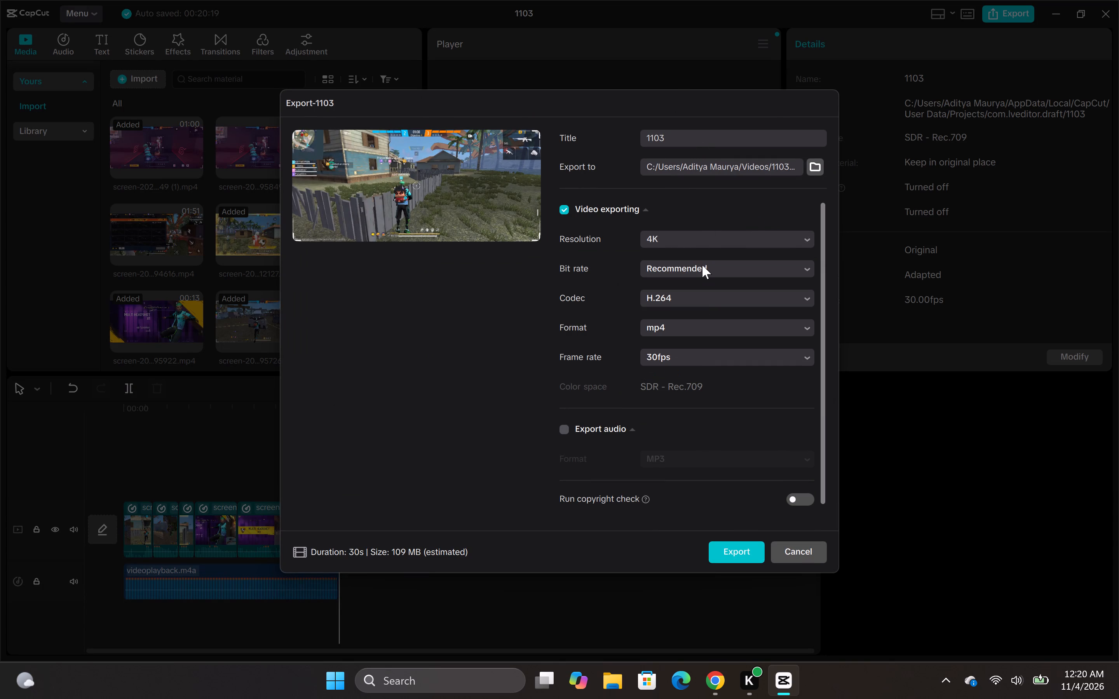
{"action": "left_click", "coordinate": [702, 239]}
{"action": "left_click", "coordinate": [709, 308]}
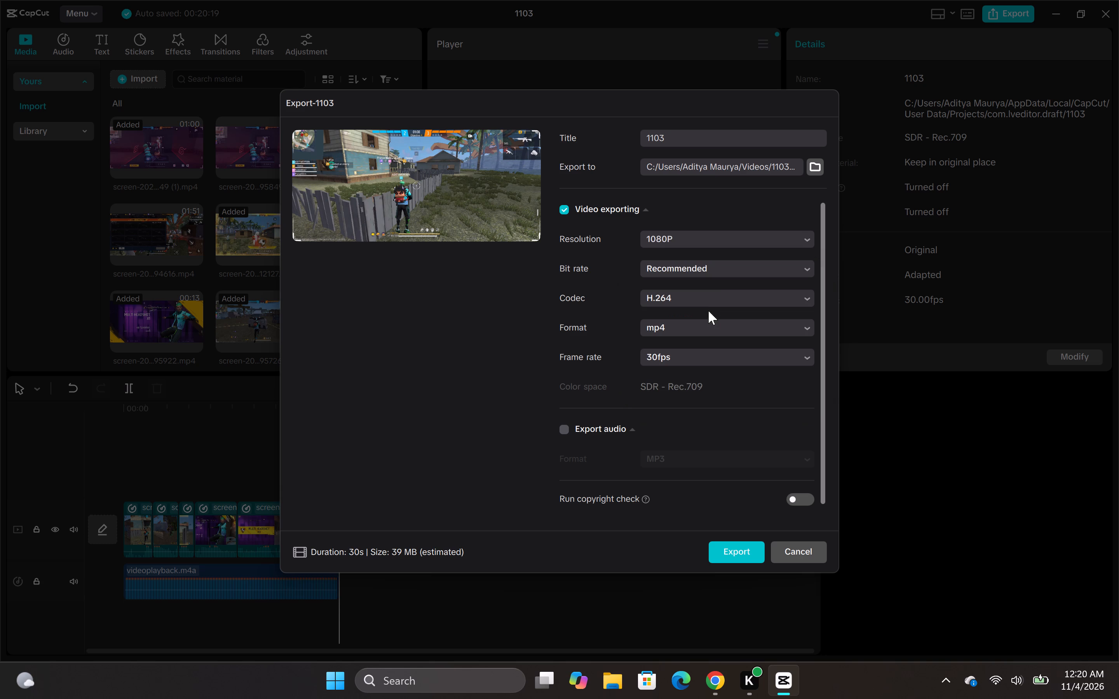
{"action": "left_click", "coordinate": [712, 273]}
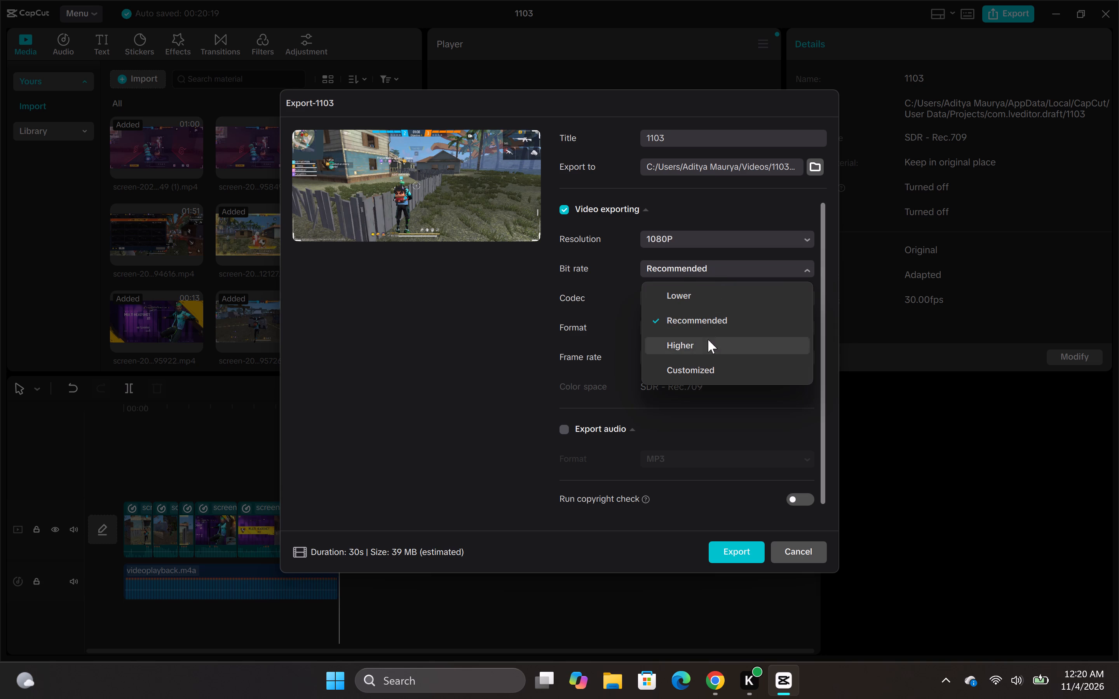
{"action": "left_click", "coordinate": [708, 339]}
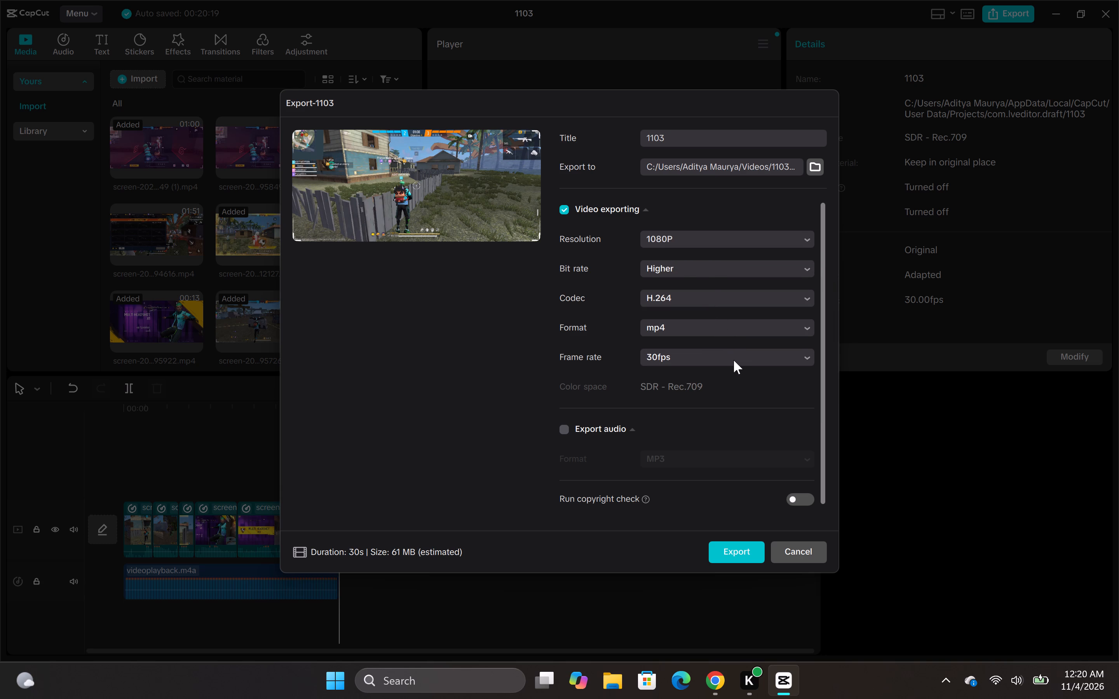
{"action": "left_click", "coordinate": [734, 360]}
{"action": "left_click", "coordinate": [739, 487]}
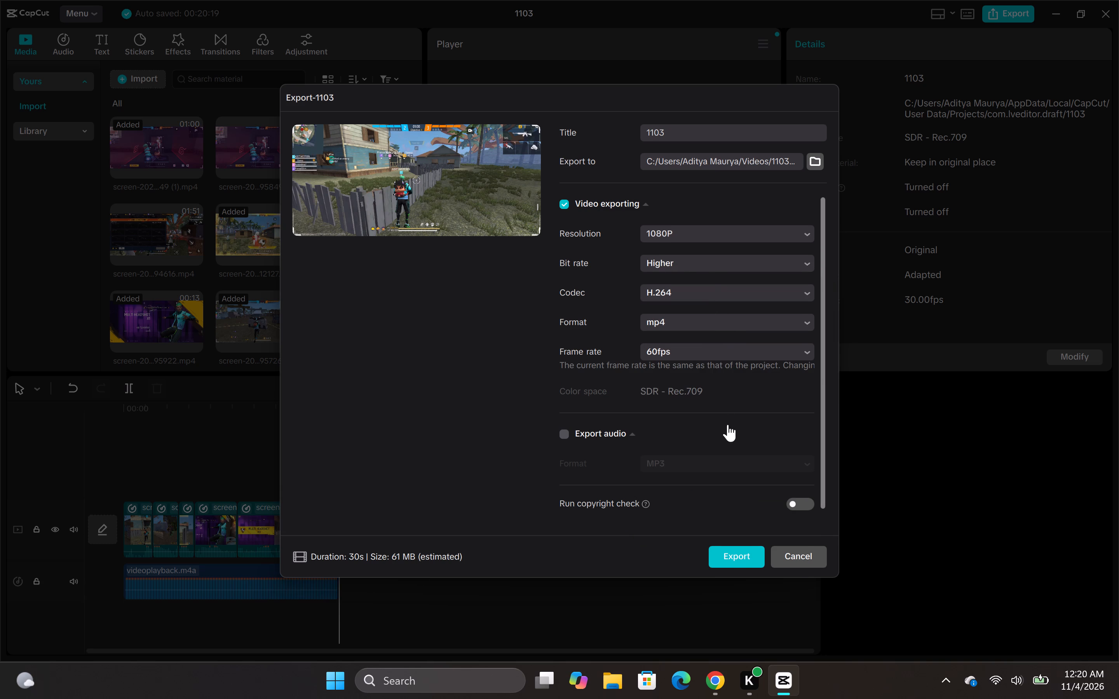
{"action": "left_click", "coordinate": [723, 561]}
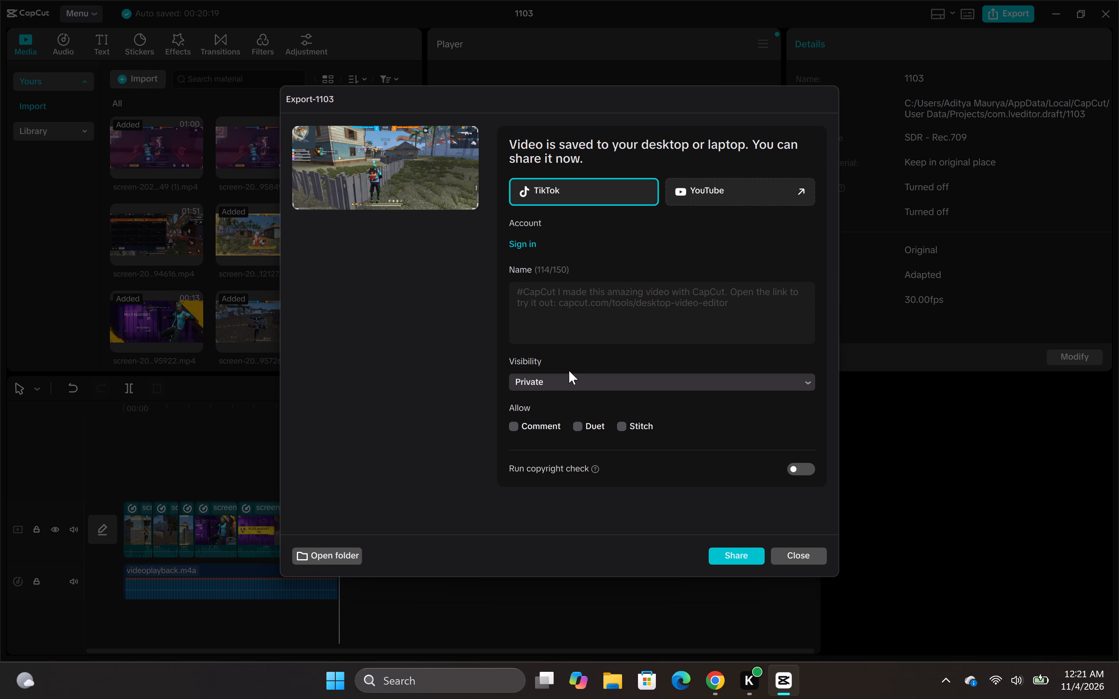
Keep the TikTok sharing visibility on Private and close the export window without sharing the video.
{"action": "left_click", "coordinate": [715, 387]}
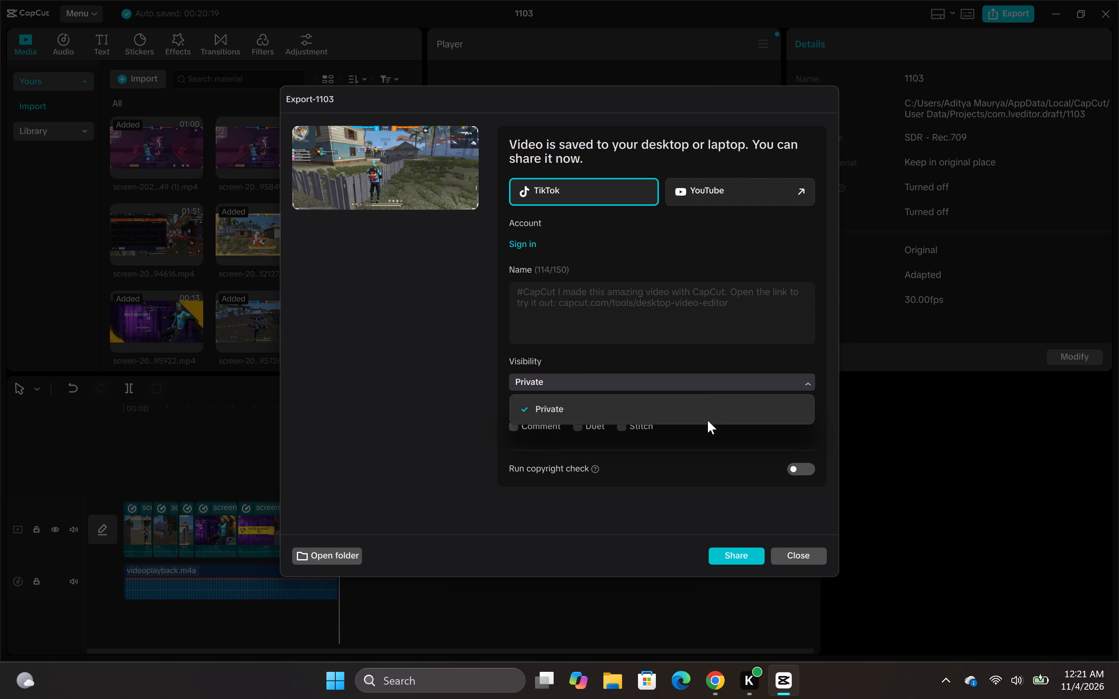
{"action": "left_click", "coordinate": [700, 412]}
{"action": "left_click", "coordinate": [791, 556]}
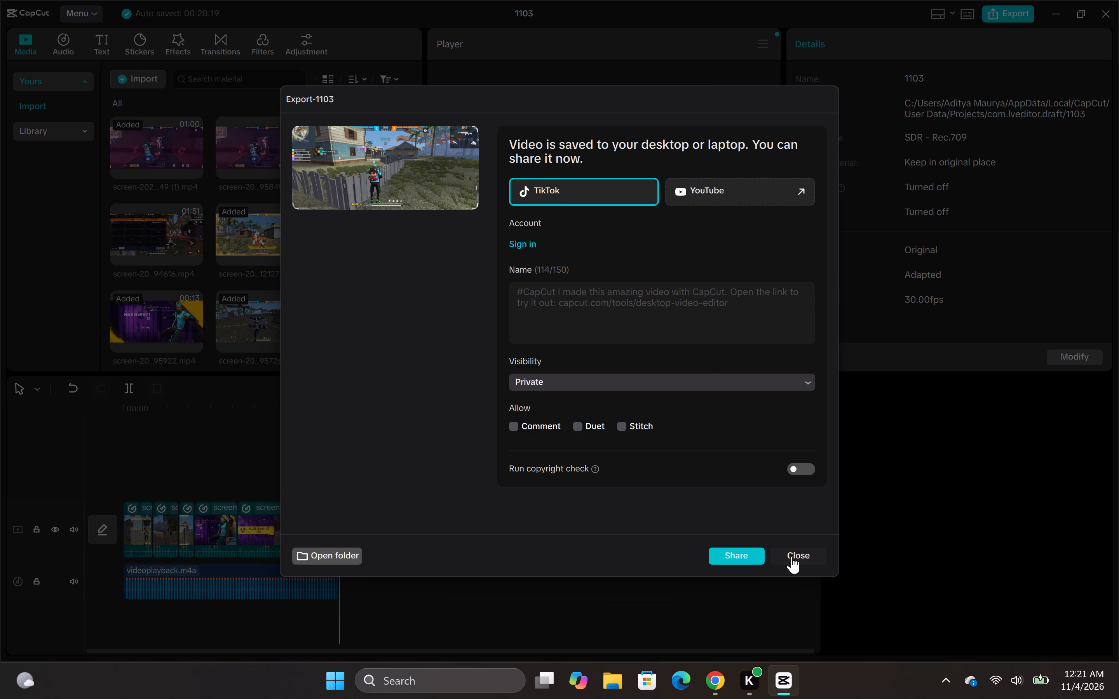
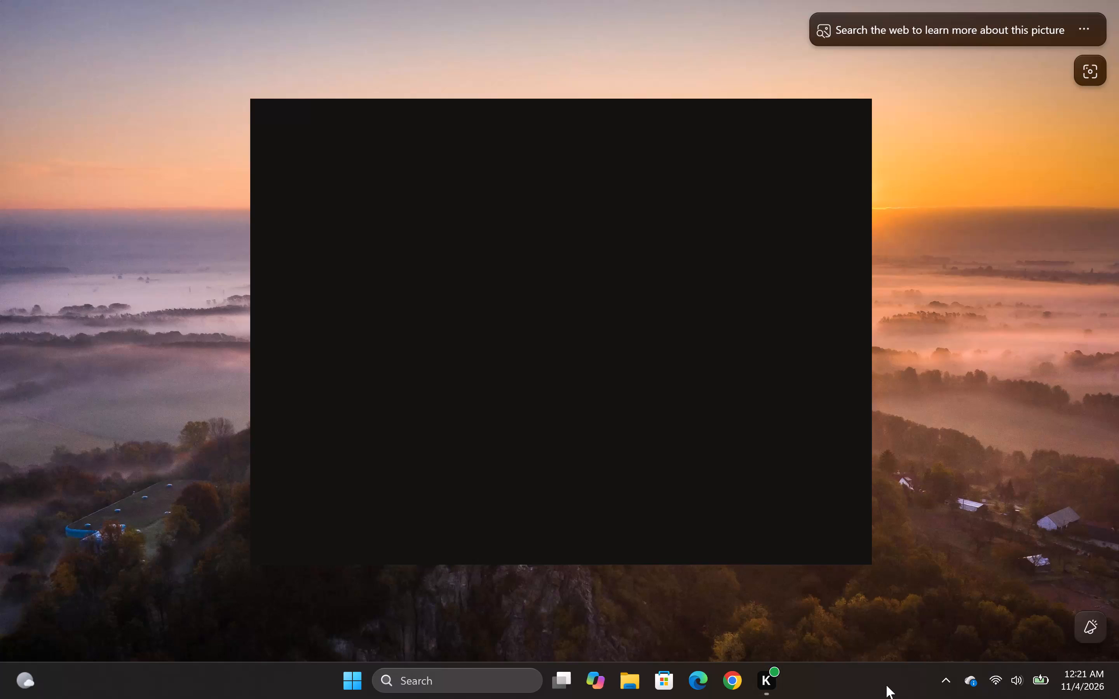
Open the Windows power options for locking, sleeping, shutting down or restarting the computer.
{"action": "left_click", "coordinate": [360, 684]}
{"action": "left_click", "coordinate": [663, 628]}
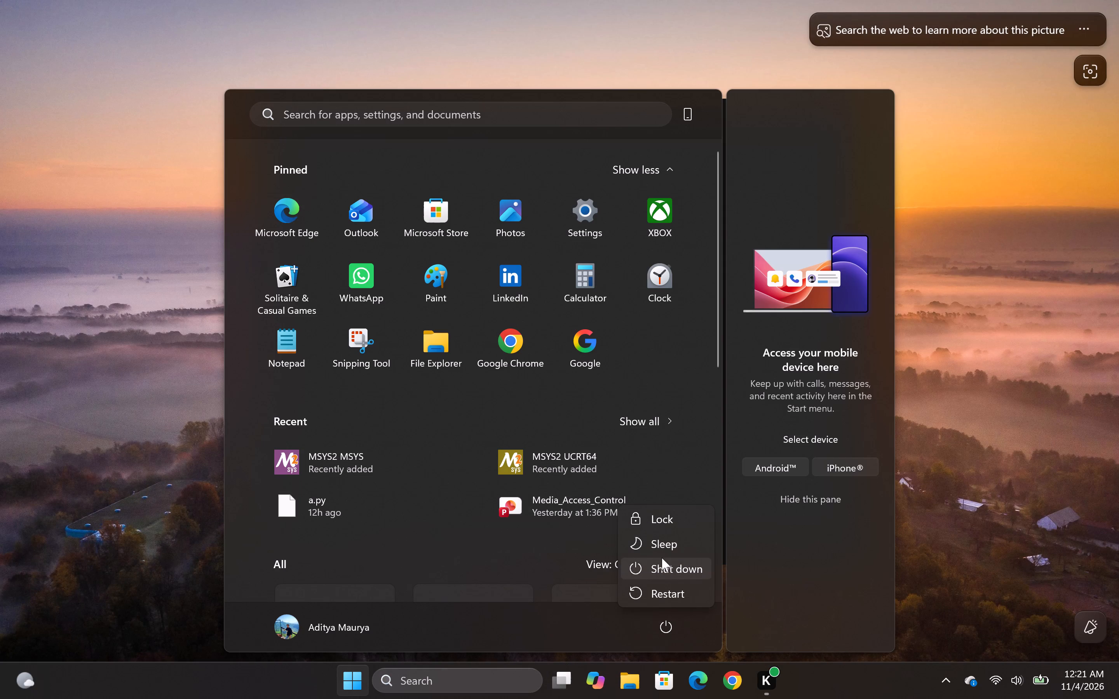